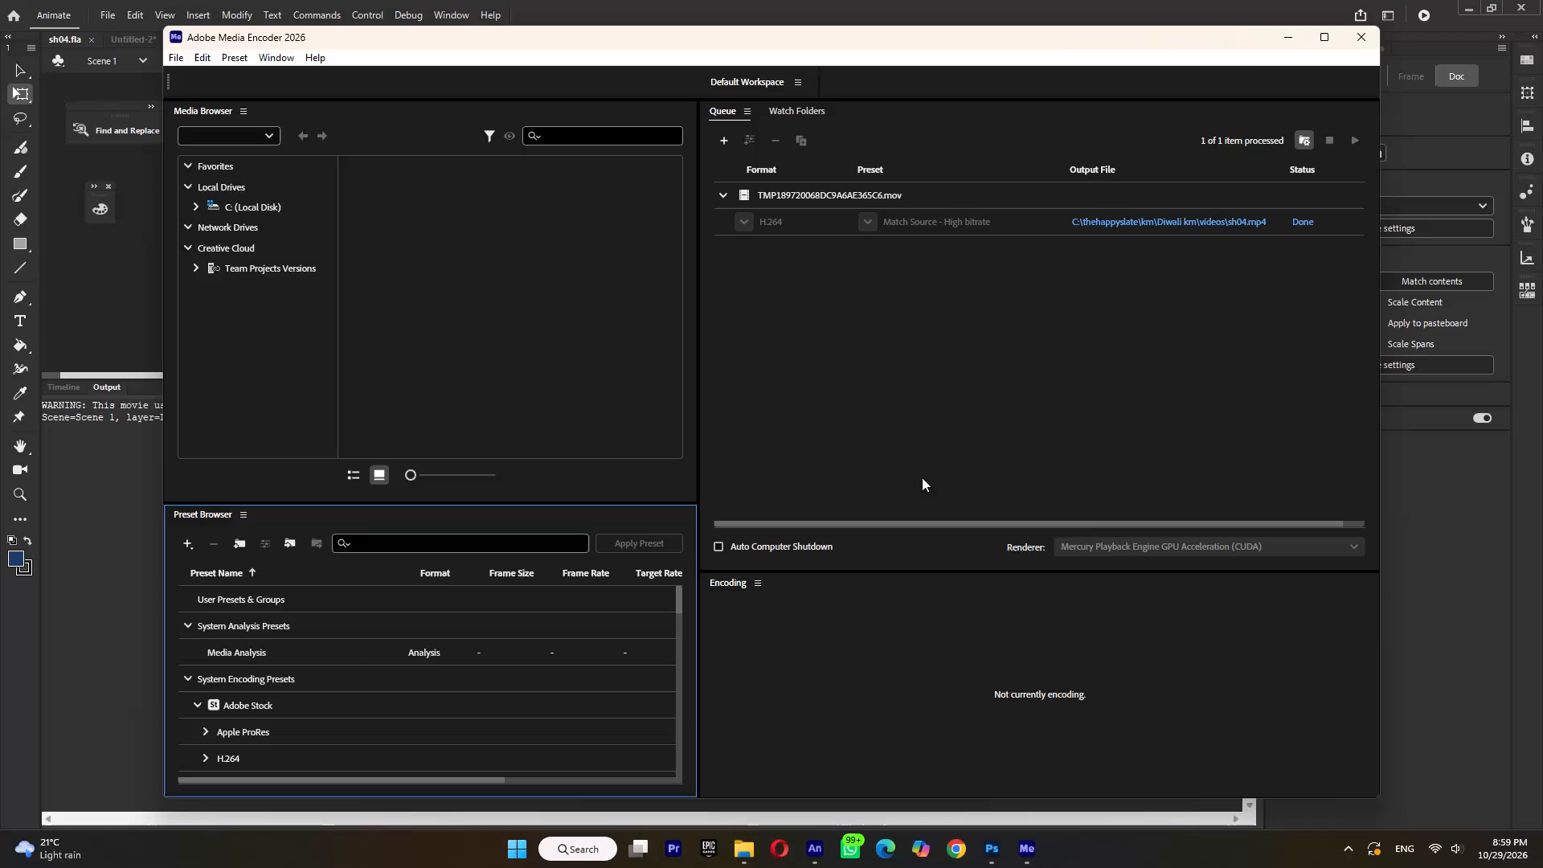
Close Media Encoder, along with the sh04.fla and untitled documents open in Animate.
click(1361, 41)
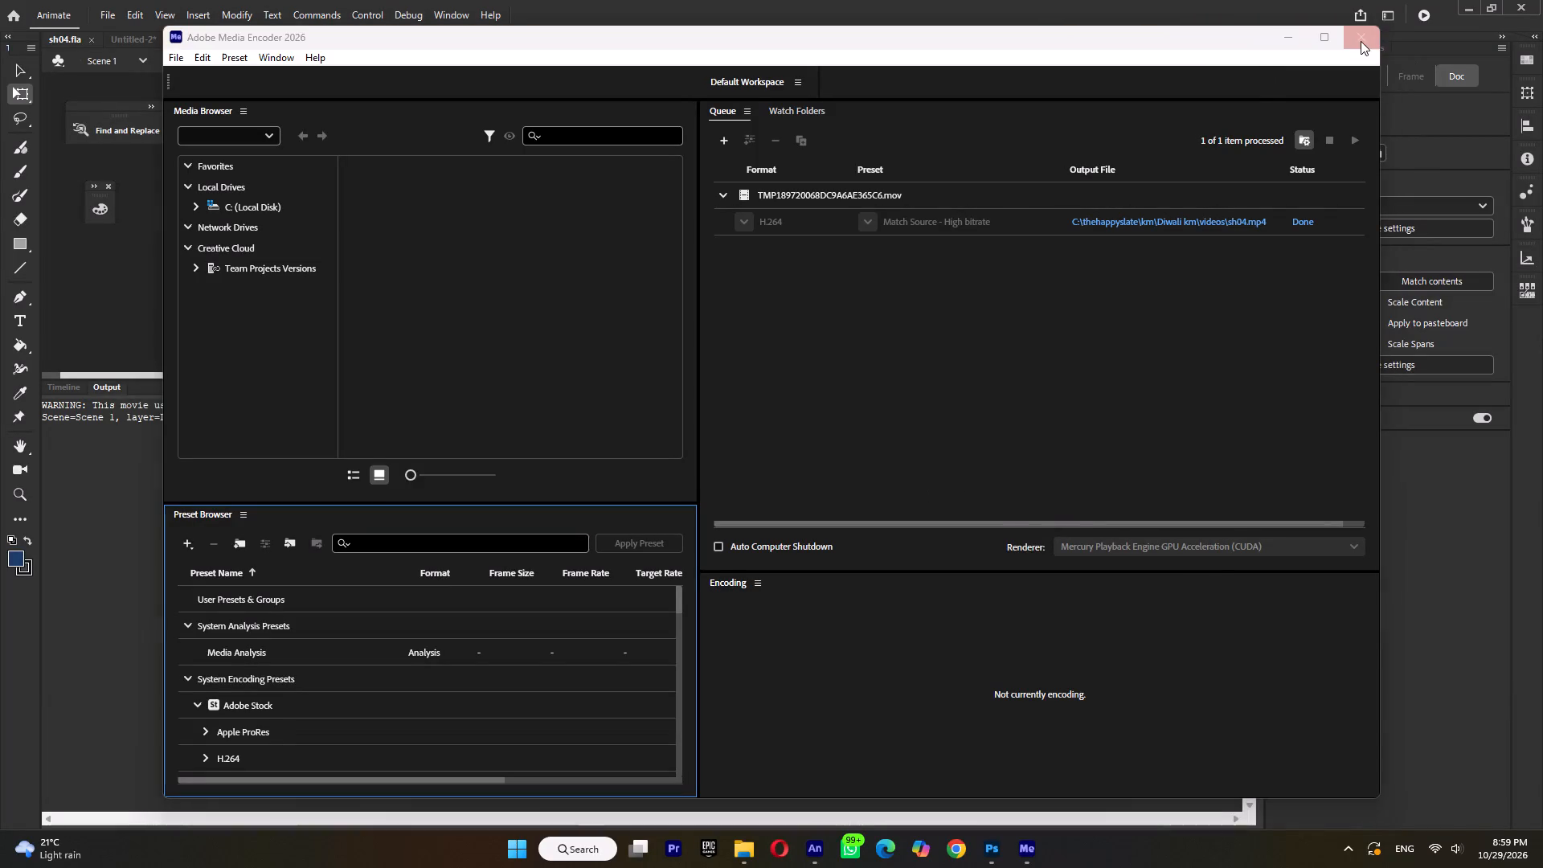
click(919, 495)
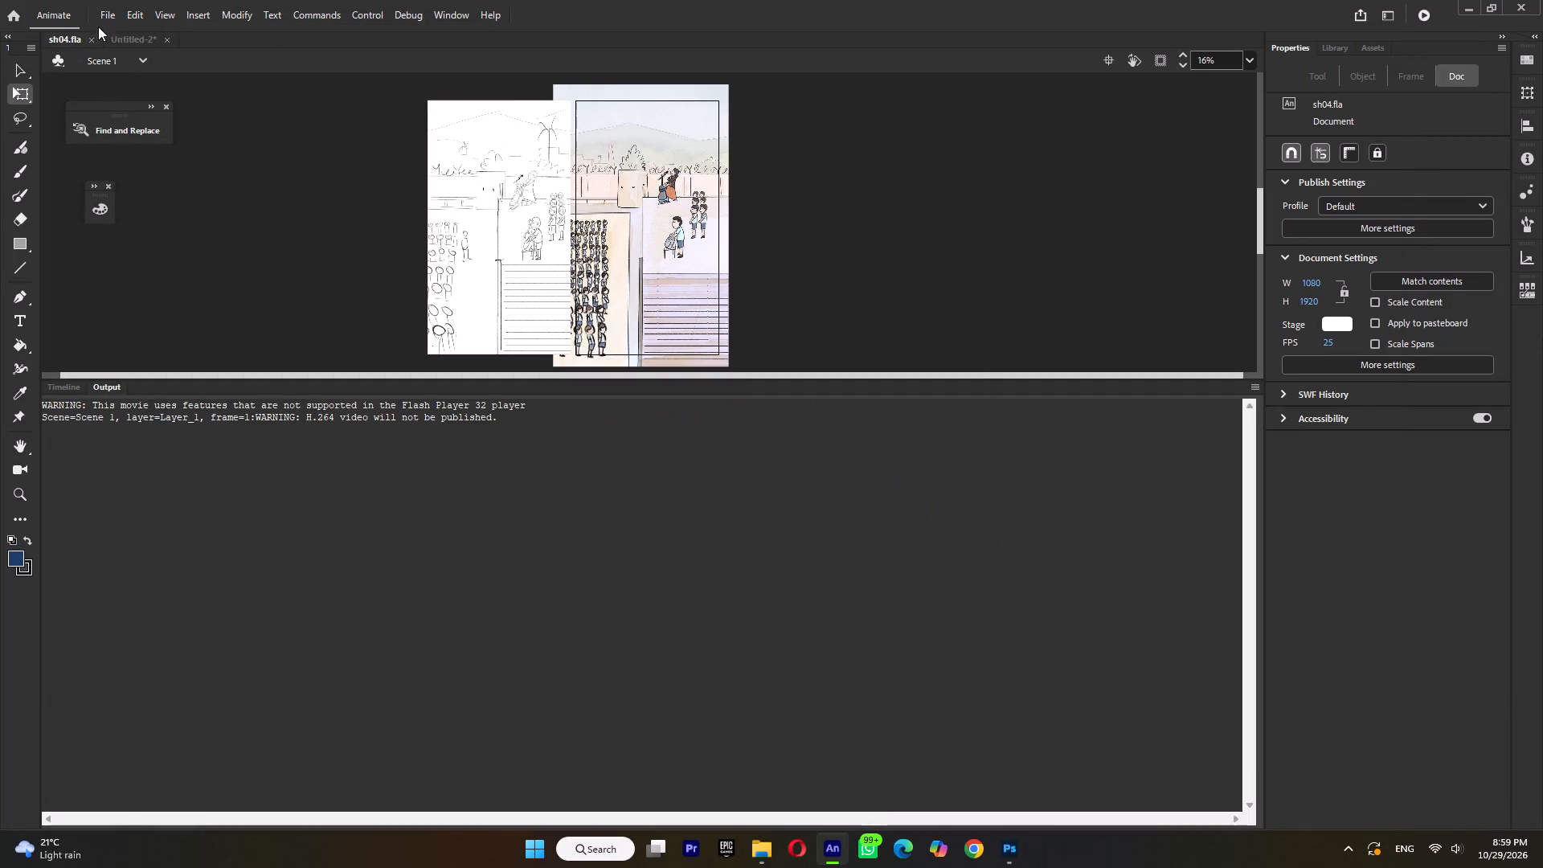
click(92, 38)
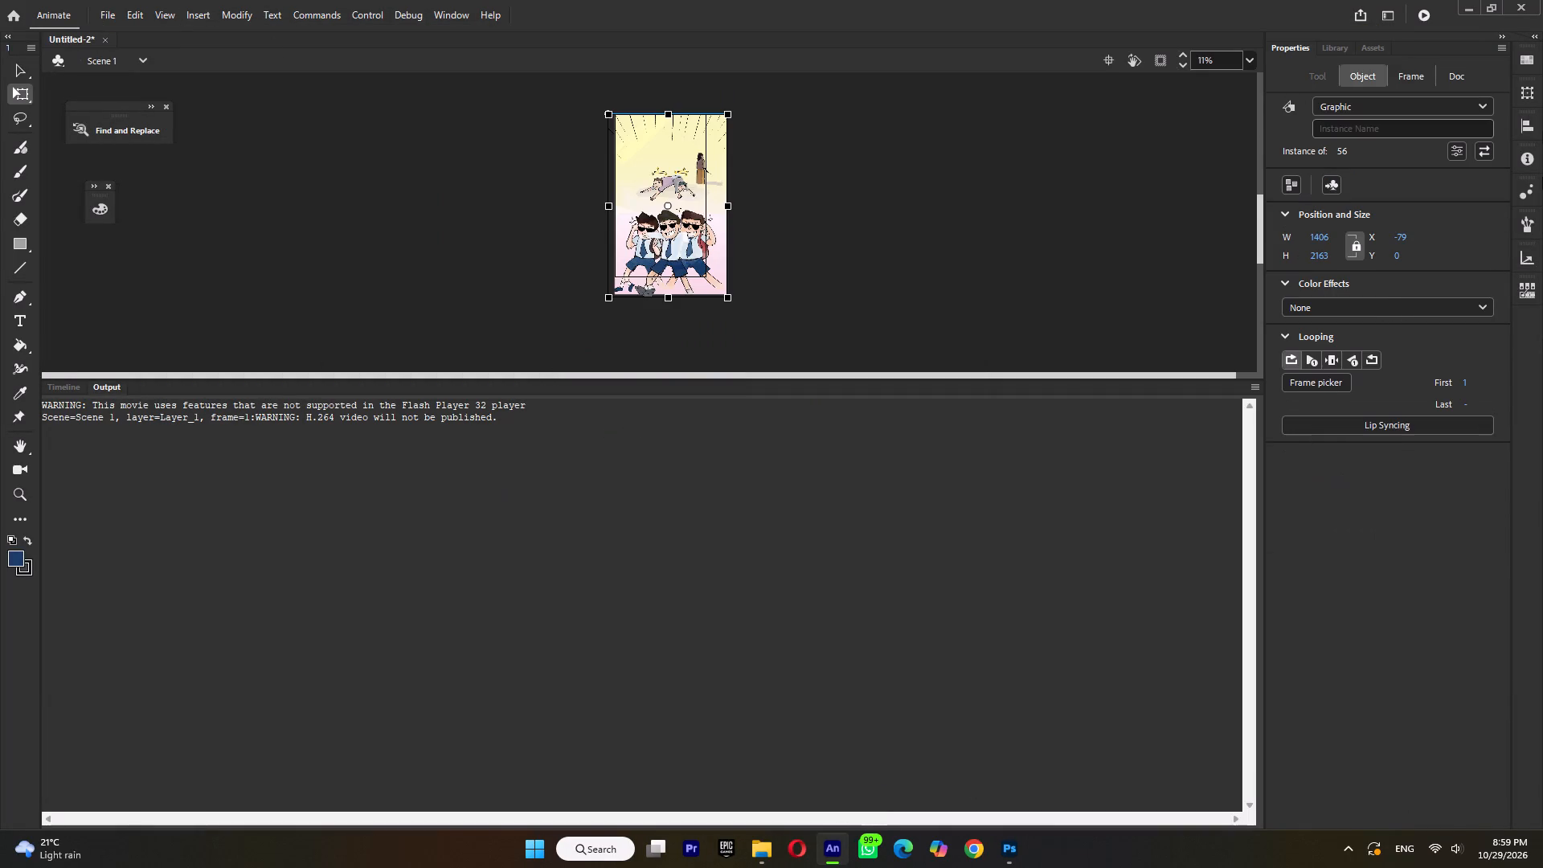
click(105, 35)
click(766, 473)
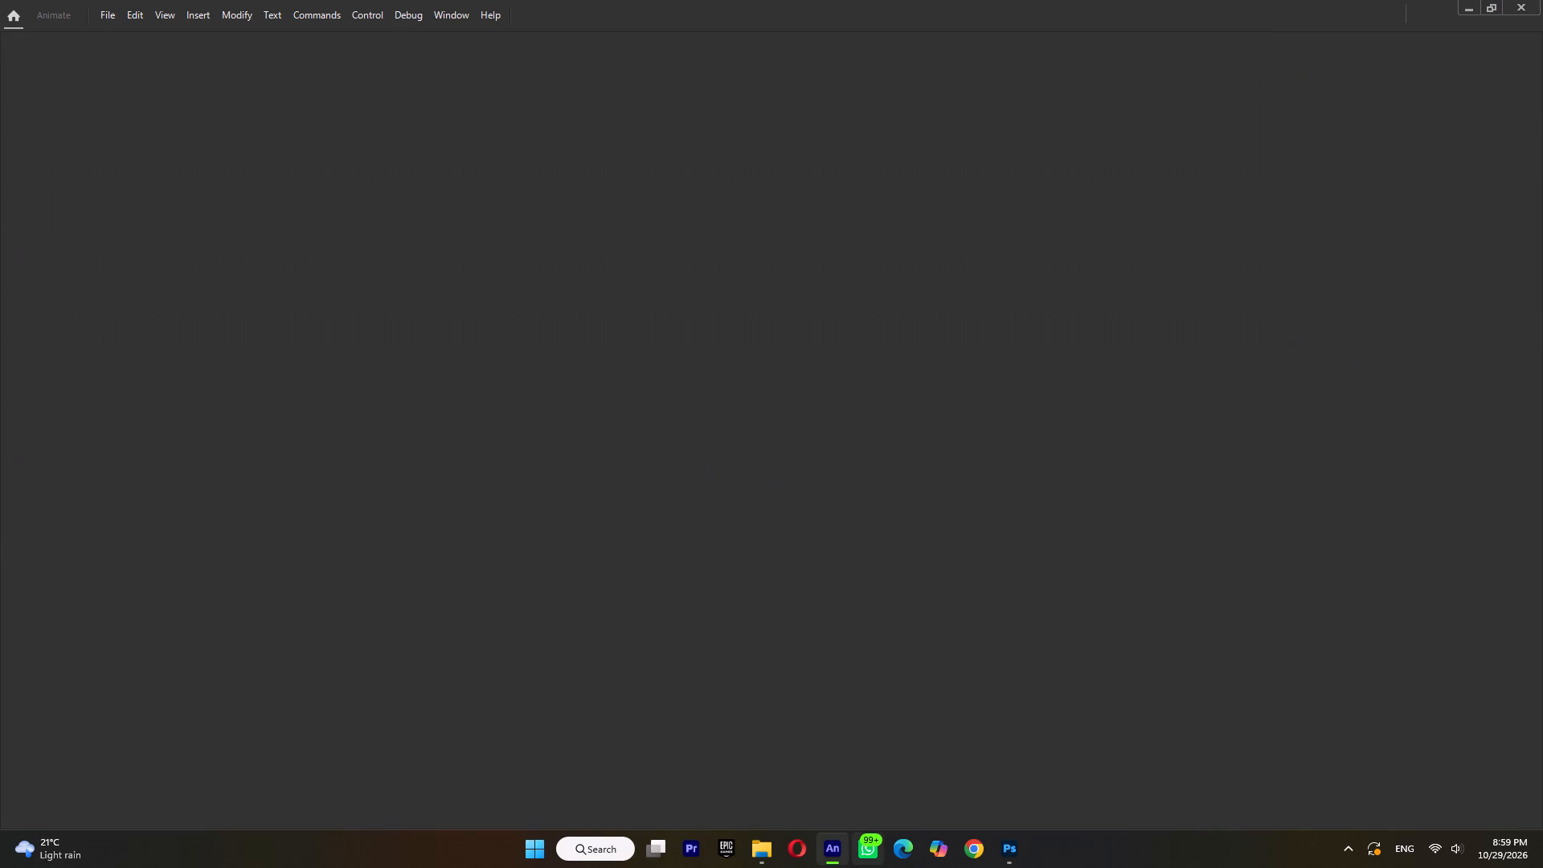
Launch Premiere and quit Animate.
click(694, 850)
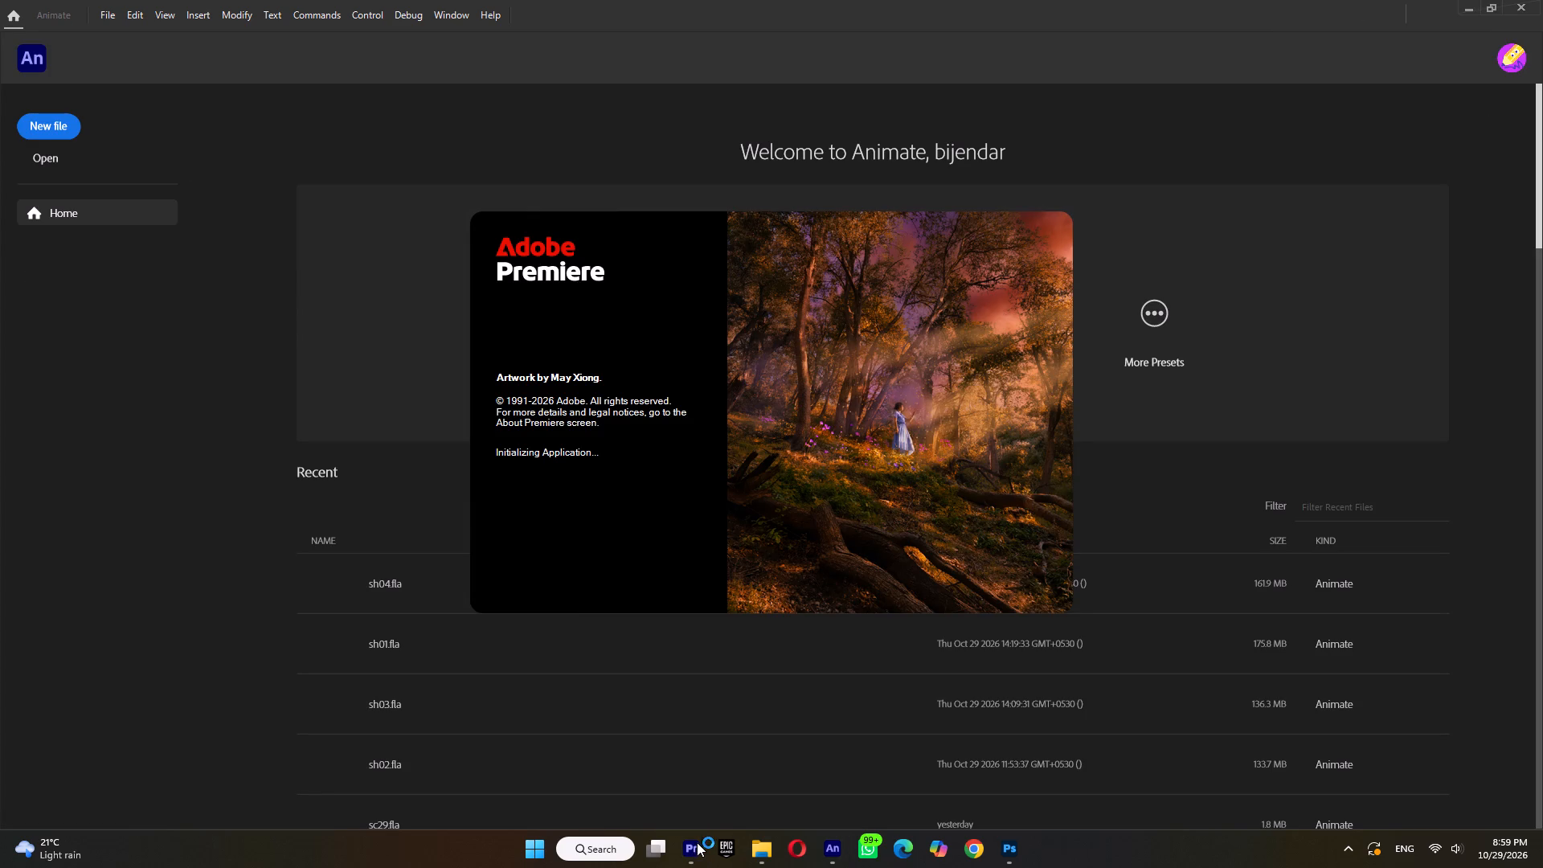
click(190, 378)
click(1519, 16)
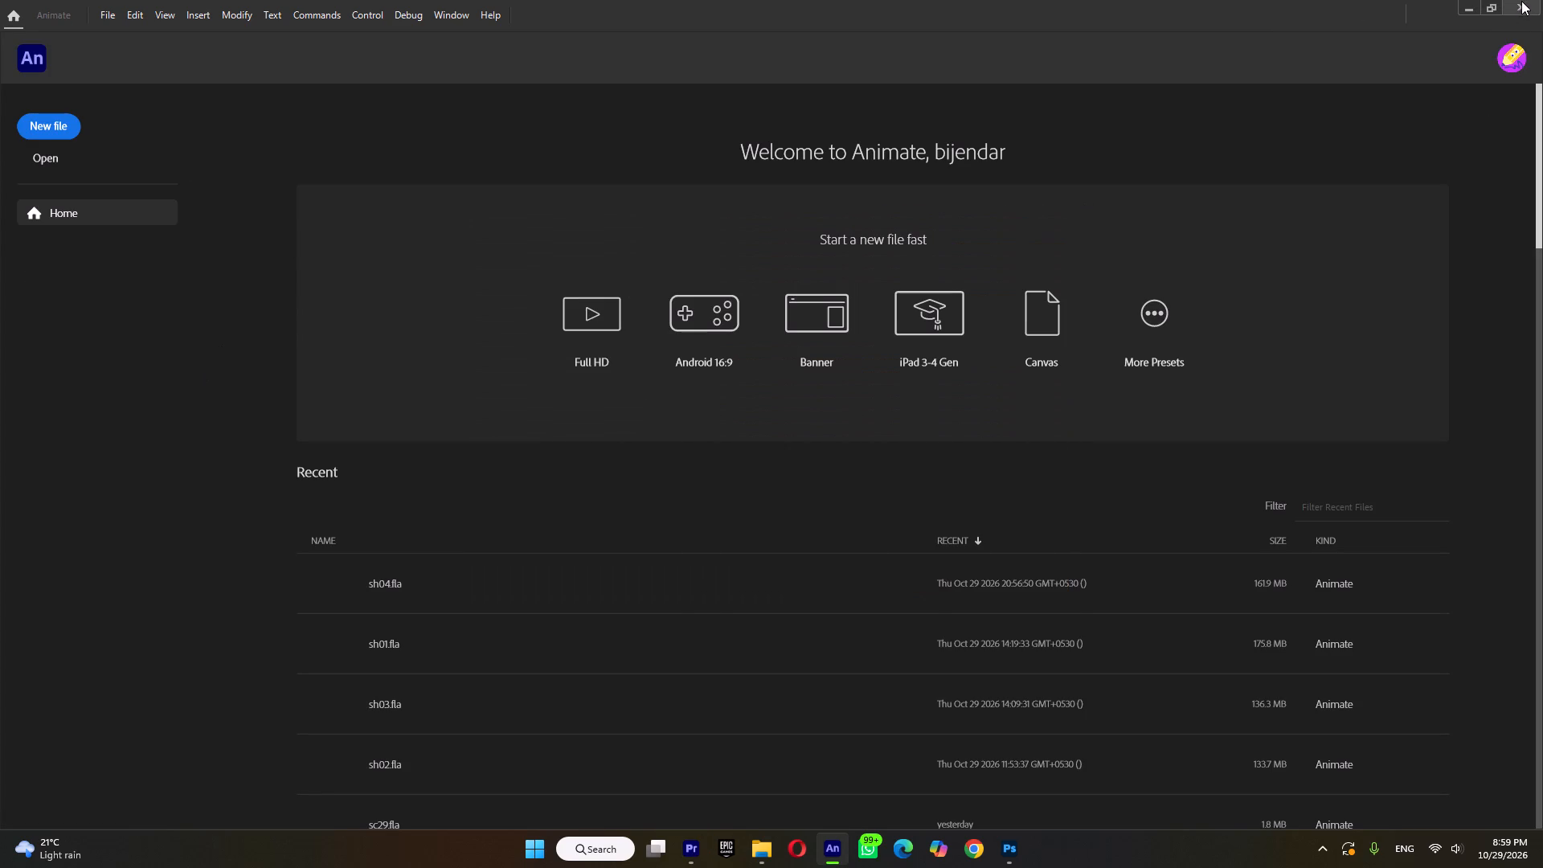
click(1521, 1)
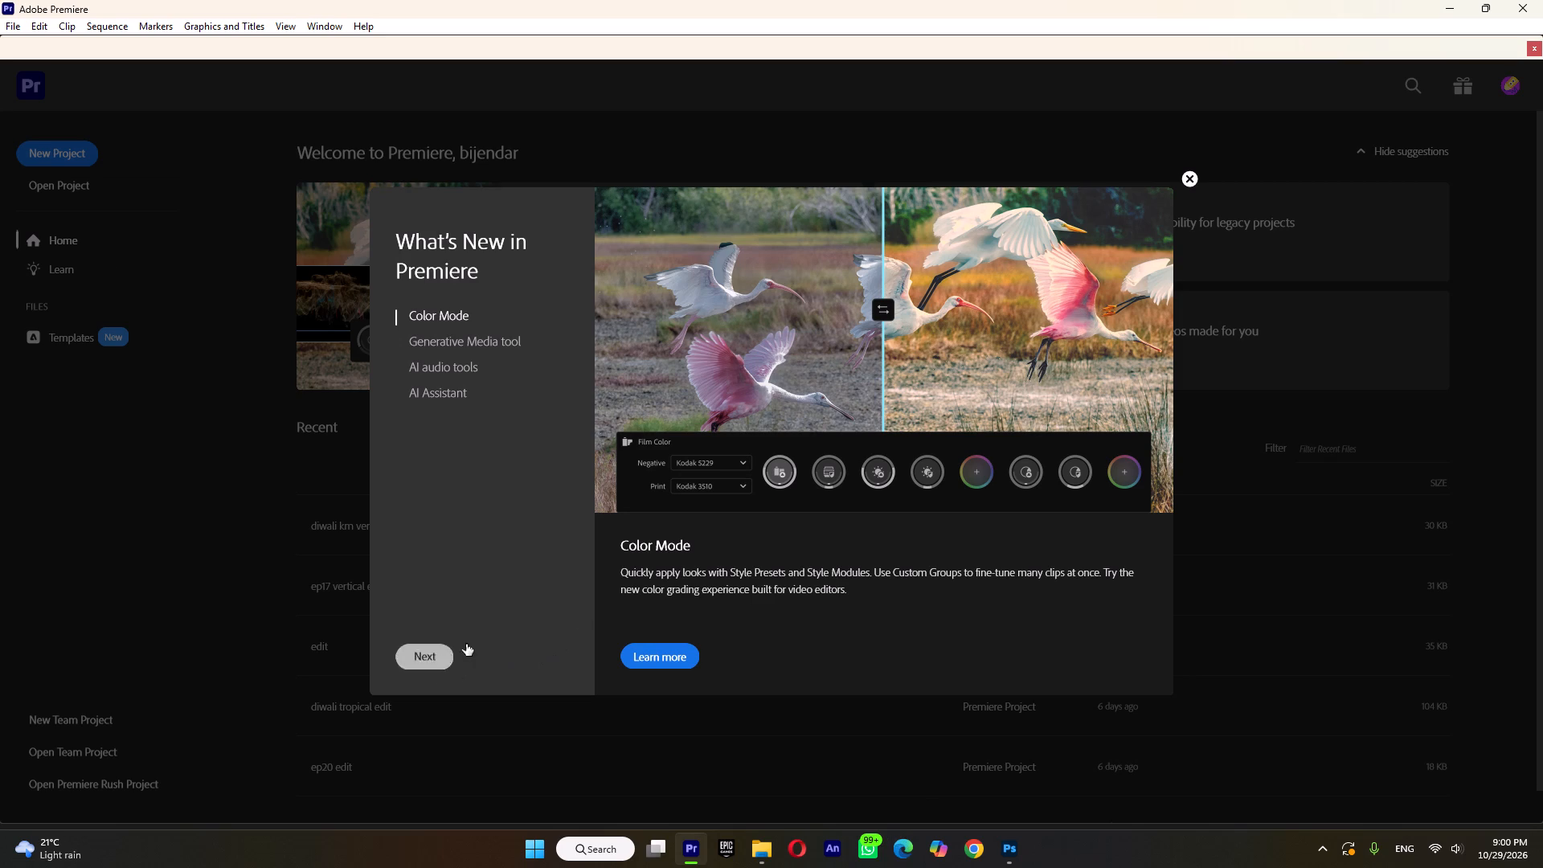
Dismiss Premiere's what's-new introduction and open the recent project "diwali km vertical edit".
click(1189, 180)
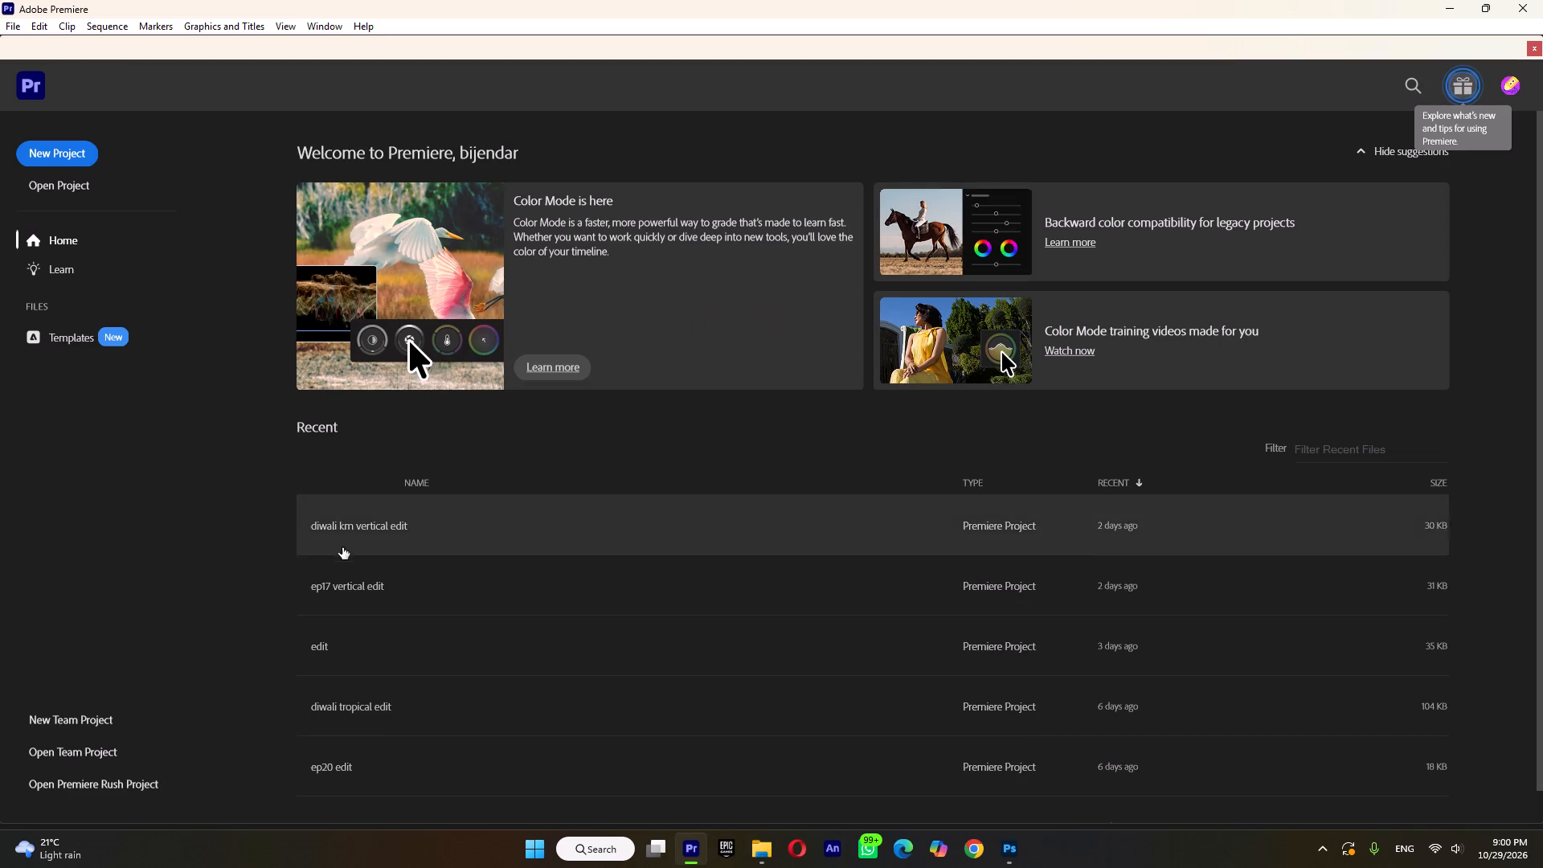
click(391, 544)
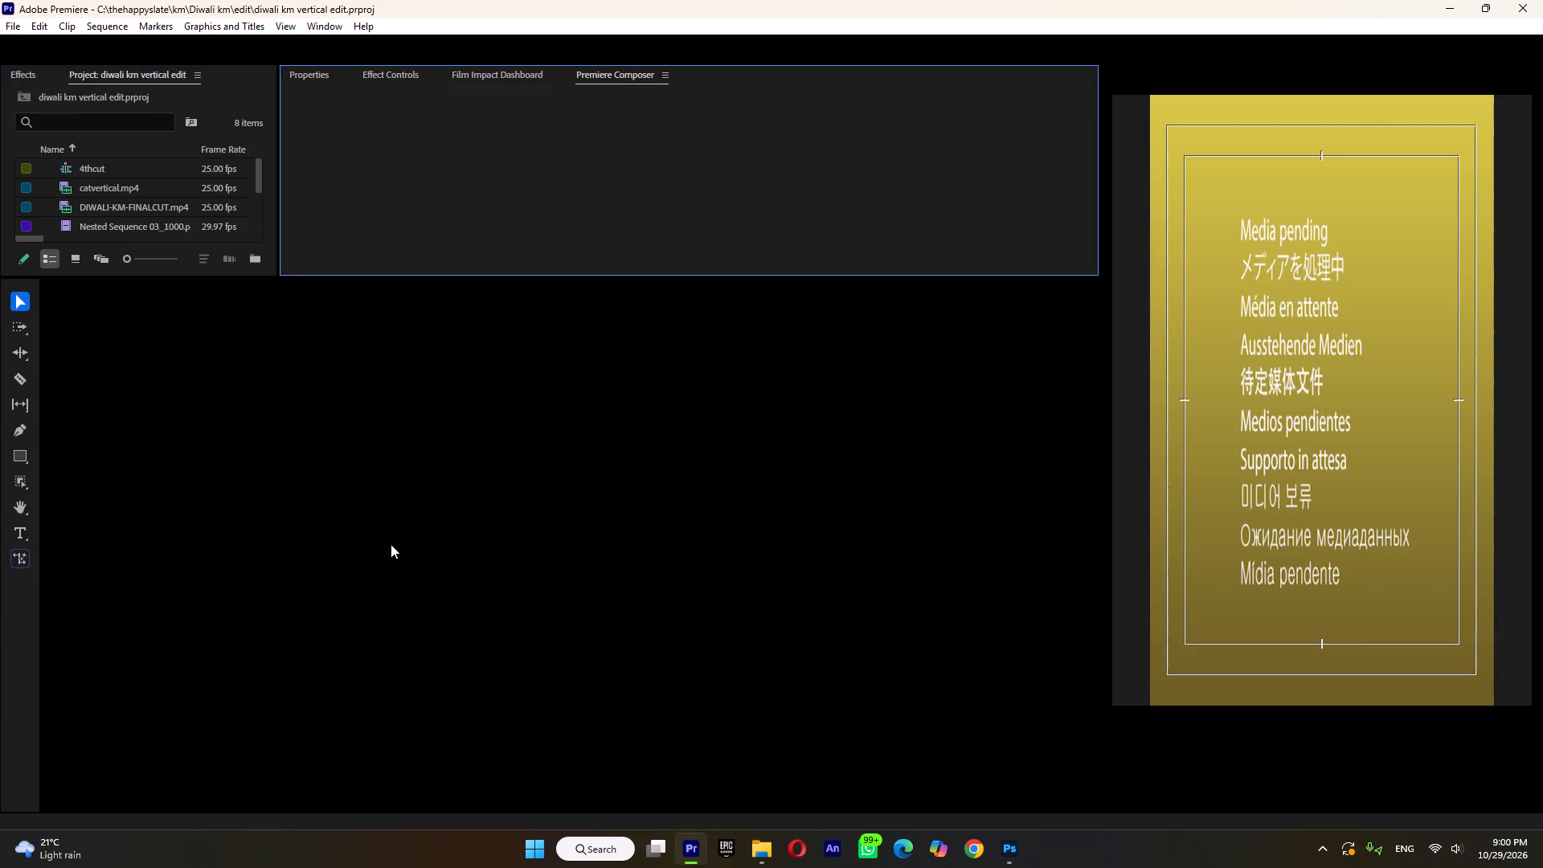
Run Scene Edit Detection on the DIWALI-KM-FINALCUT.mp4 clip on V1 to cut it at its scene changes.
click(397, 549)
right_click(397, 549)
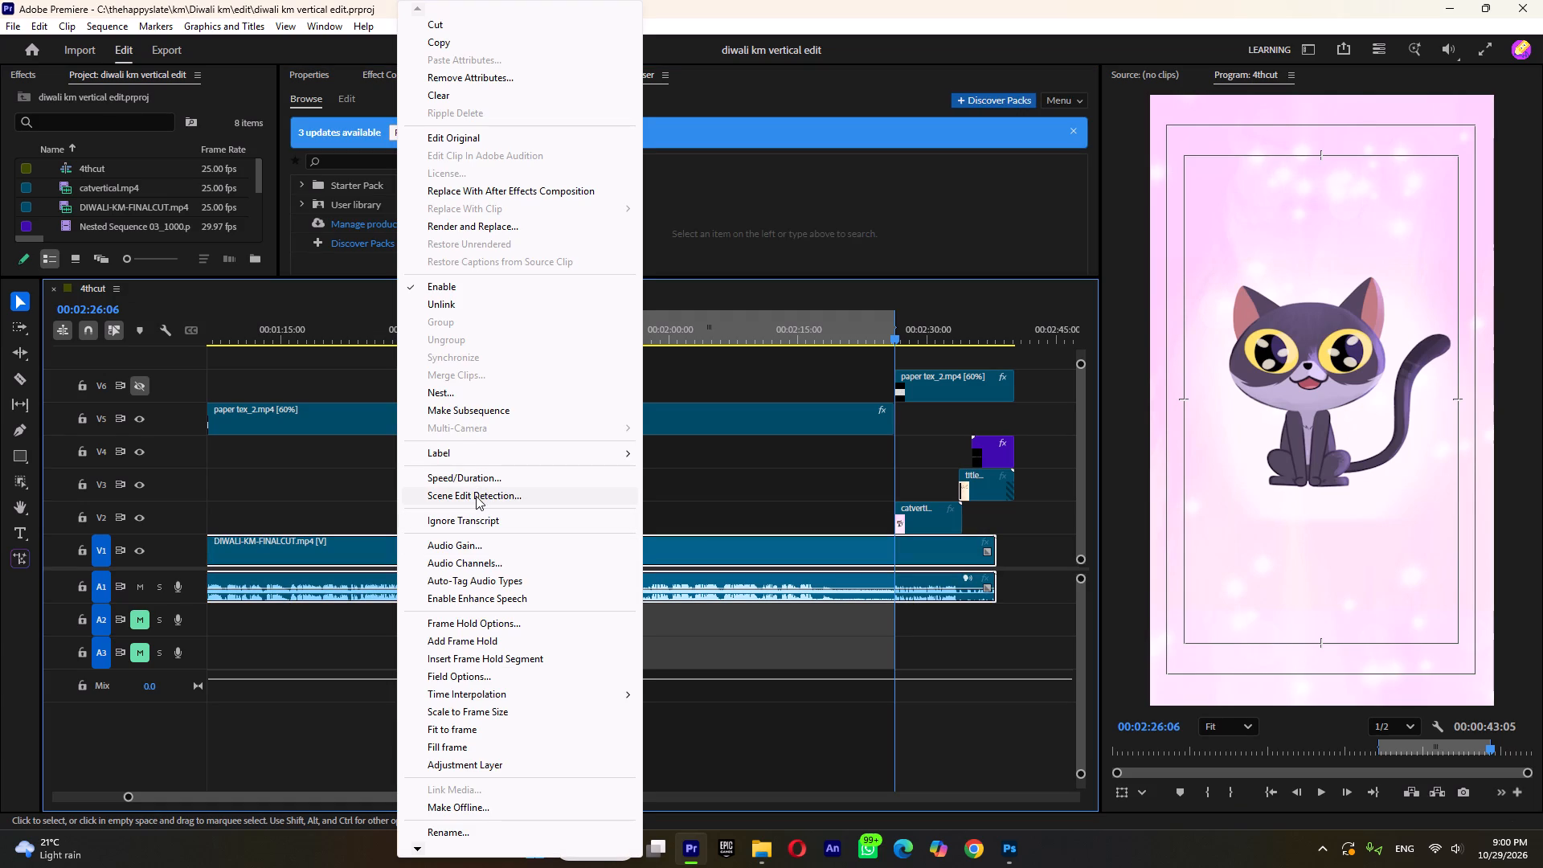
click(476, 496)
click(806, 467)
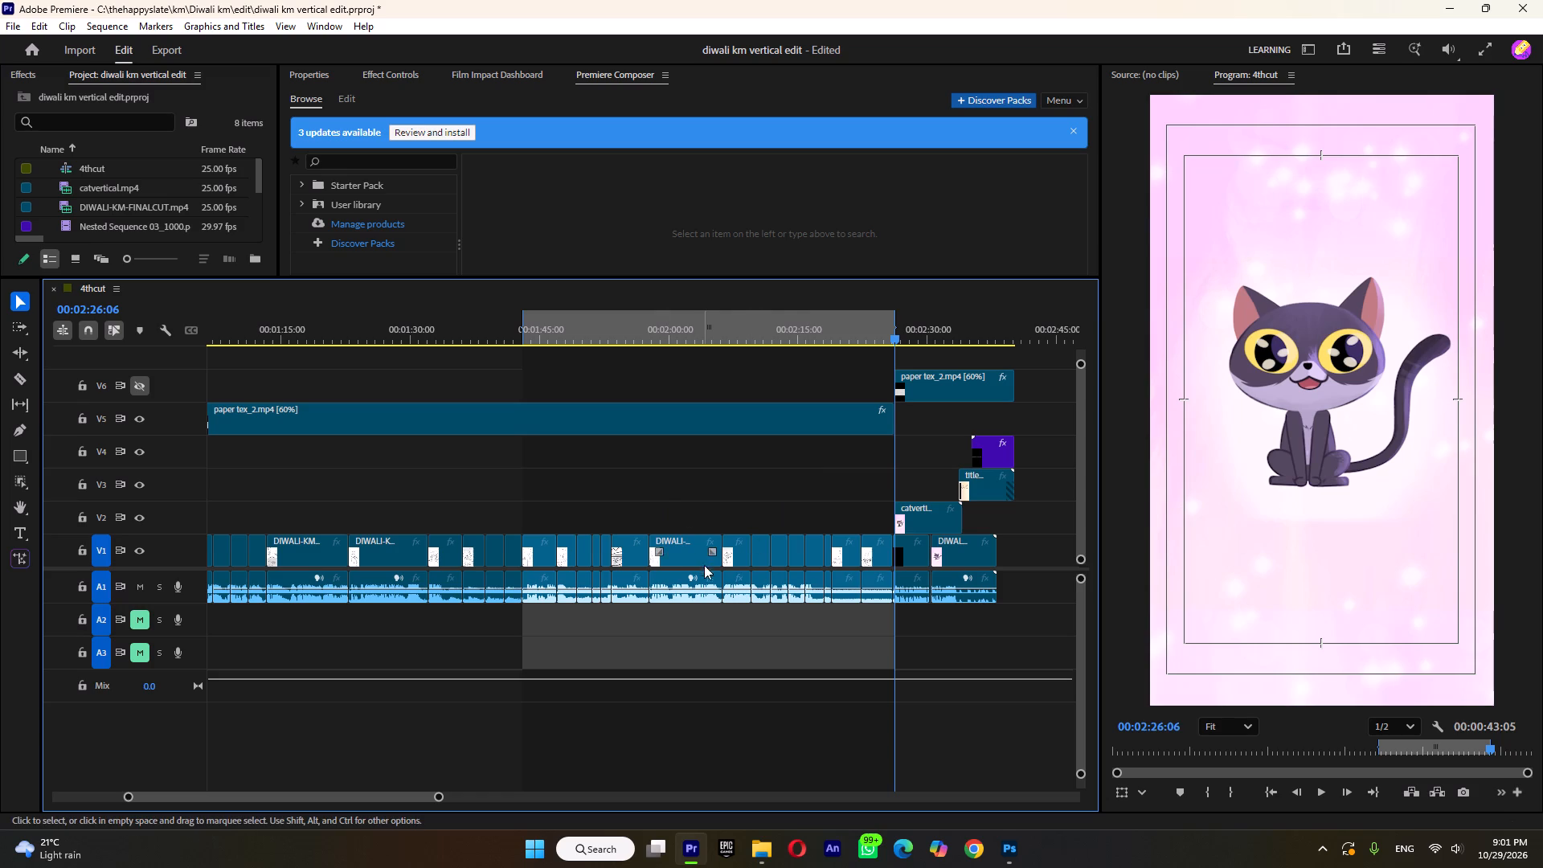
Import sh01.mp4 to sh04.mp4 from the Diwali km videos folder, placing them consecutively on V2 from the sequence start.
click(760, 864)
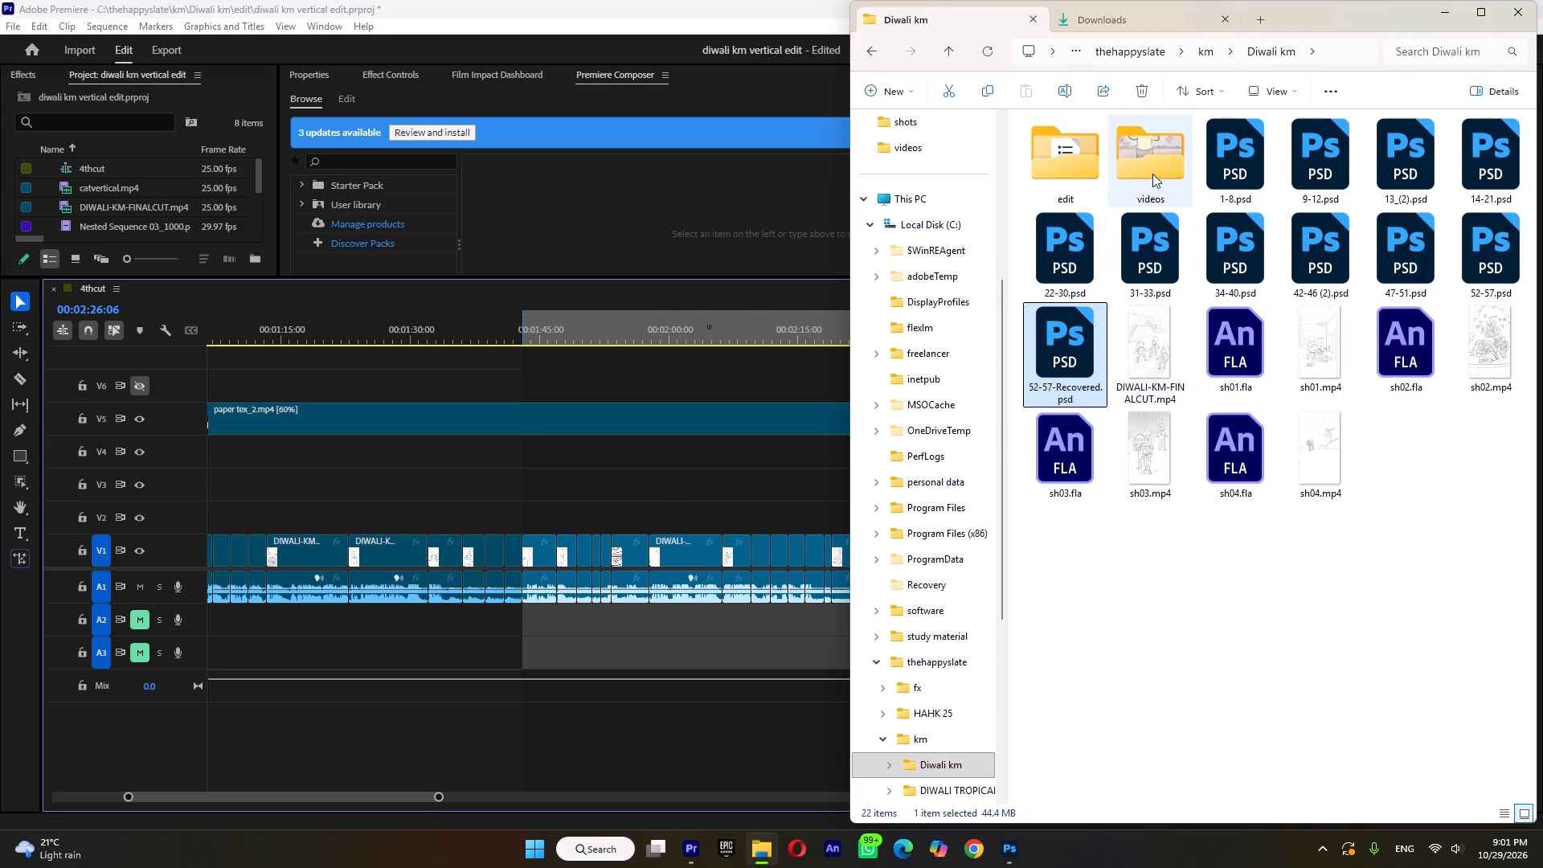
double_click(1152, 174)
drag(1381, 257, 1057, 156)
drag(1066, 169, 753, 352)
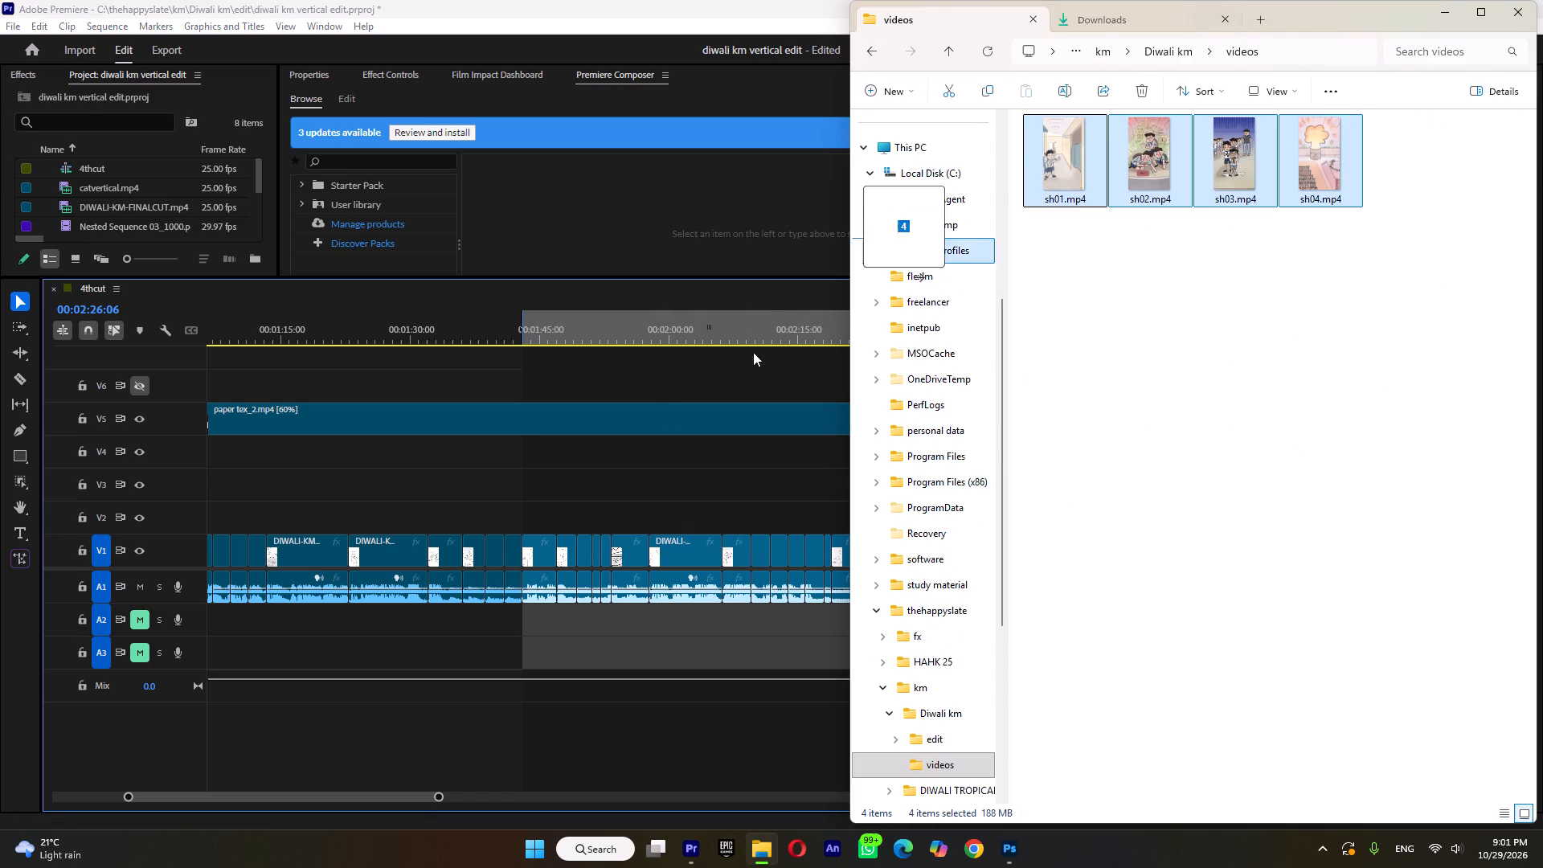
drag(753, 352, 162, 518)
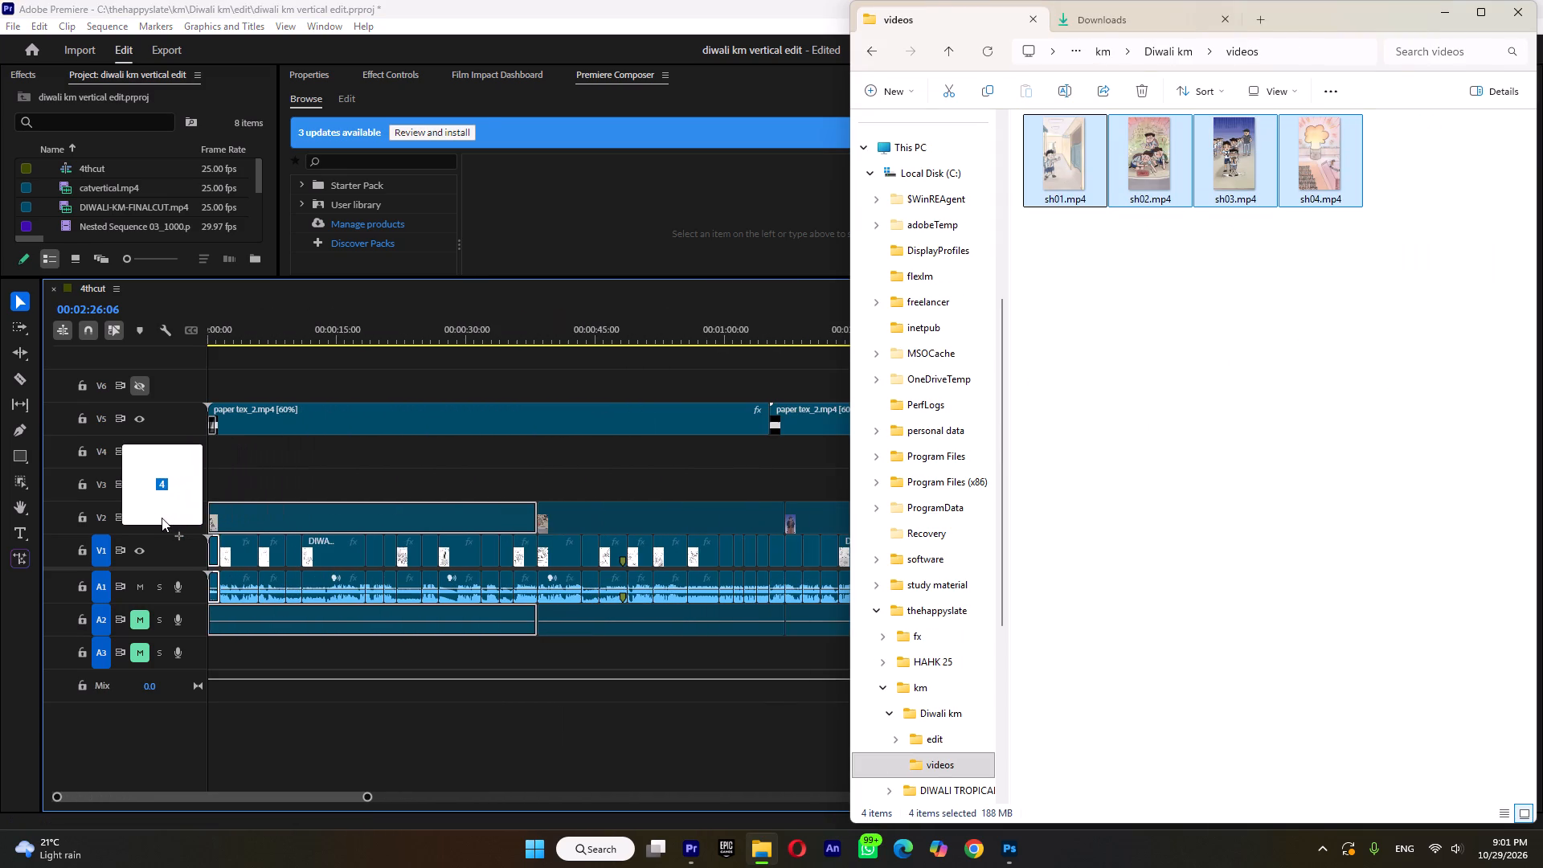
drag(162, 518, 154, 507)
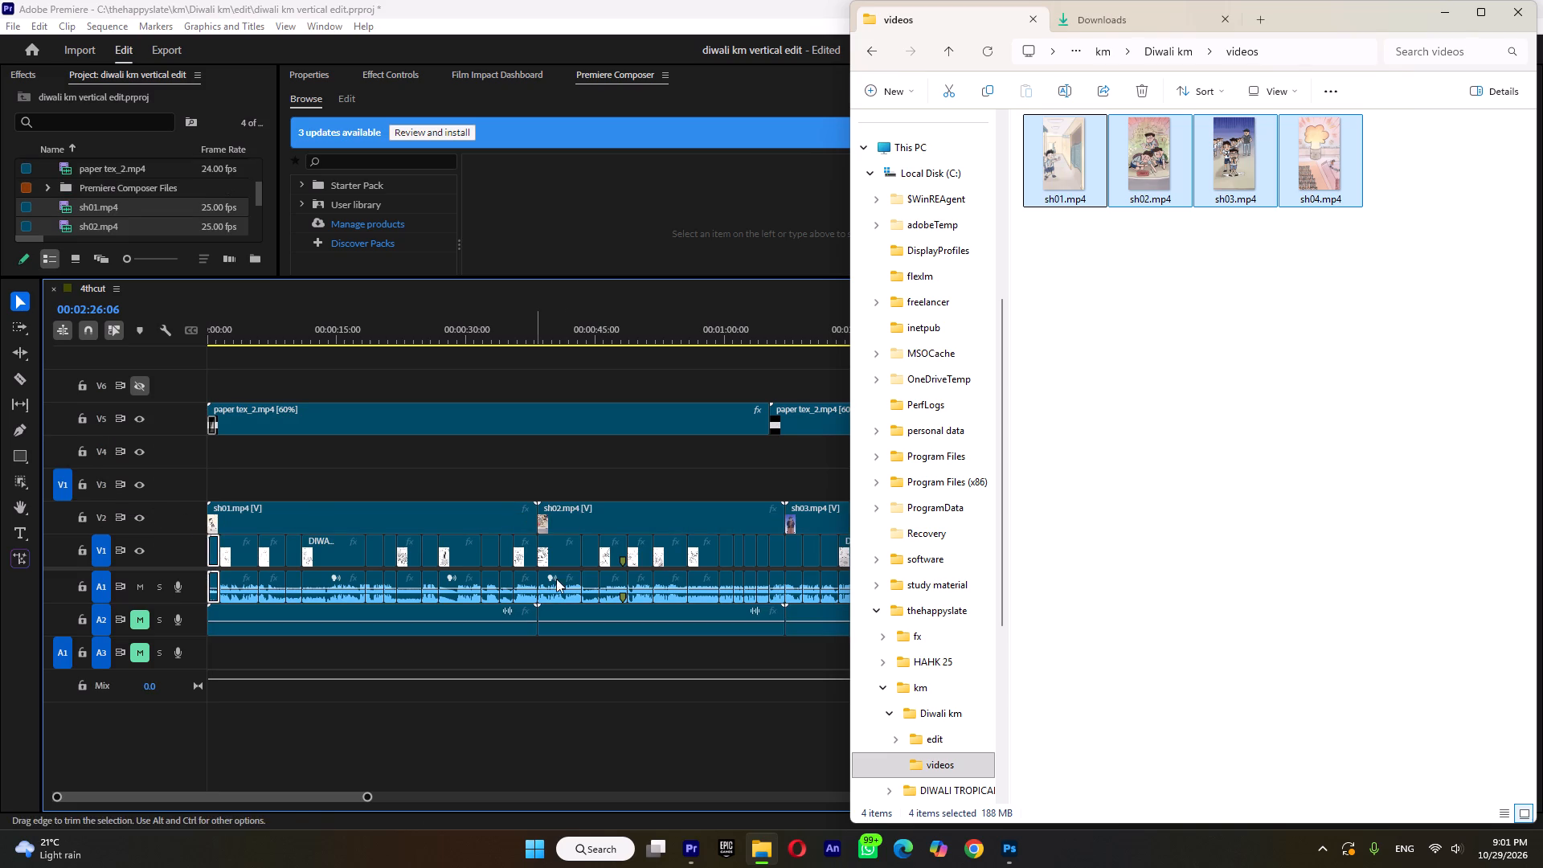
click(571, 484)
Extend the sequence's in-to-out range from 00:00:00:00 to the end of the last clip, a duration of 00:02:40:06.
alt+scroll(656, 481, down, 6)
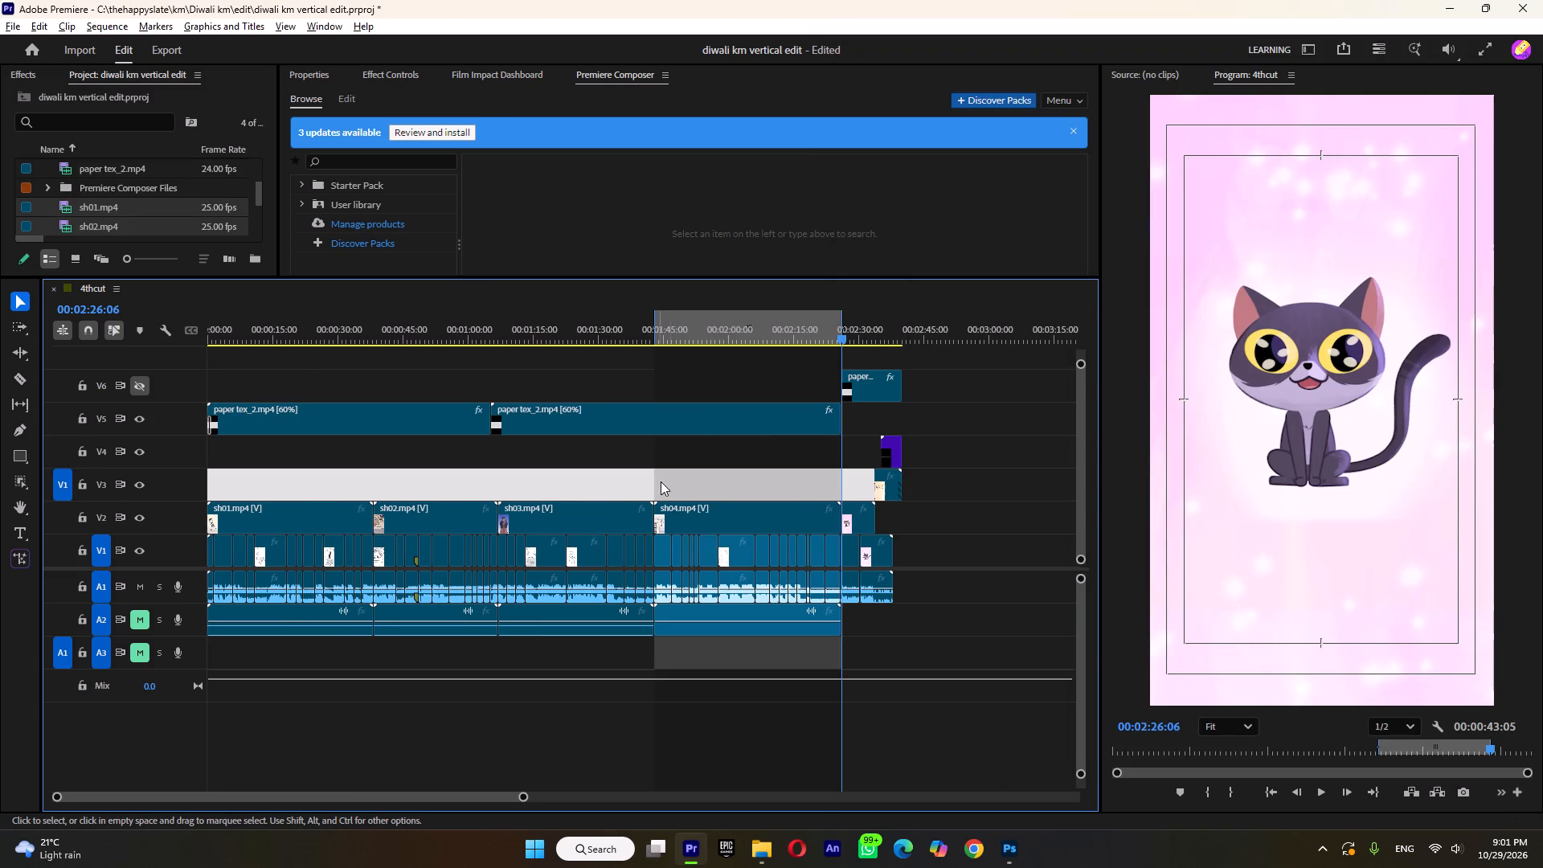
drag(387, 325, 110, 379)
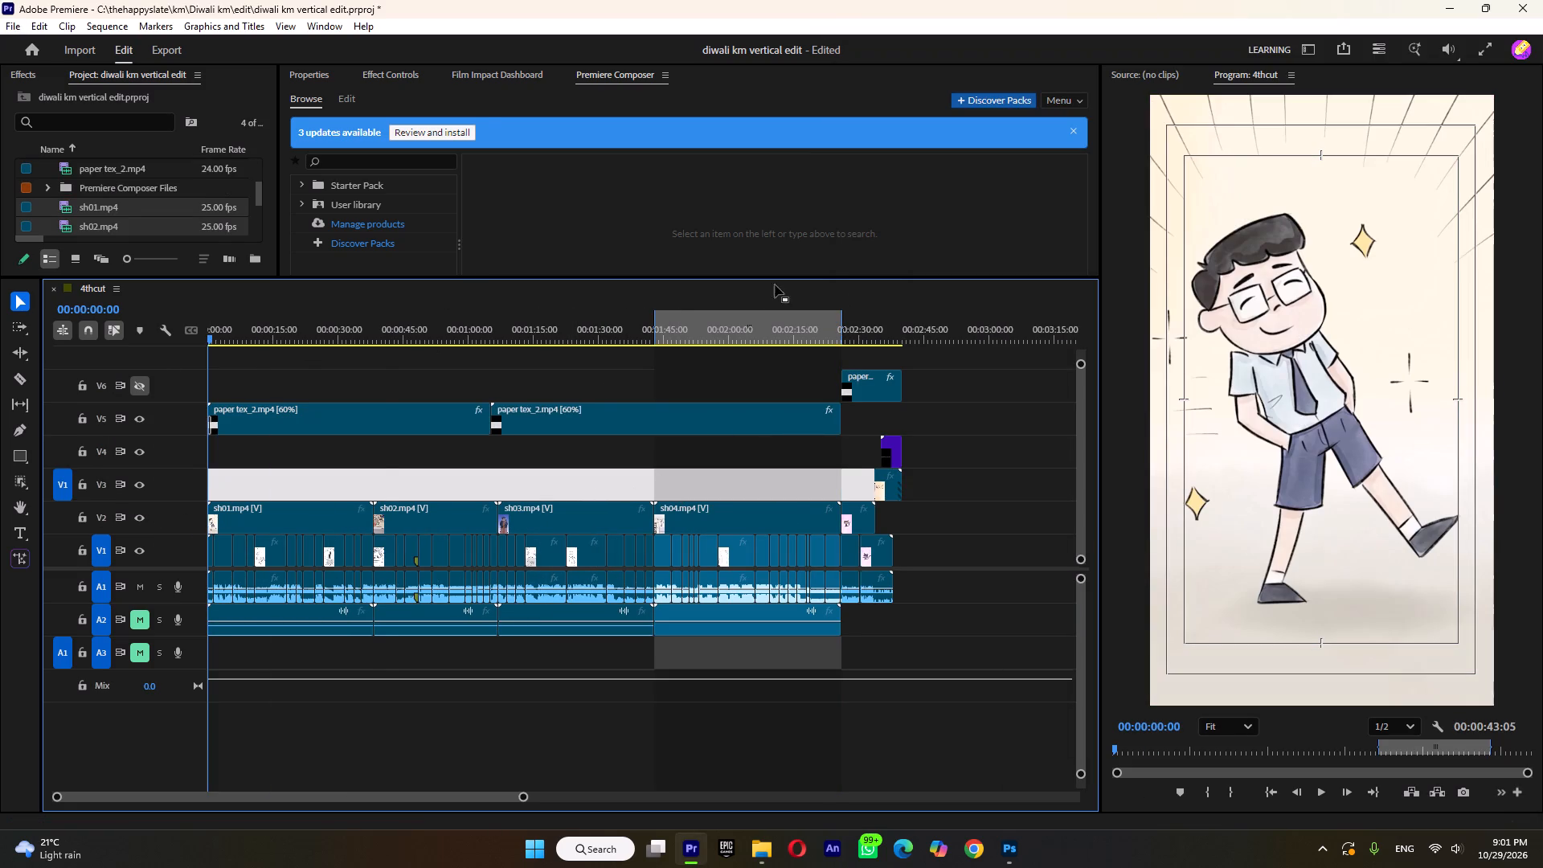
drag(655, 329, 102, 399)
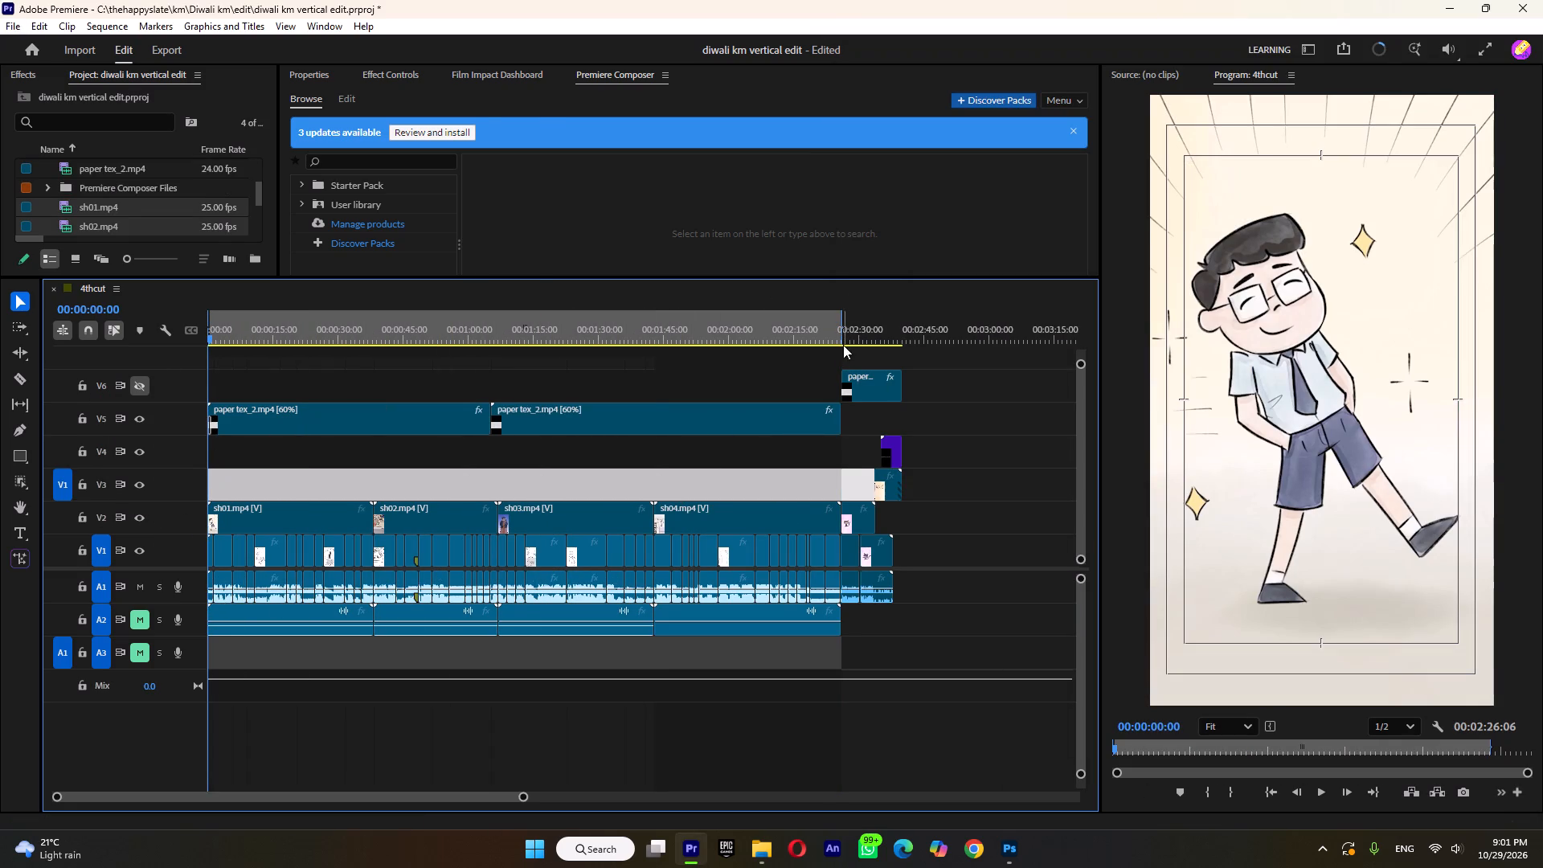
drag(844, 328, 906, 330)
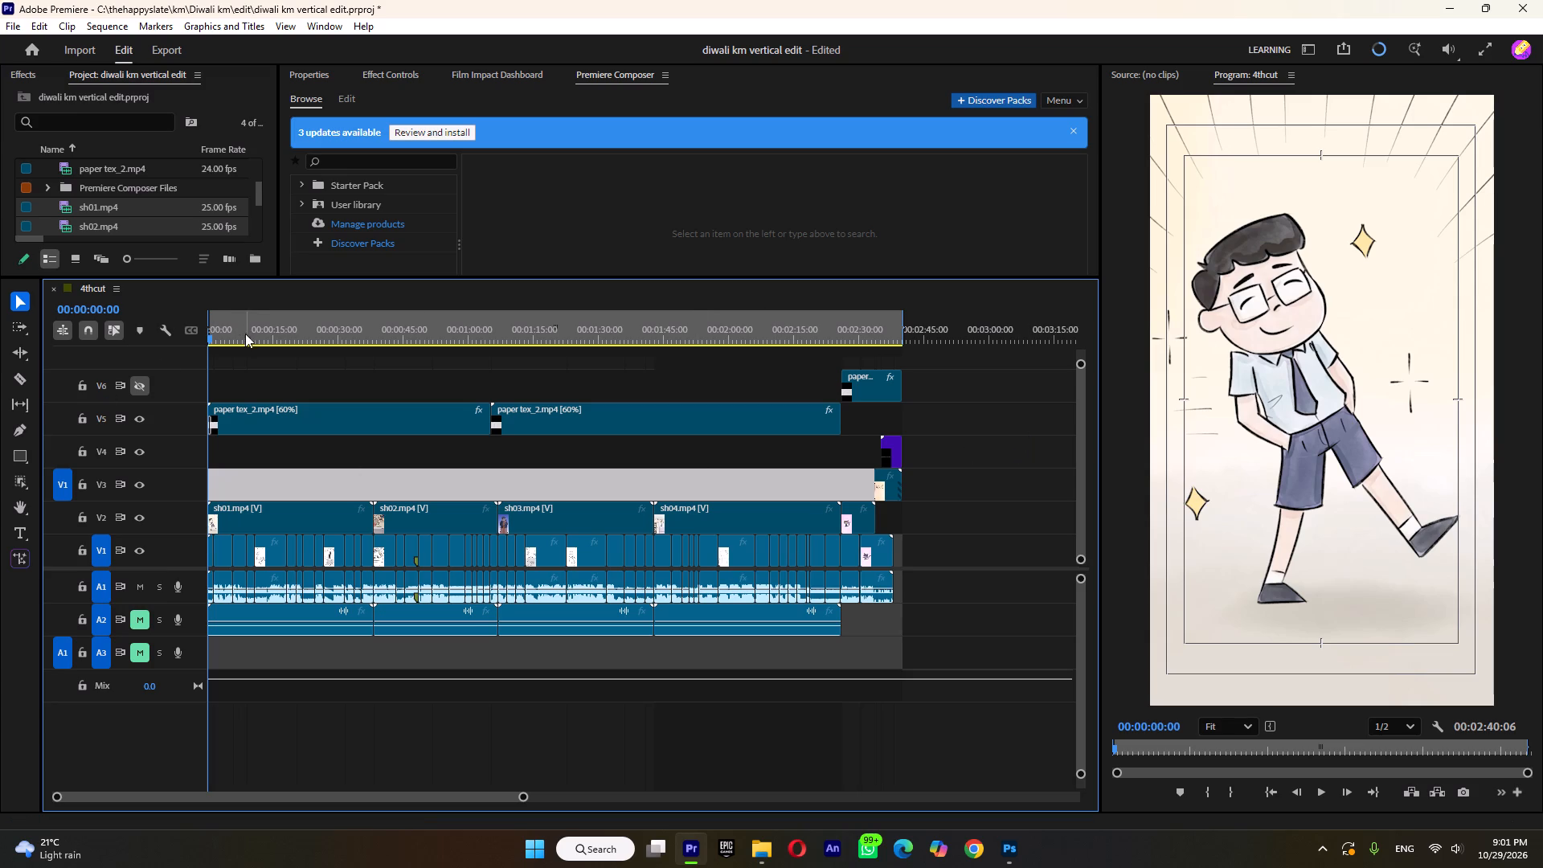
Play the sequence's opening seconds and scrub back to 00:00:01:00 to examine the first shot change.
drag(241, 335, 140, 369)
key(space)
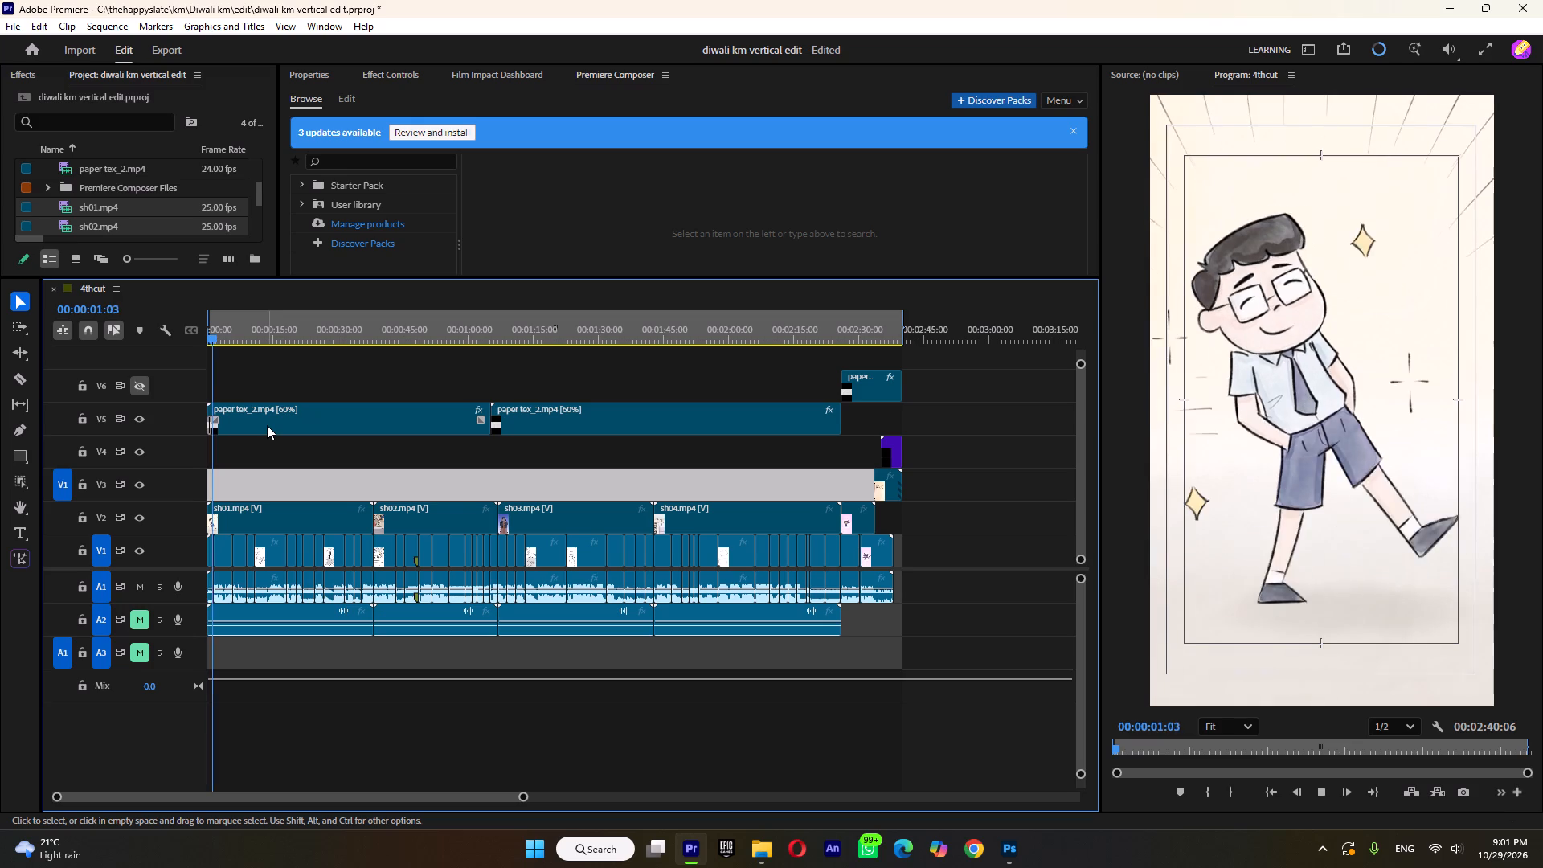
key(space)
alt+scroll(264, 486, down, 4)
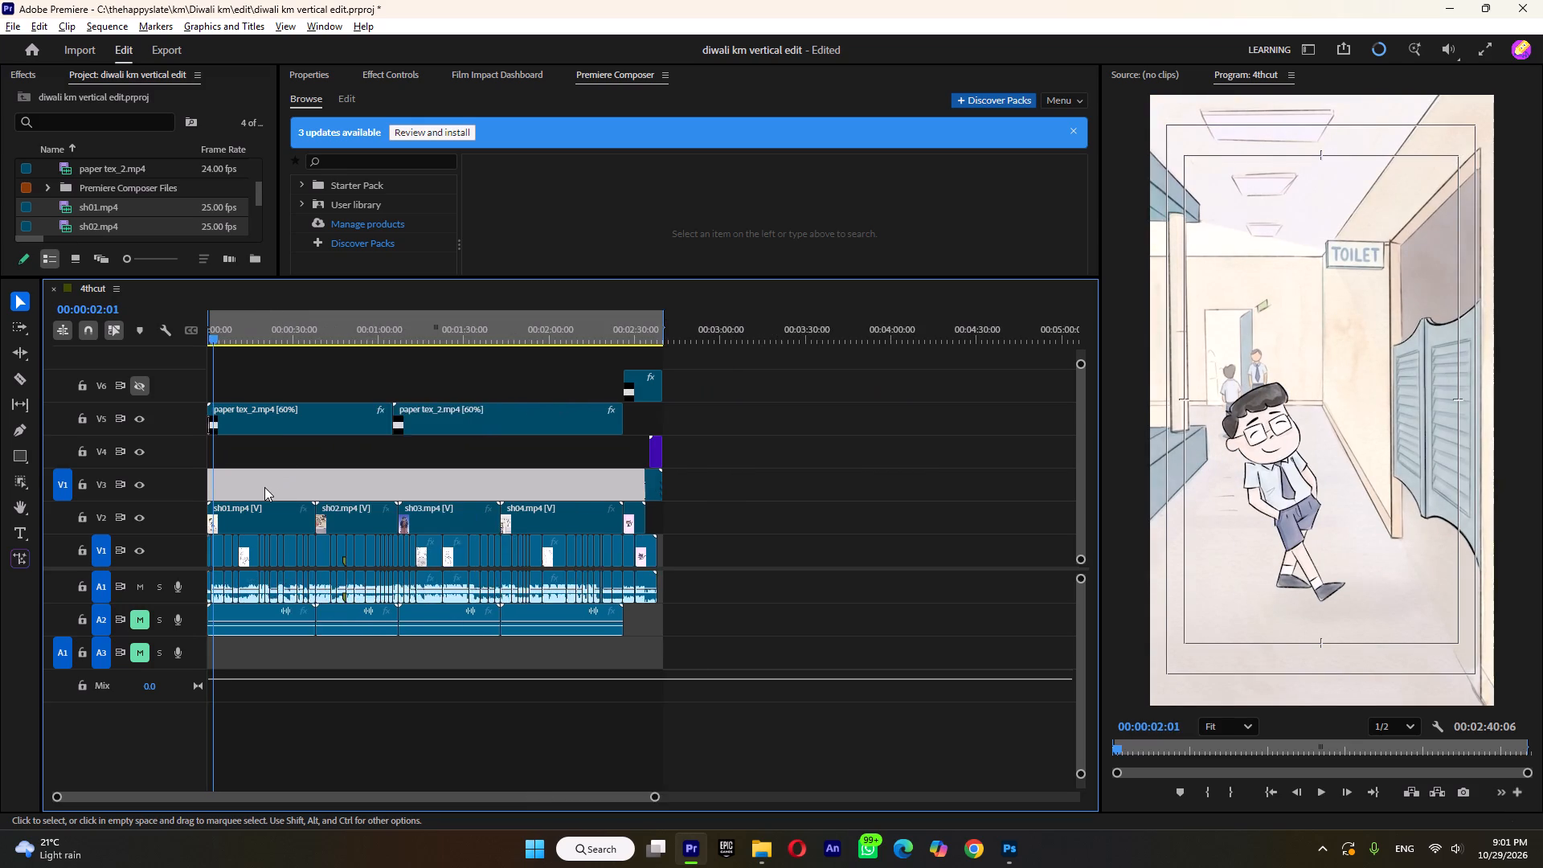
alt+scroll(264, 487, up, 19)
scroll(268, 488, up, 11)
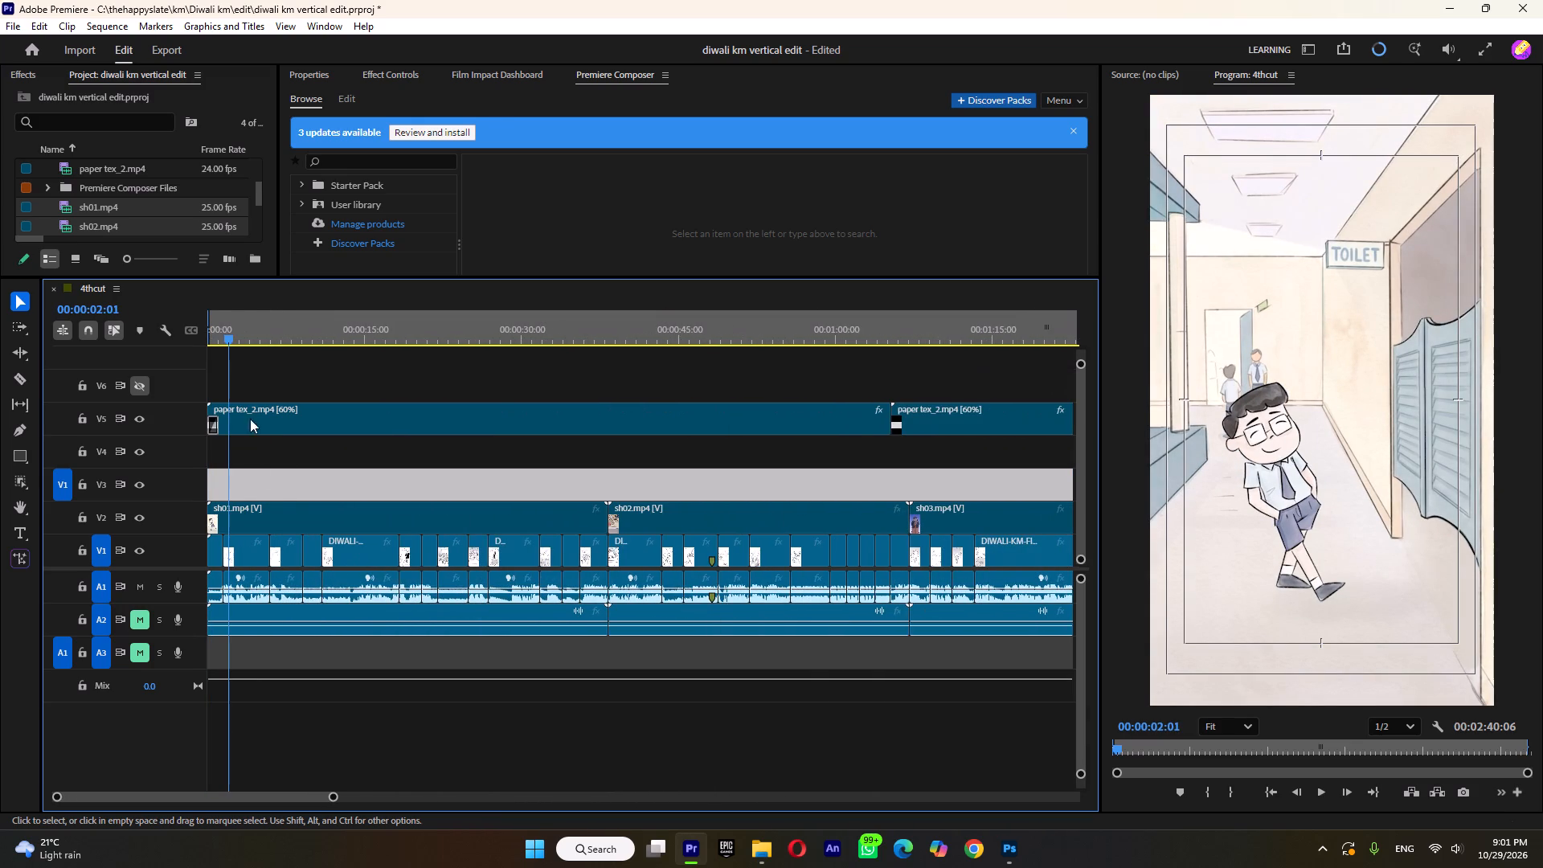
drag(231, 338, 222, 357)
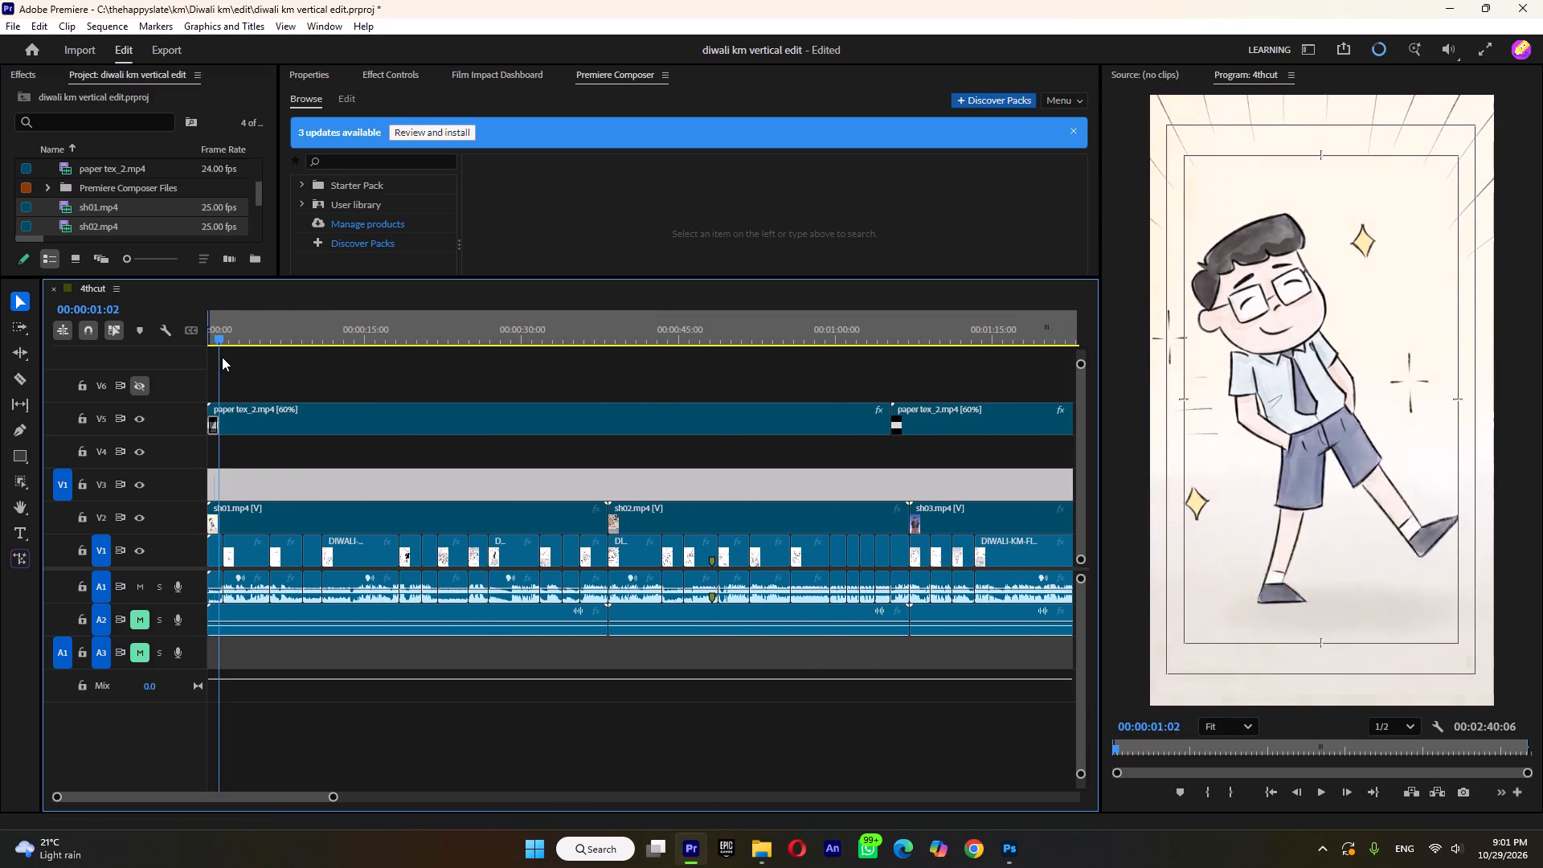
drag(222, 357, 221, 365)
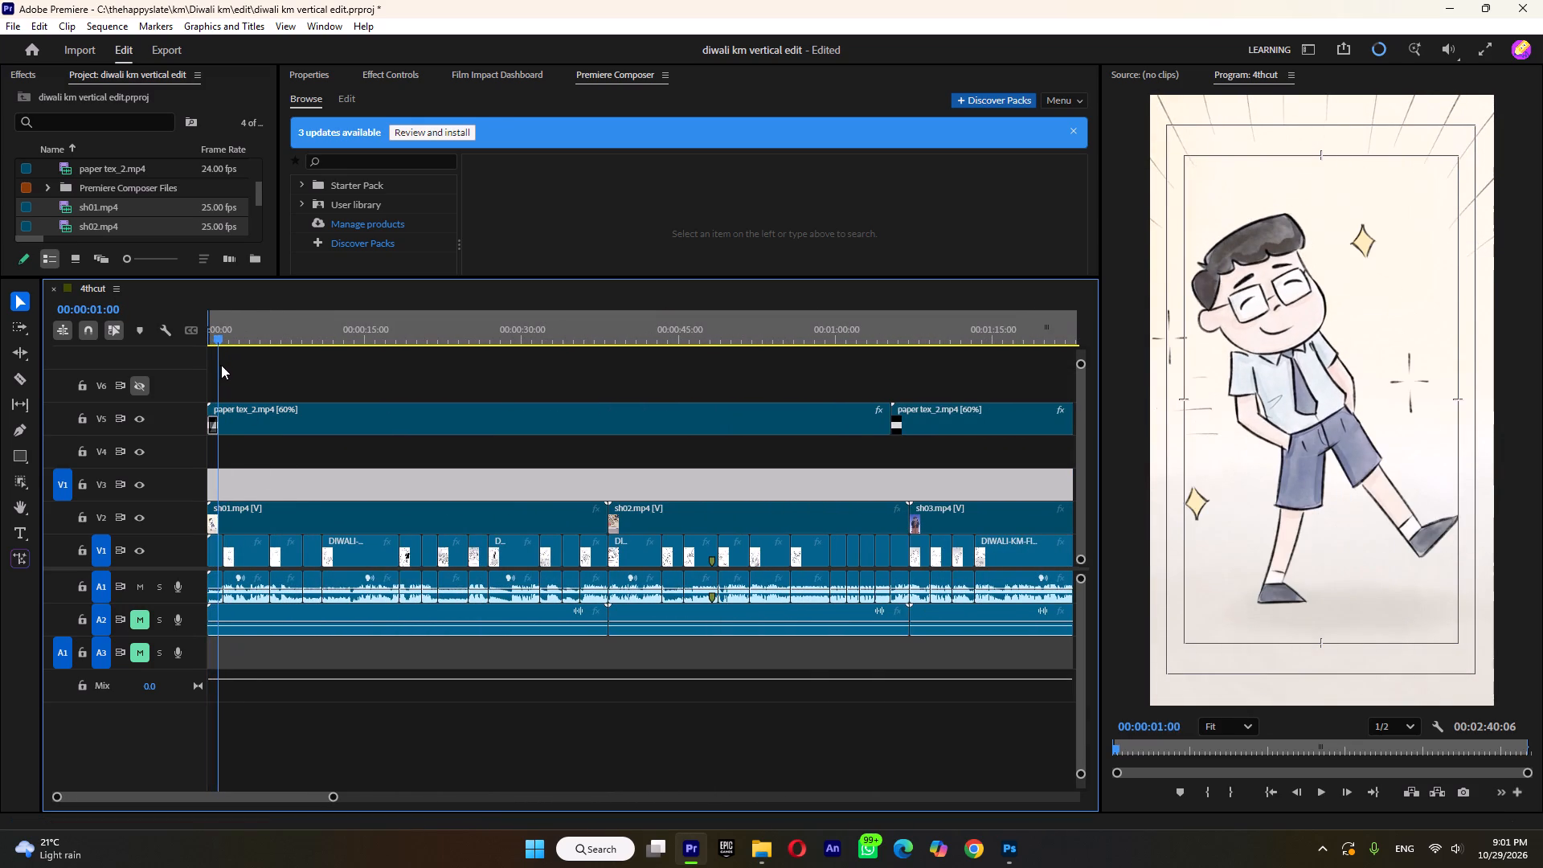
drag(221, 365, 220, 365)
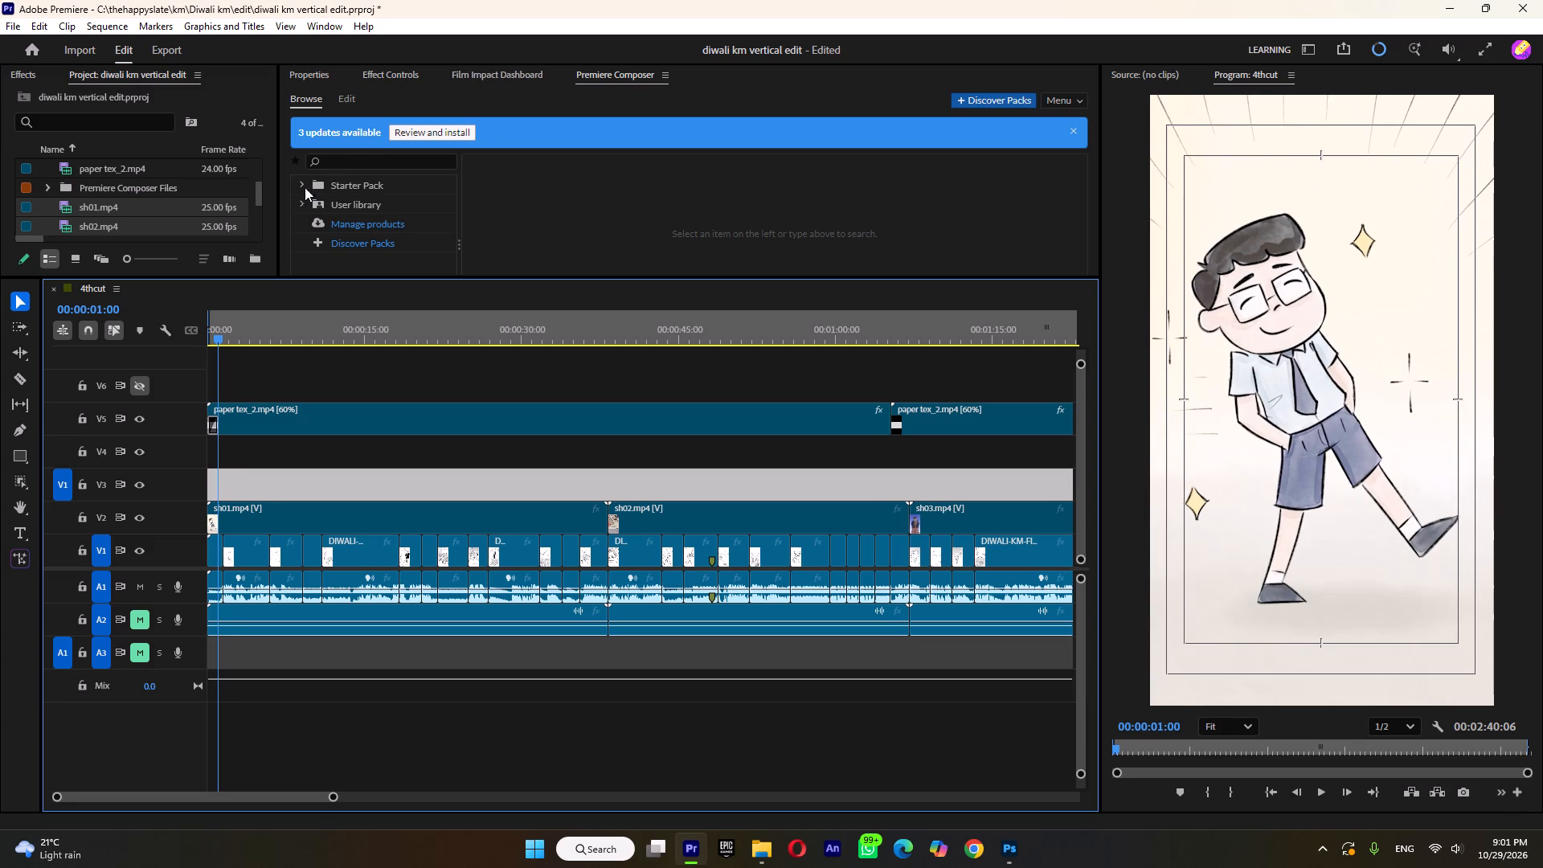
Add the Starter Pack's Zoom Out transition with sound at the first cut, using tracks V3, V4 and A3.
click(303, 188)
drag(346, 276, 340, 346)
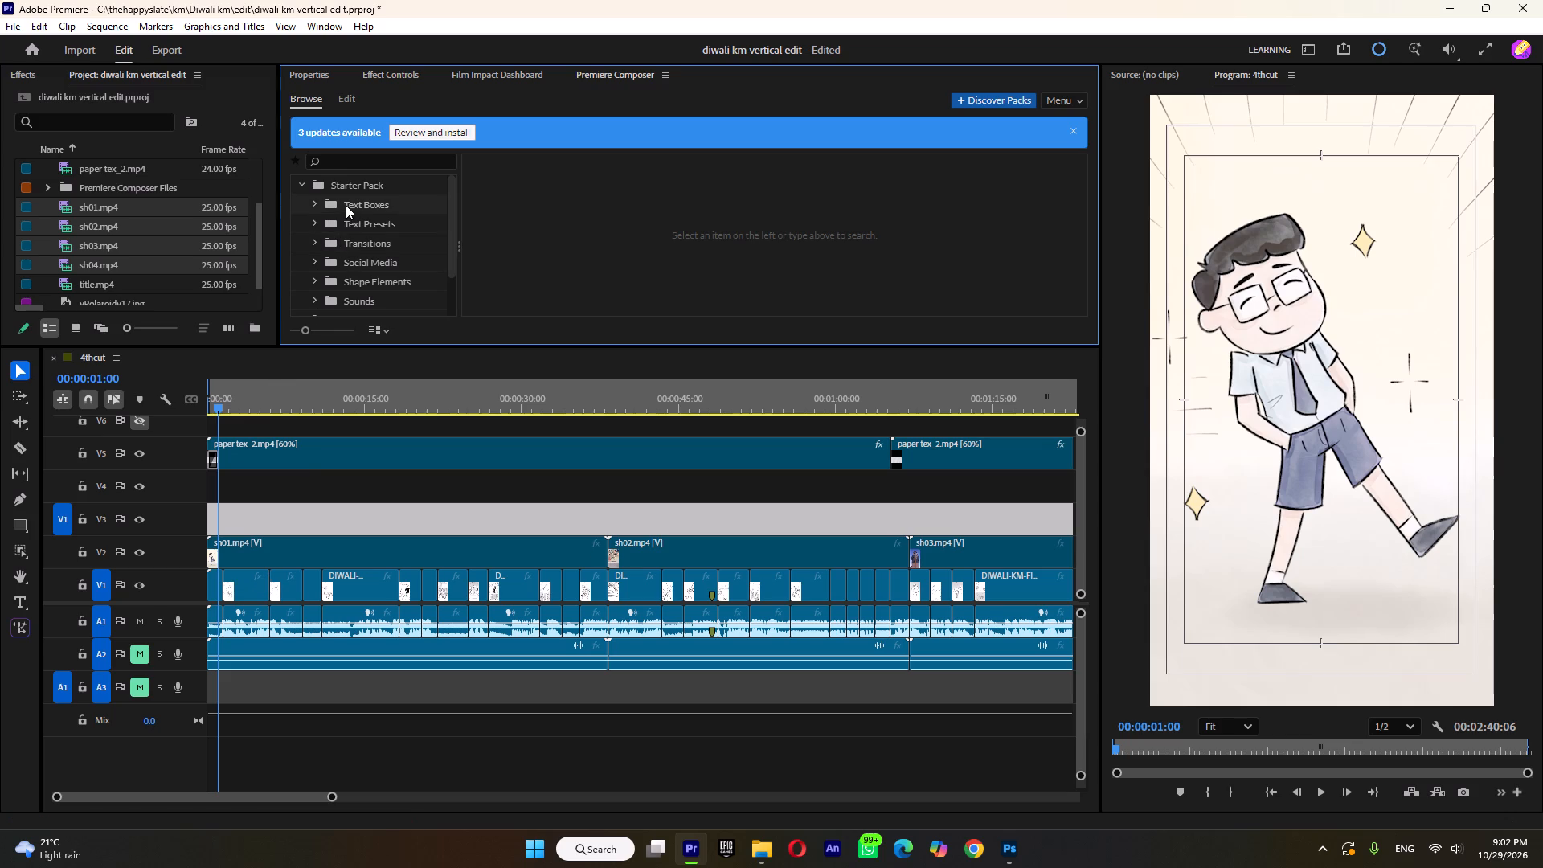
click(354, 244)
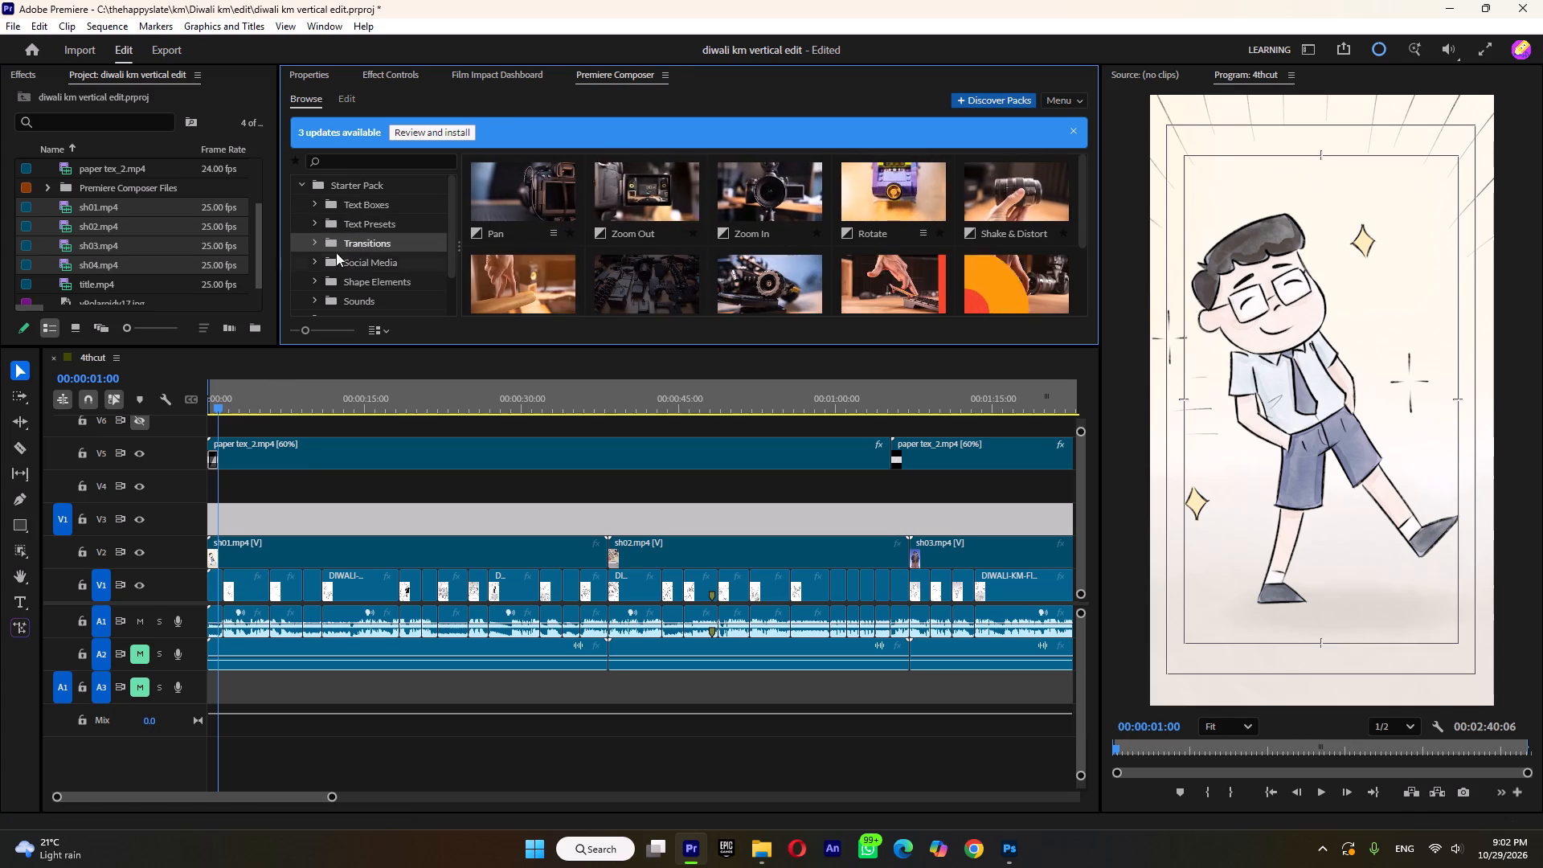
click(310, 246)
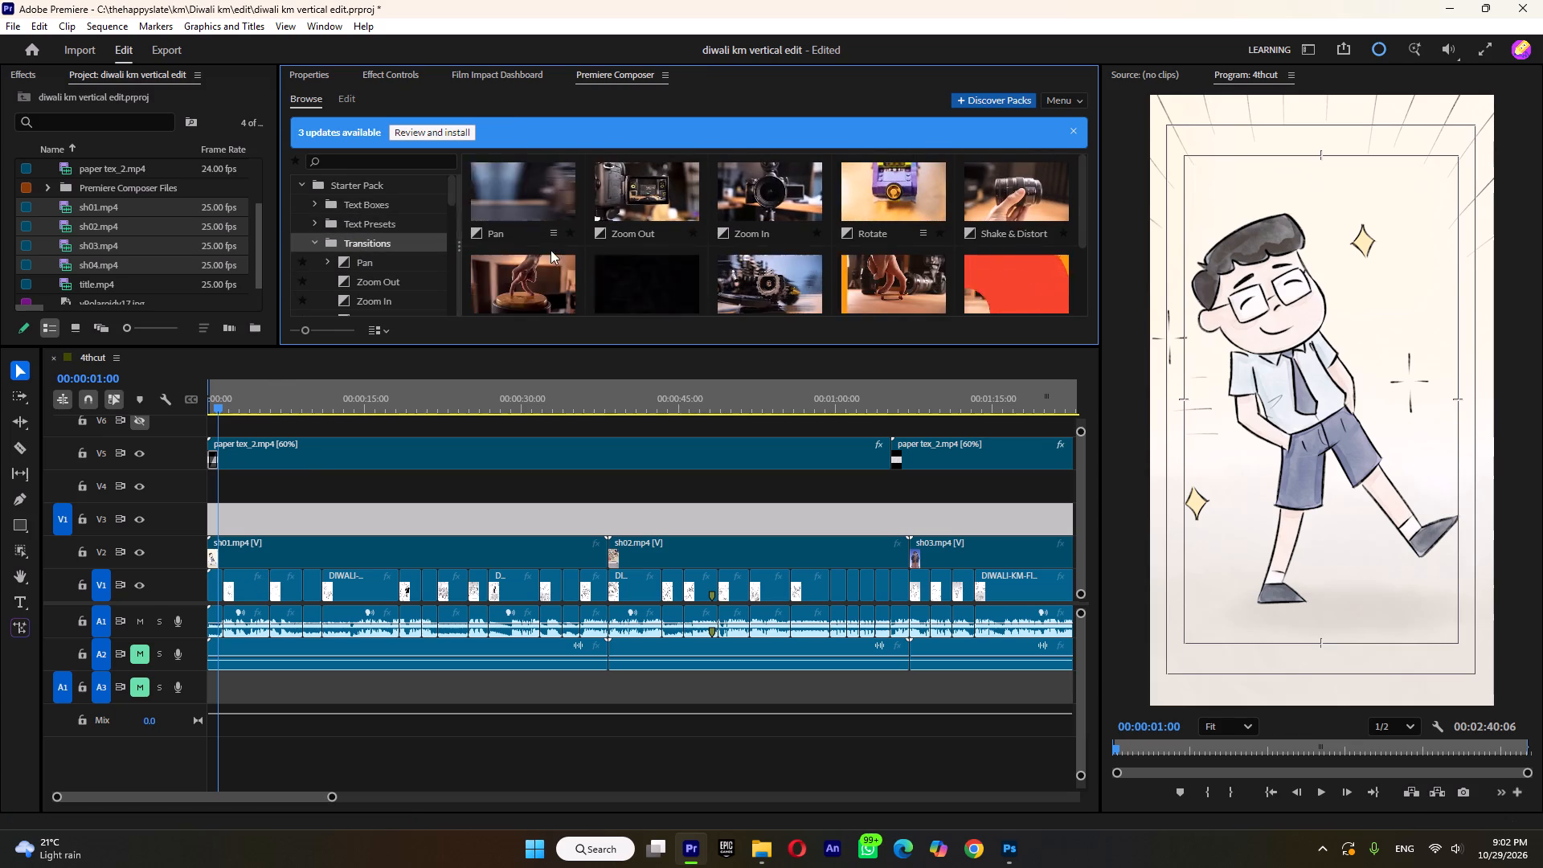
drag(624, 195, 225, 501)
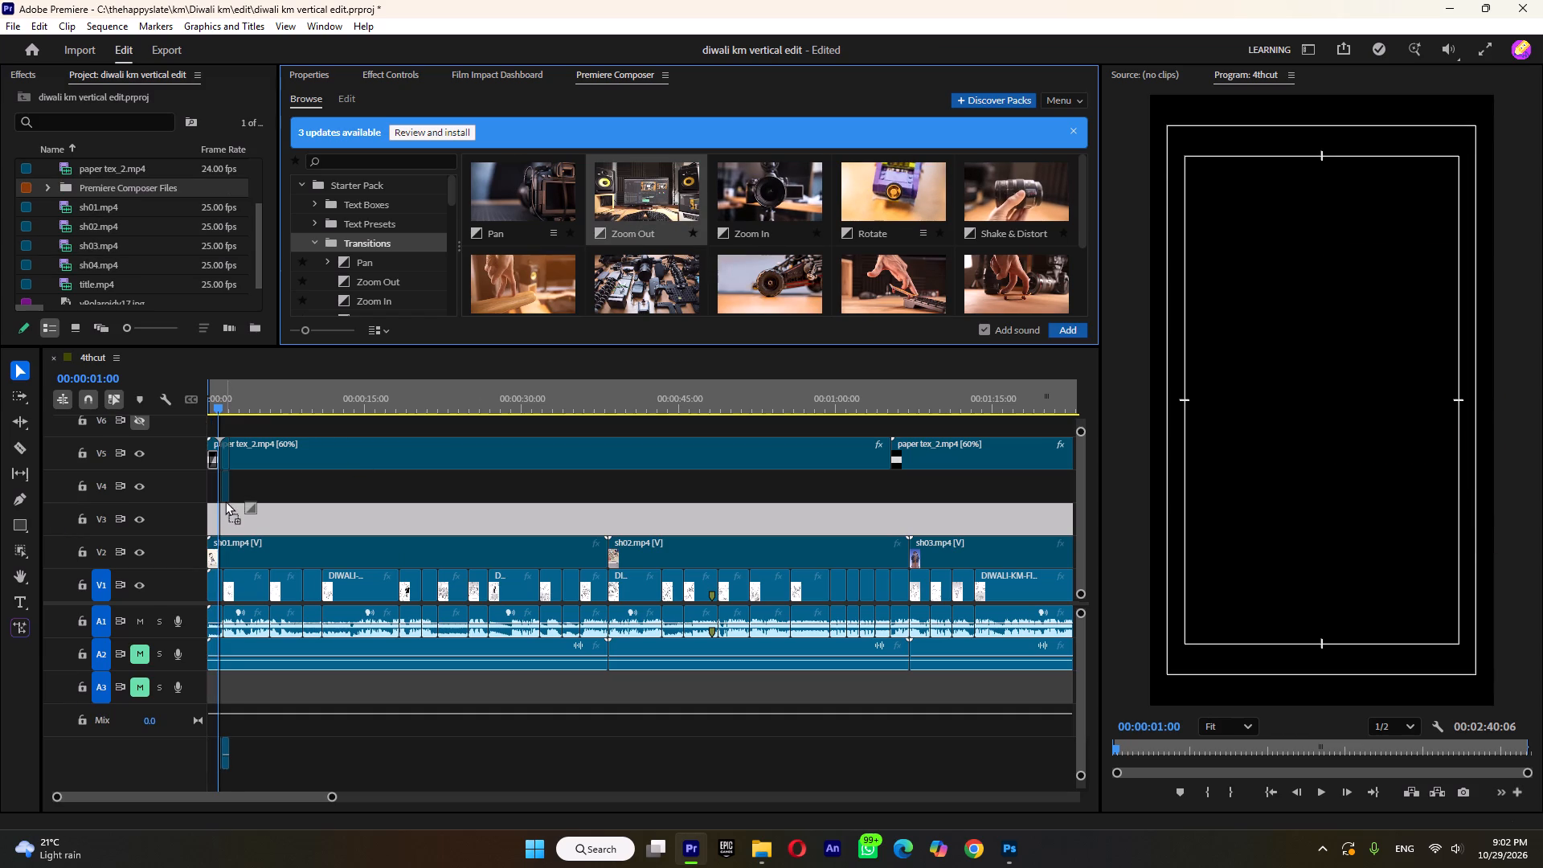
drag(225, 501, 234, 529)
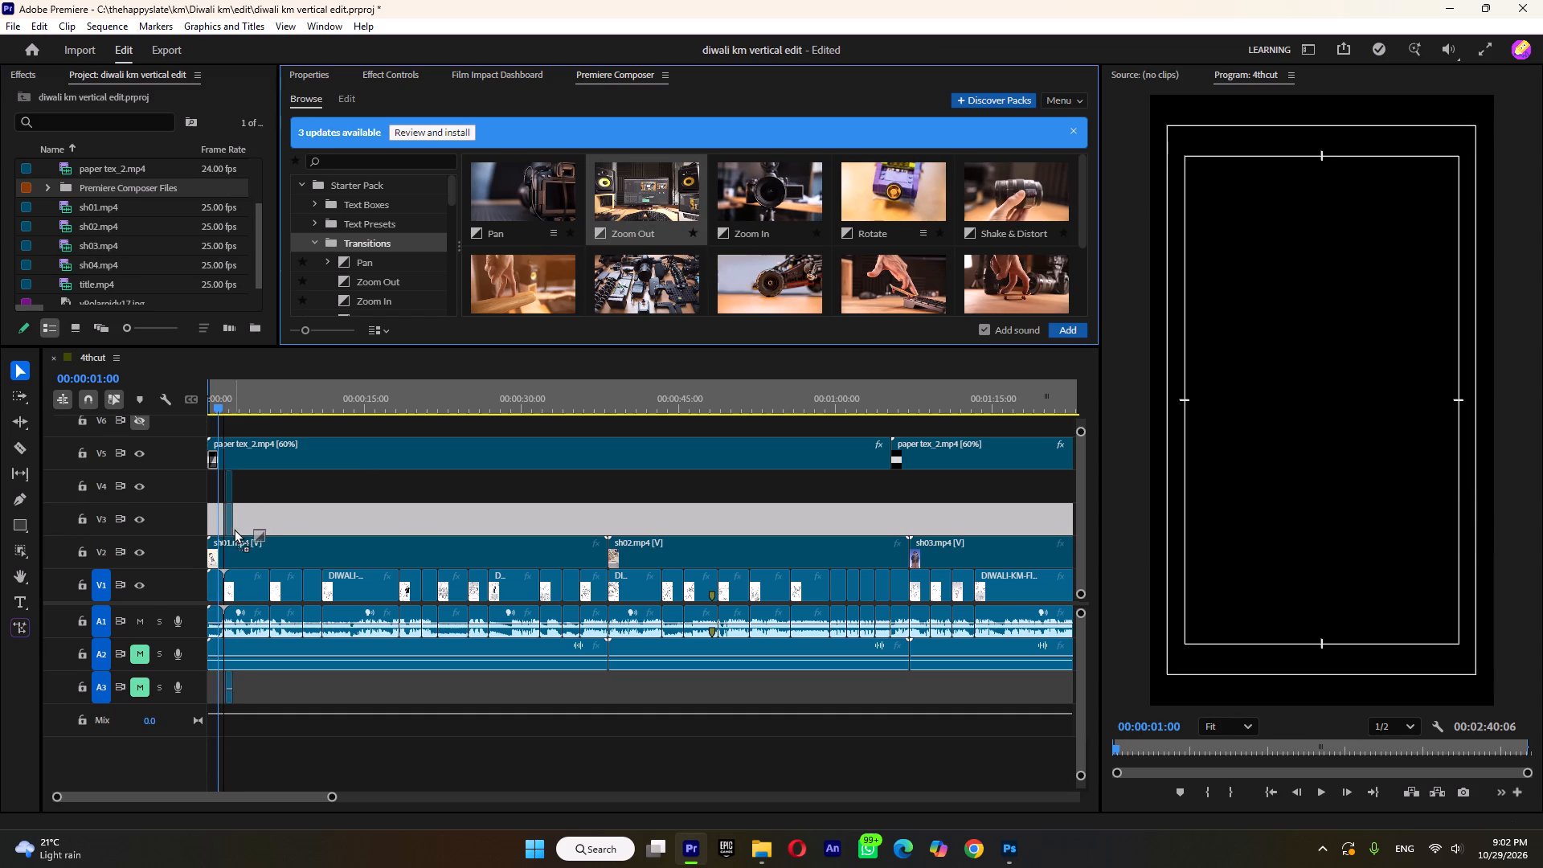
drag(234, 529, 226, 530)
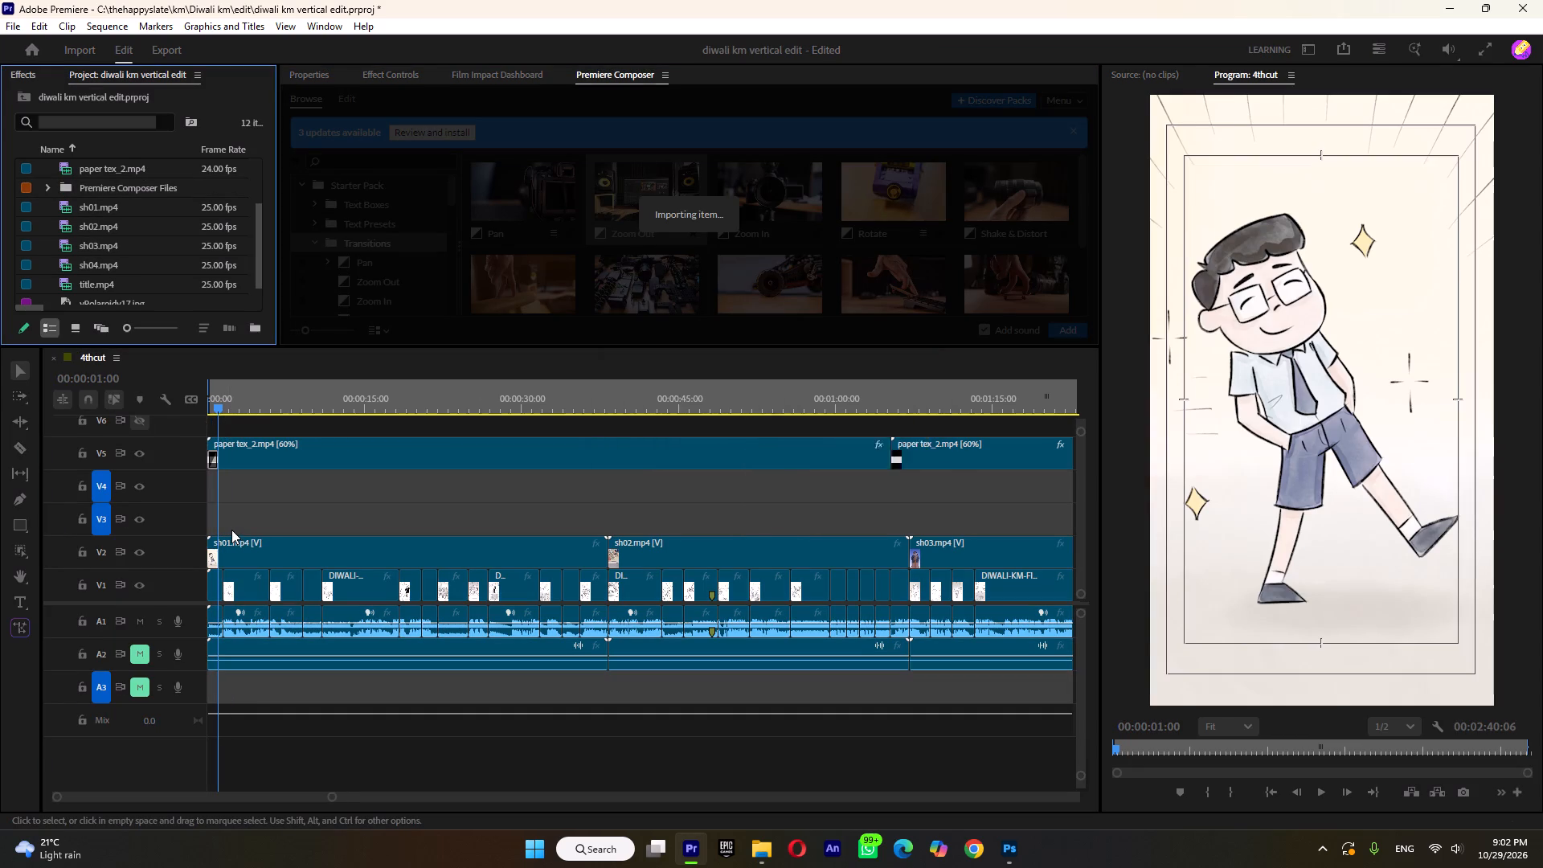
Play through the Zoom Out transition and following shots, then scrub back to 00:00:06:24 to examine the action.
alt+scroll(246, 522, up, 20)
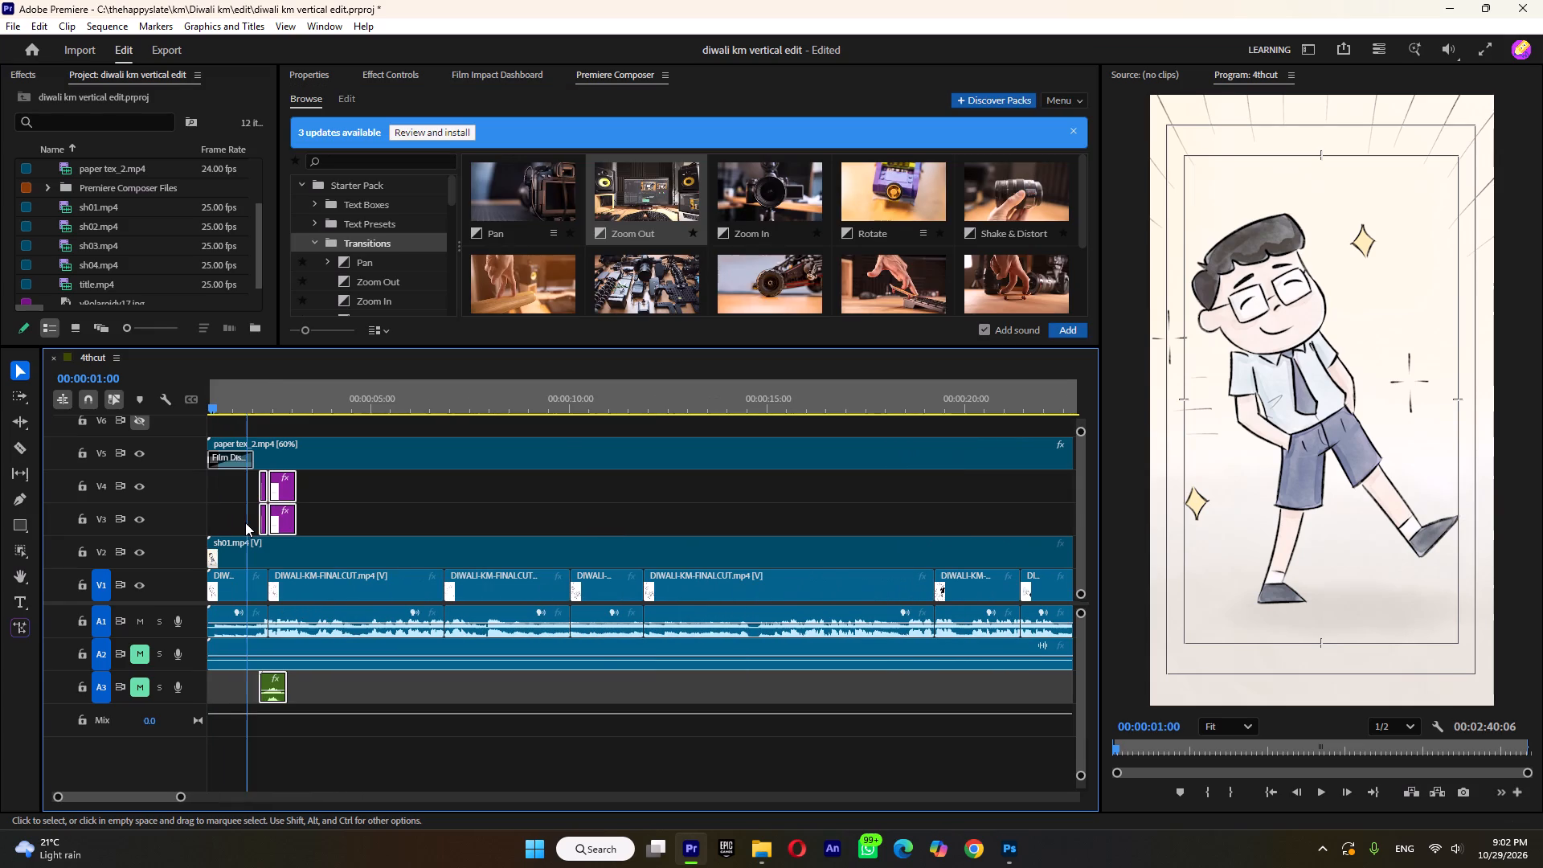
alt+scroll(245, 522, up, 5)
click(250, 406)
key(space)
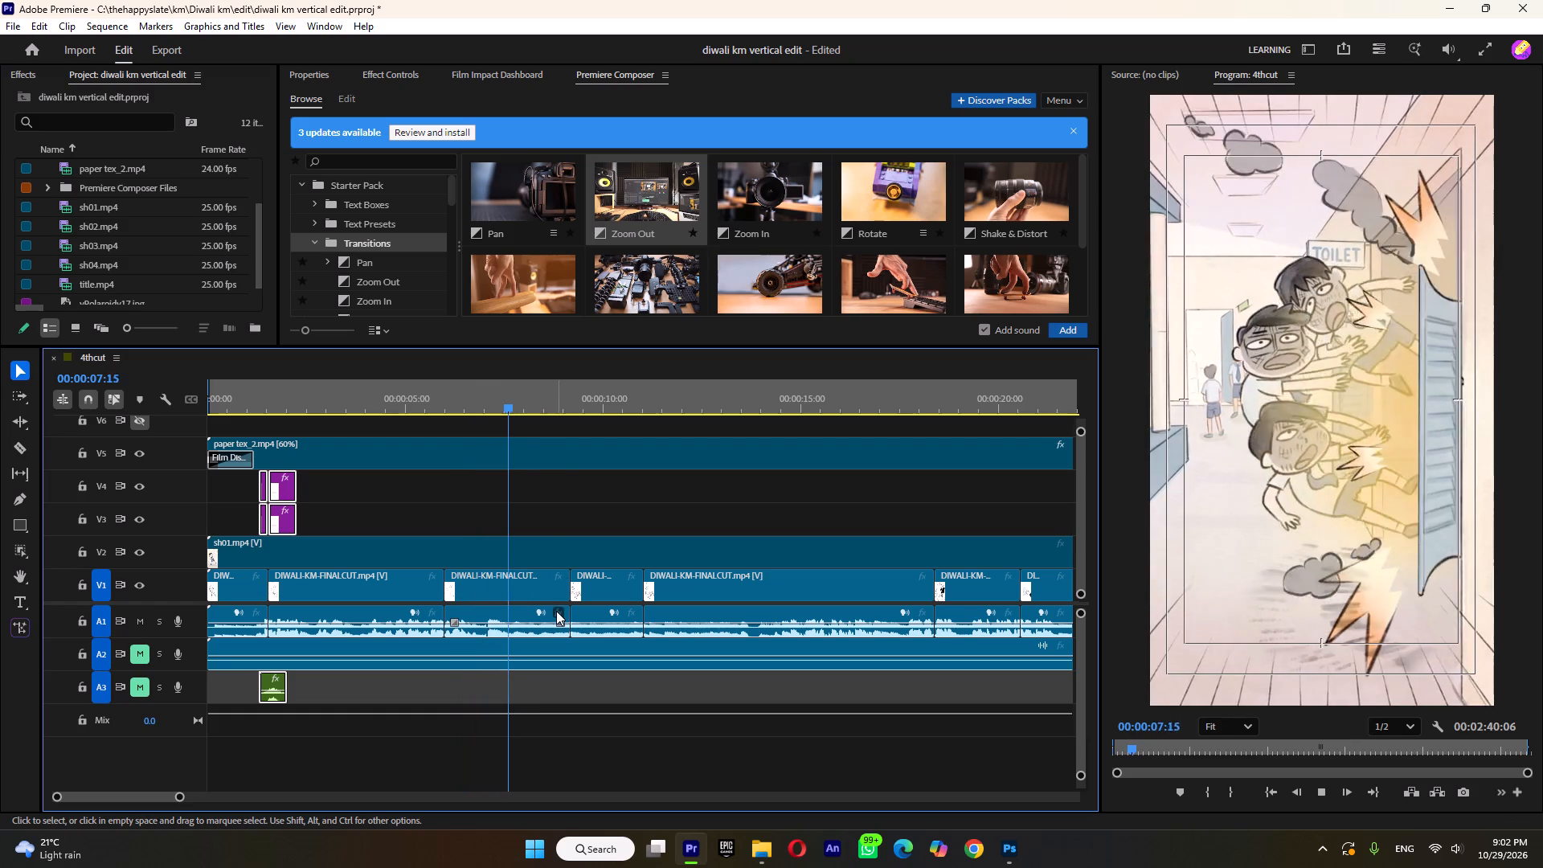
key(space)
drag(527, 404, 503, 431)
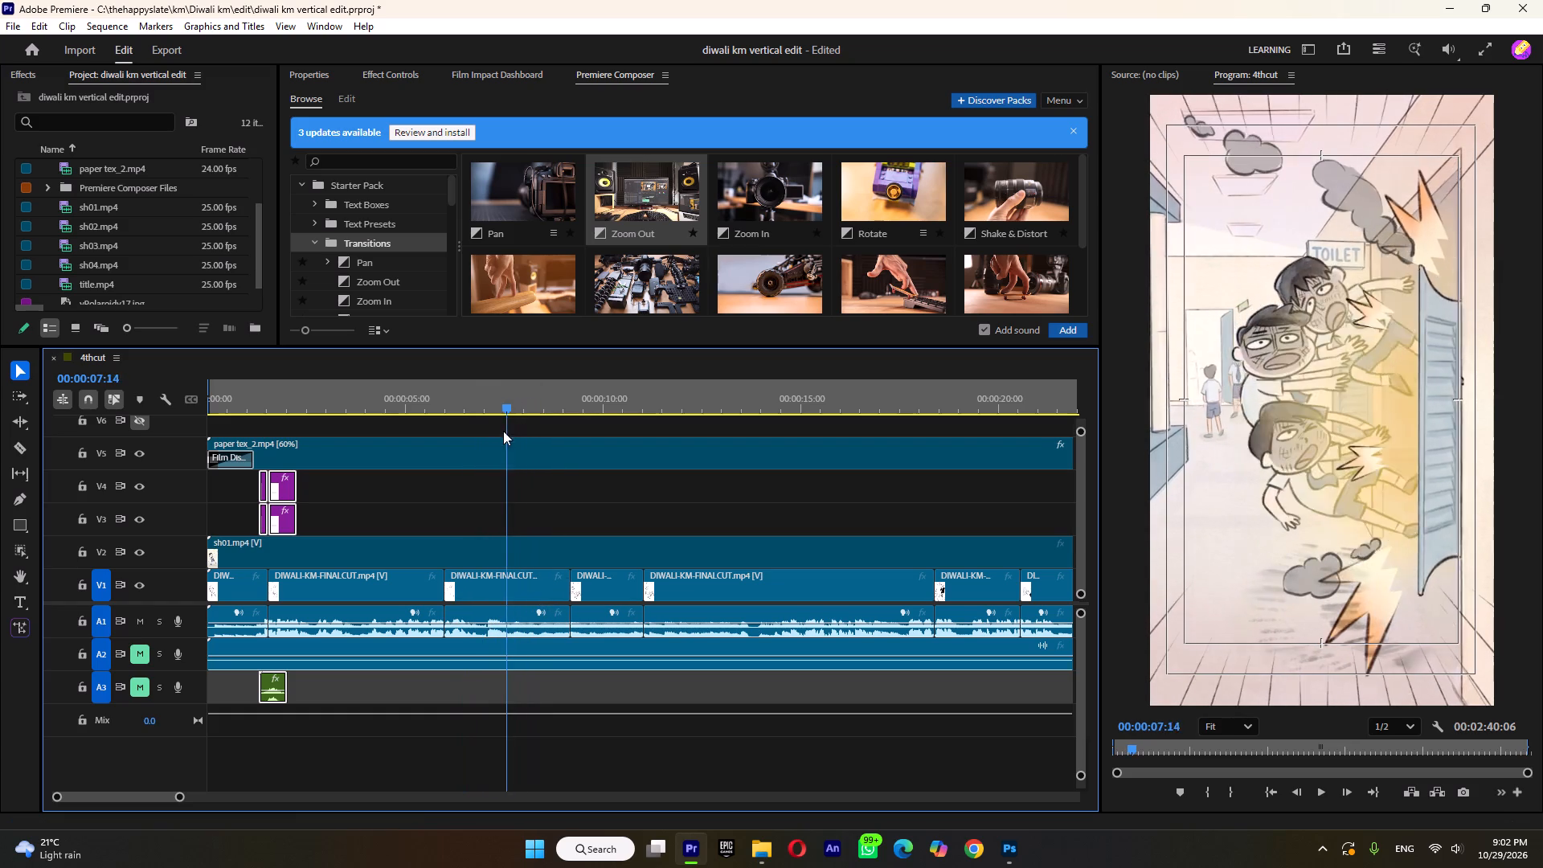
drag(503, 431, 481, 469)
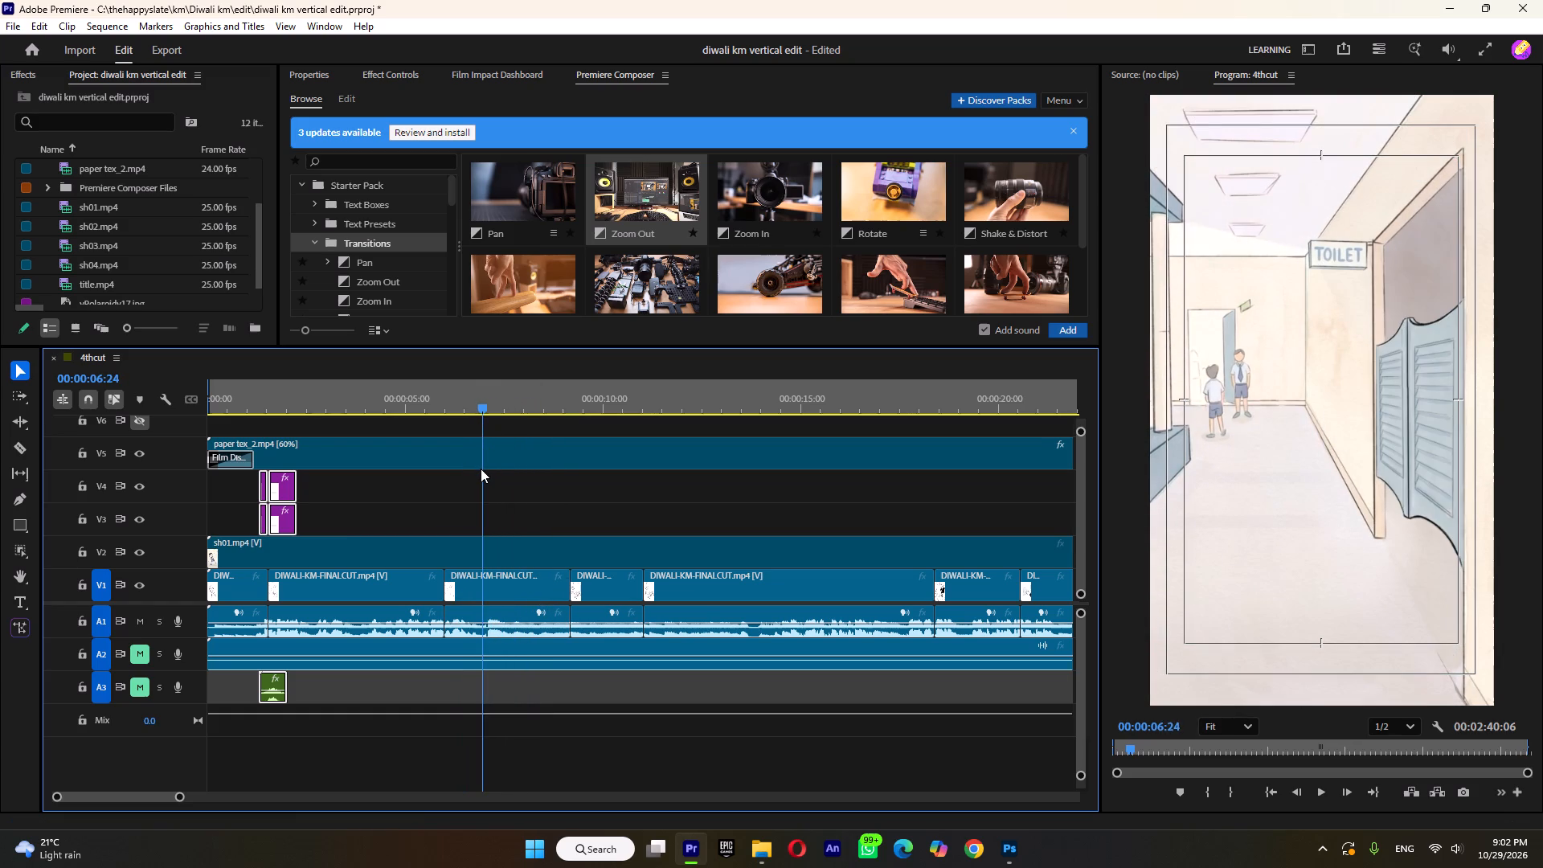
Split the sh01.mp4 clip on V2 at 00:00:07:01, where the toilet doors burst open.
drag(481, 469, 482, 472)
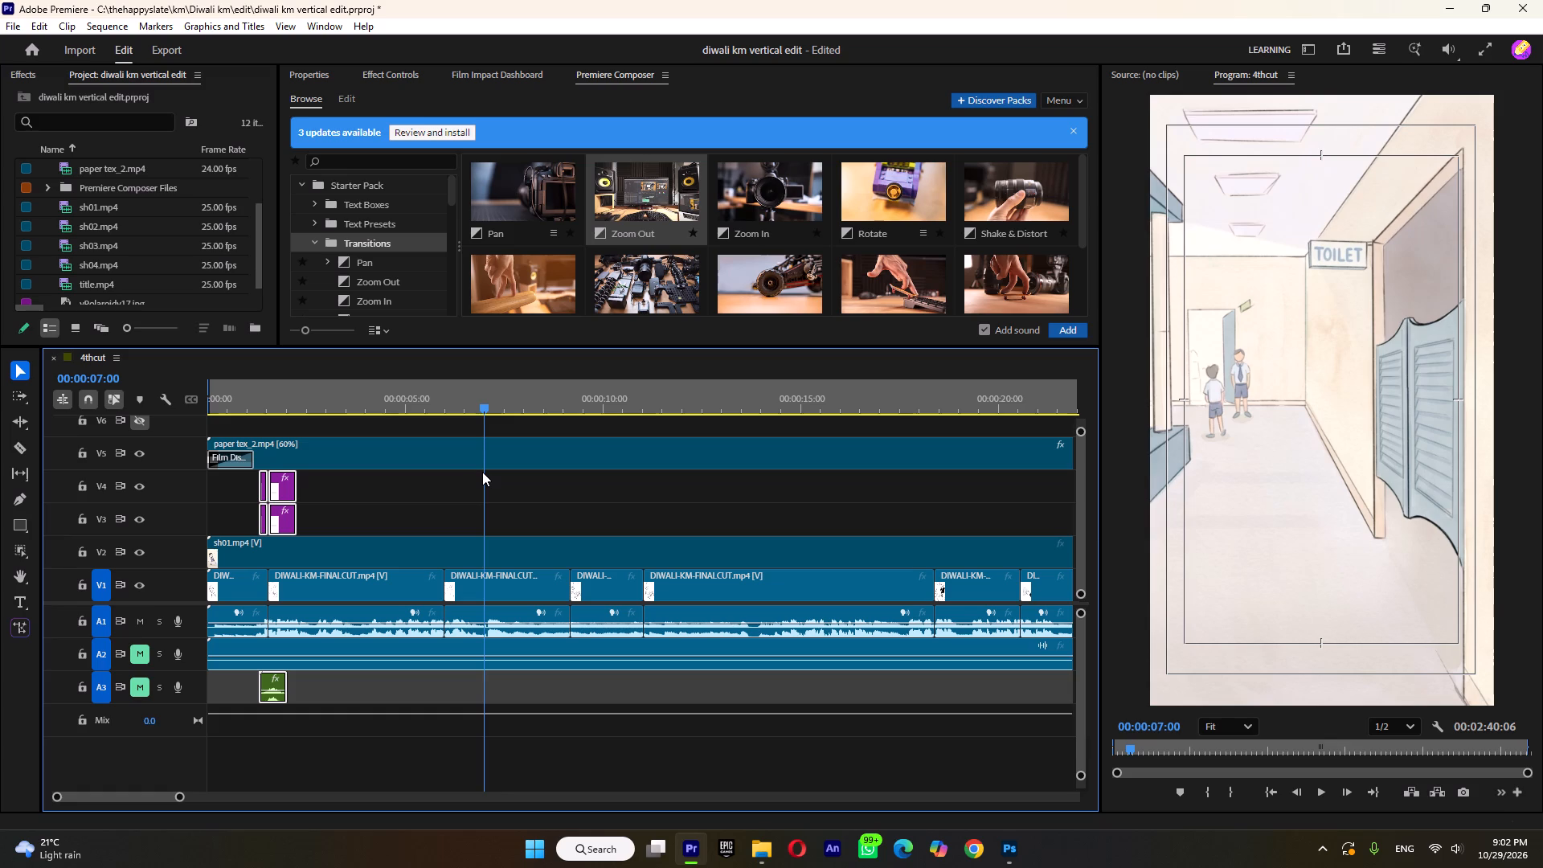
drag(482, 472, 483, 472)
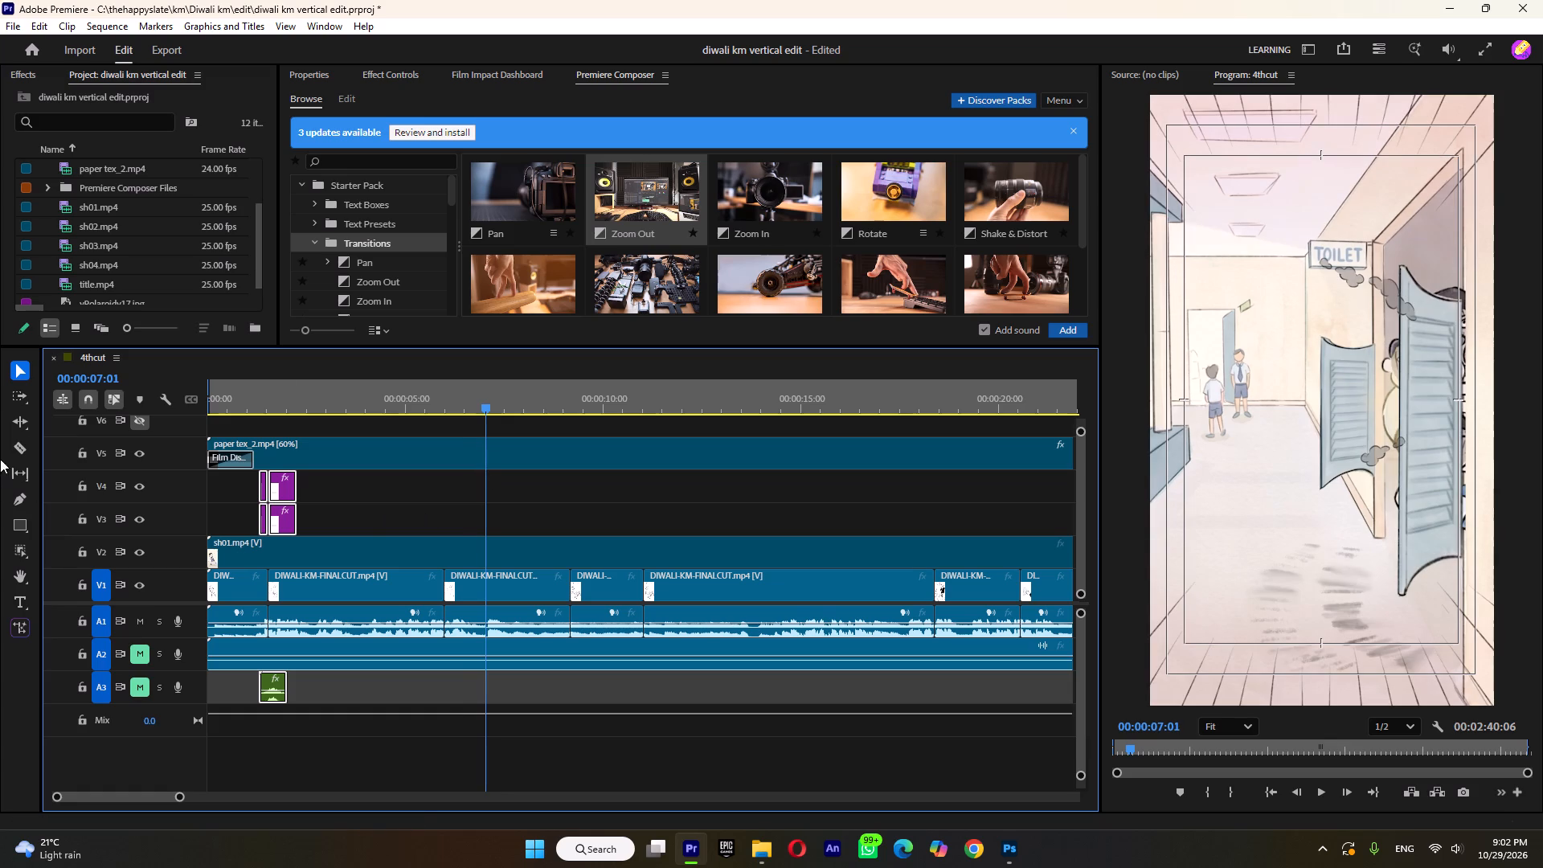
click(23, 449)
click(484, 552)
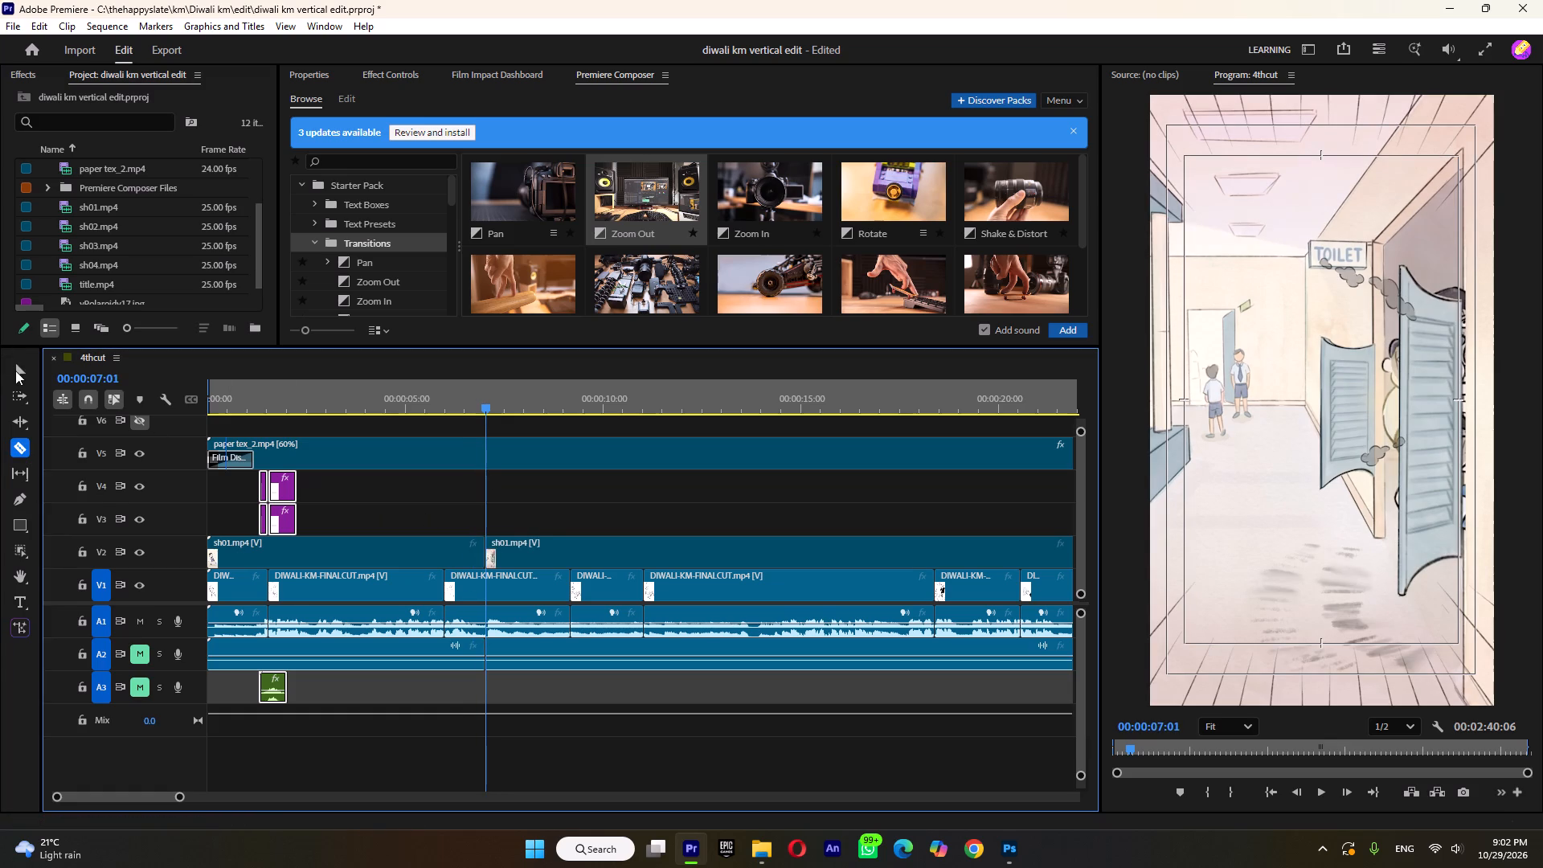
click(15, 369)
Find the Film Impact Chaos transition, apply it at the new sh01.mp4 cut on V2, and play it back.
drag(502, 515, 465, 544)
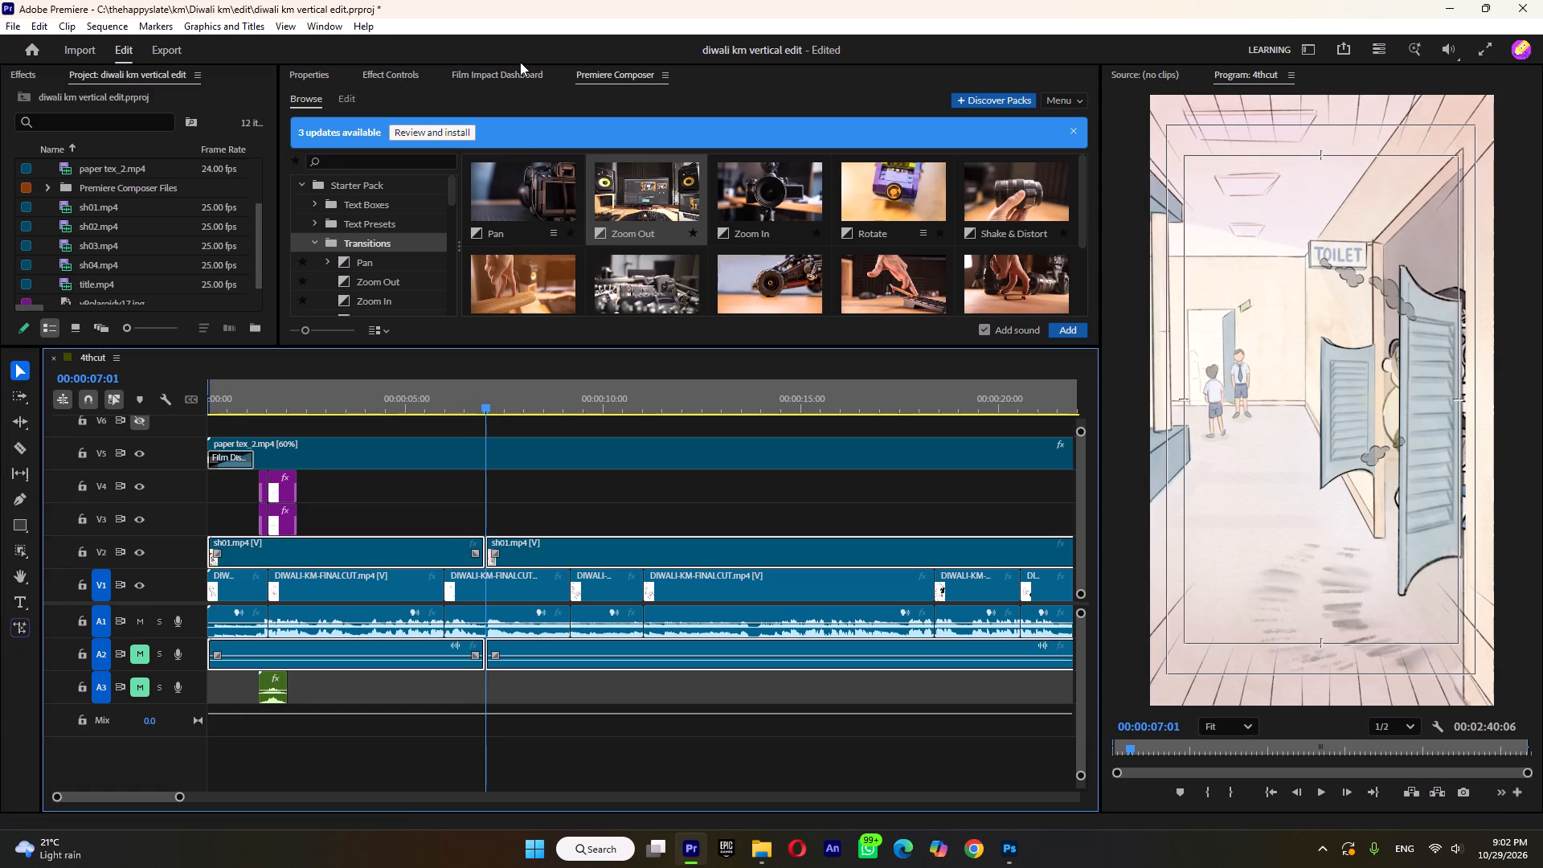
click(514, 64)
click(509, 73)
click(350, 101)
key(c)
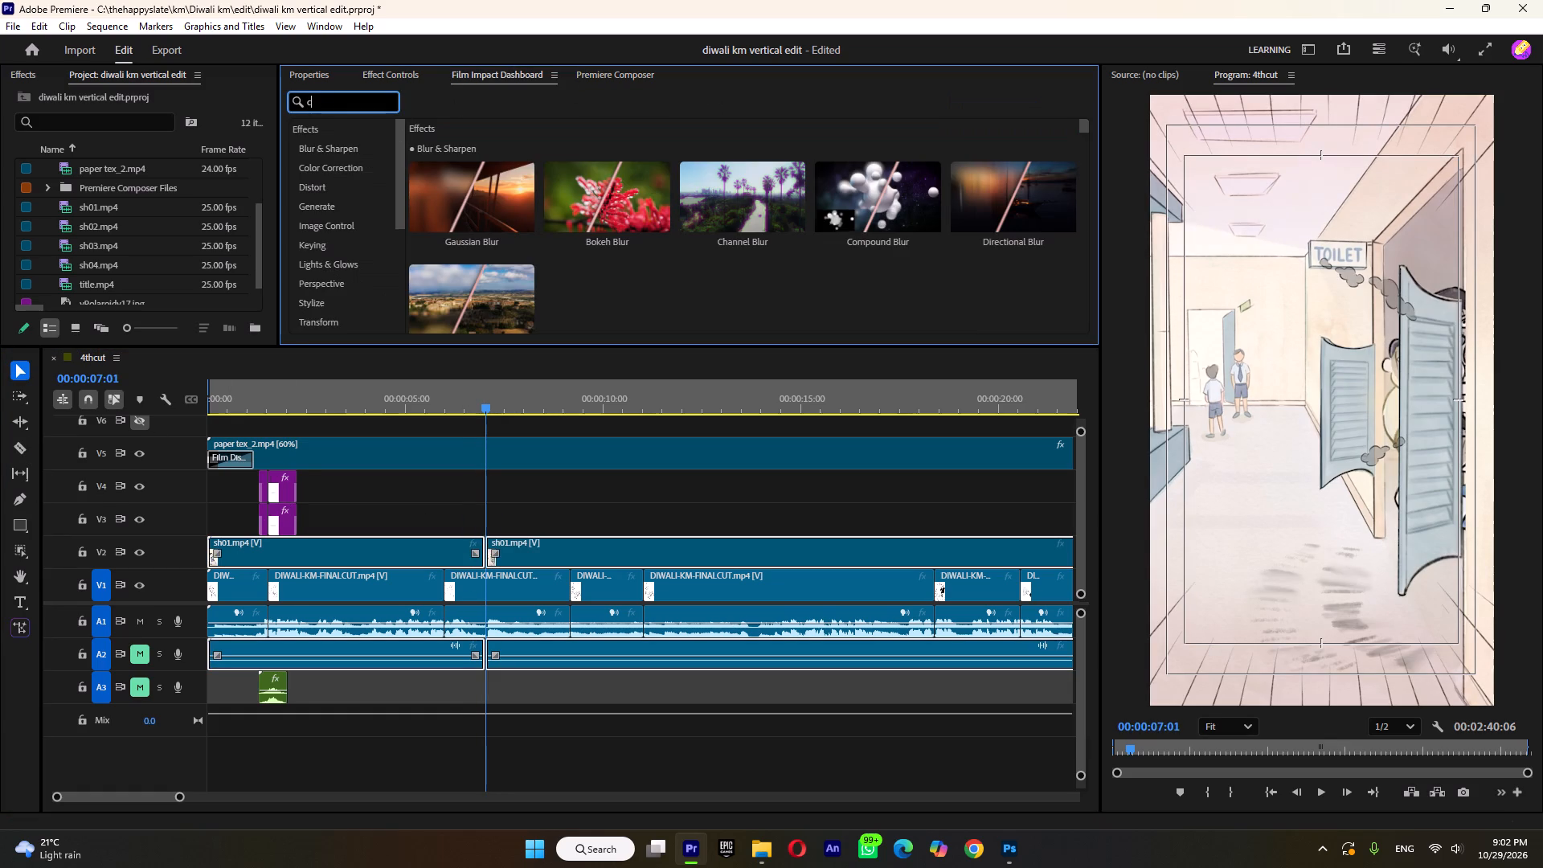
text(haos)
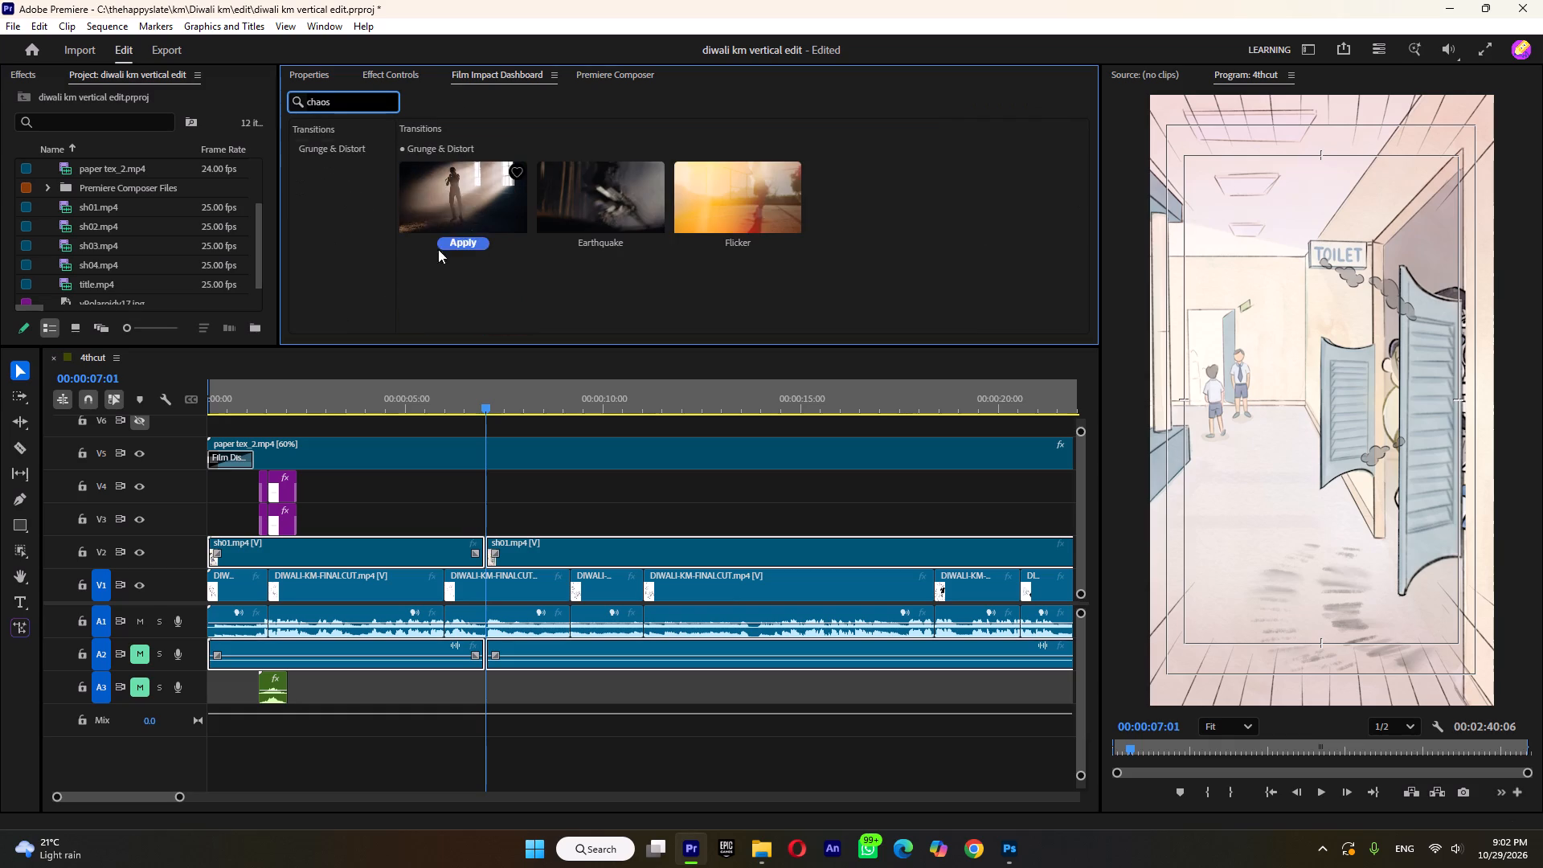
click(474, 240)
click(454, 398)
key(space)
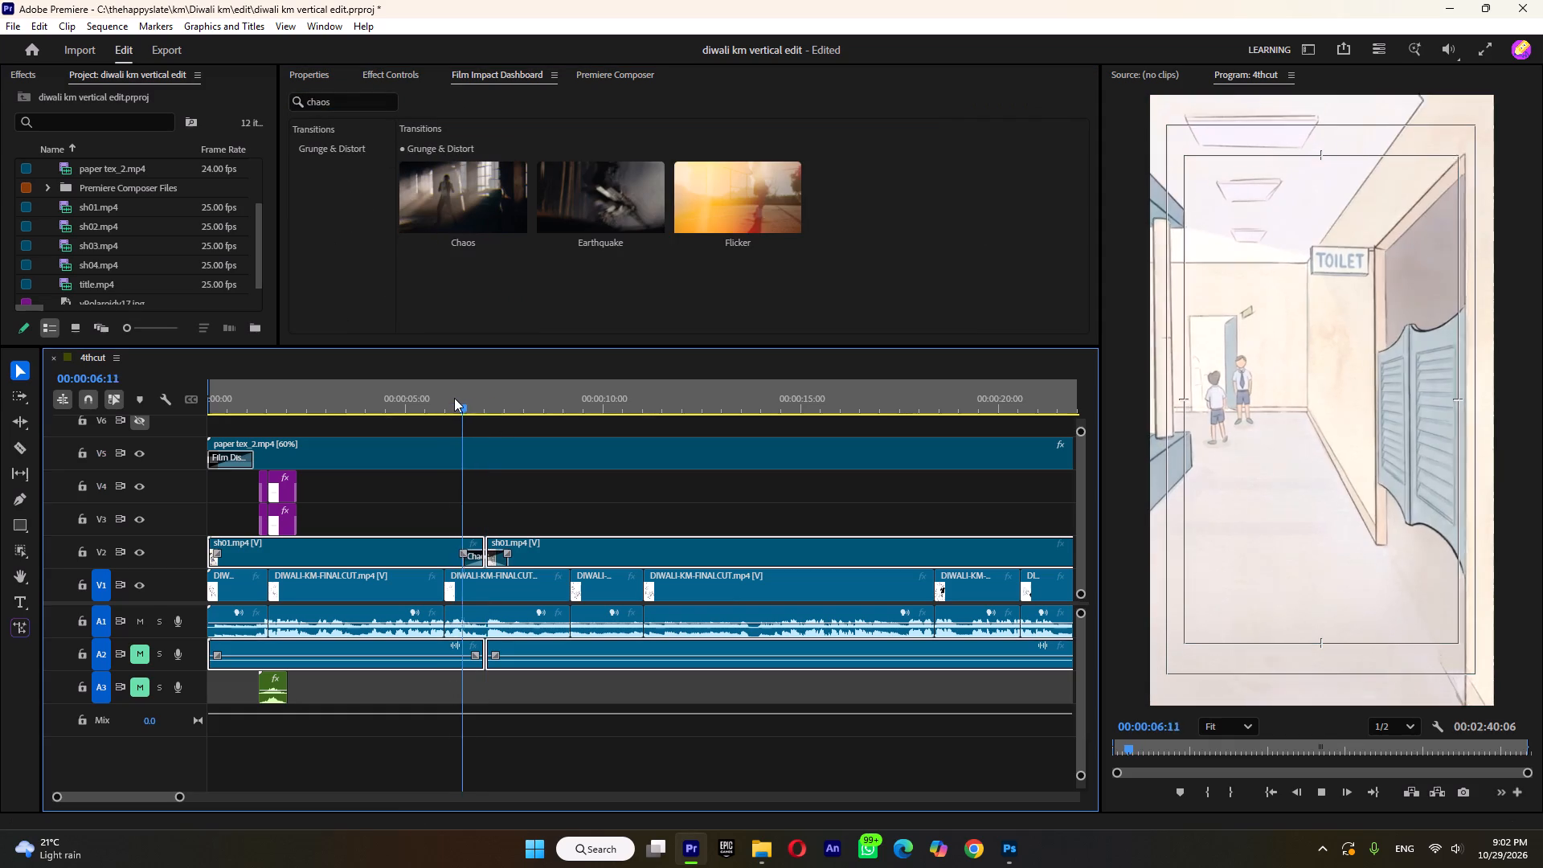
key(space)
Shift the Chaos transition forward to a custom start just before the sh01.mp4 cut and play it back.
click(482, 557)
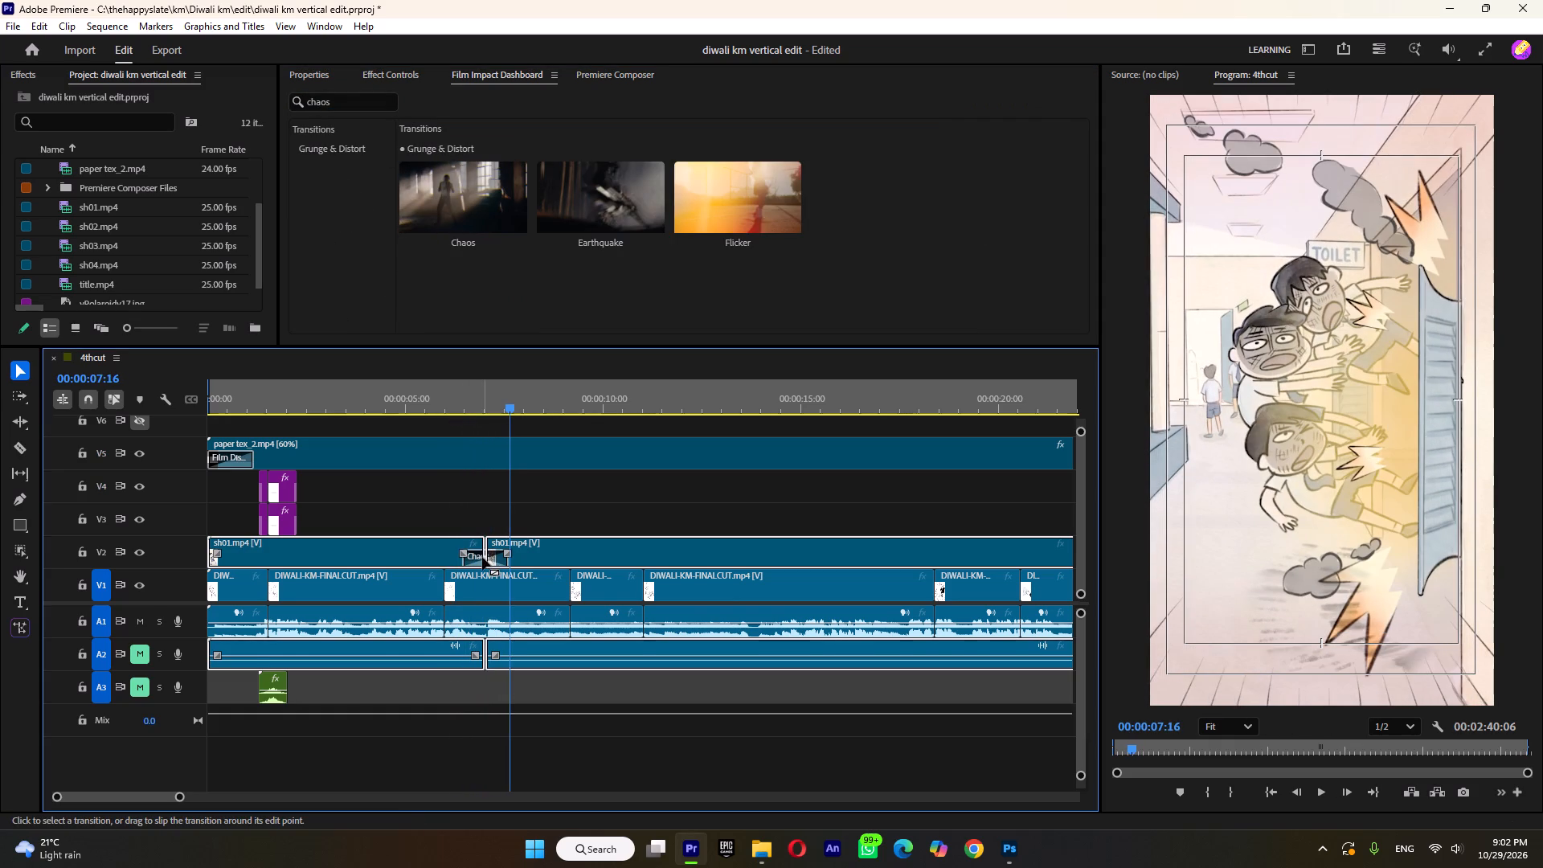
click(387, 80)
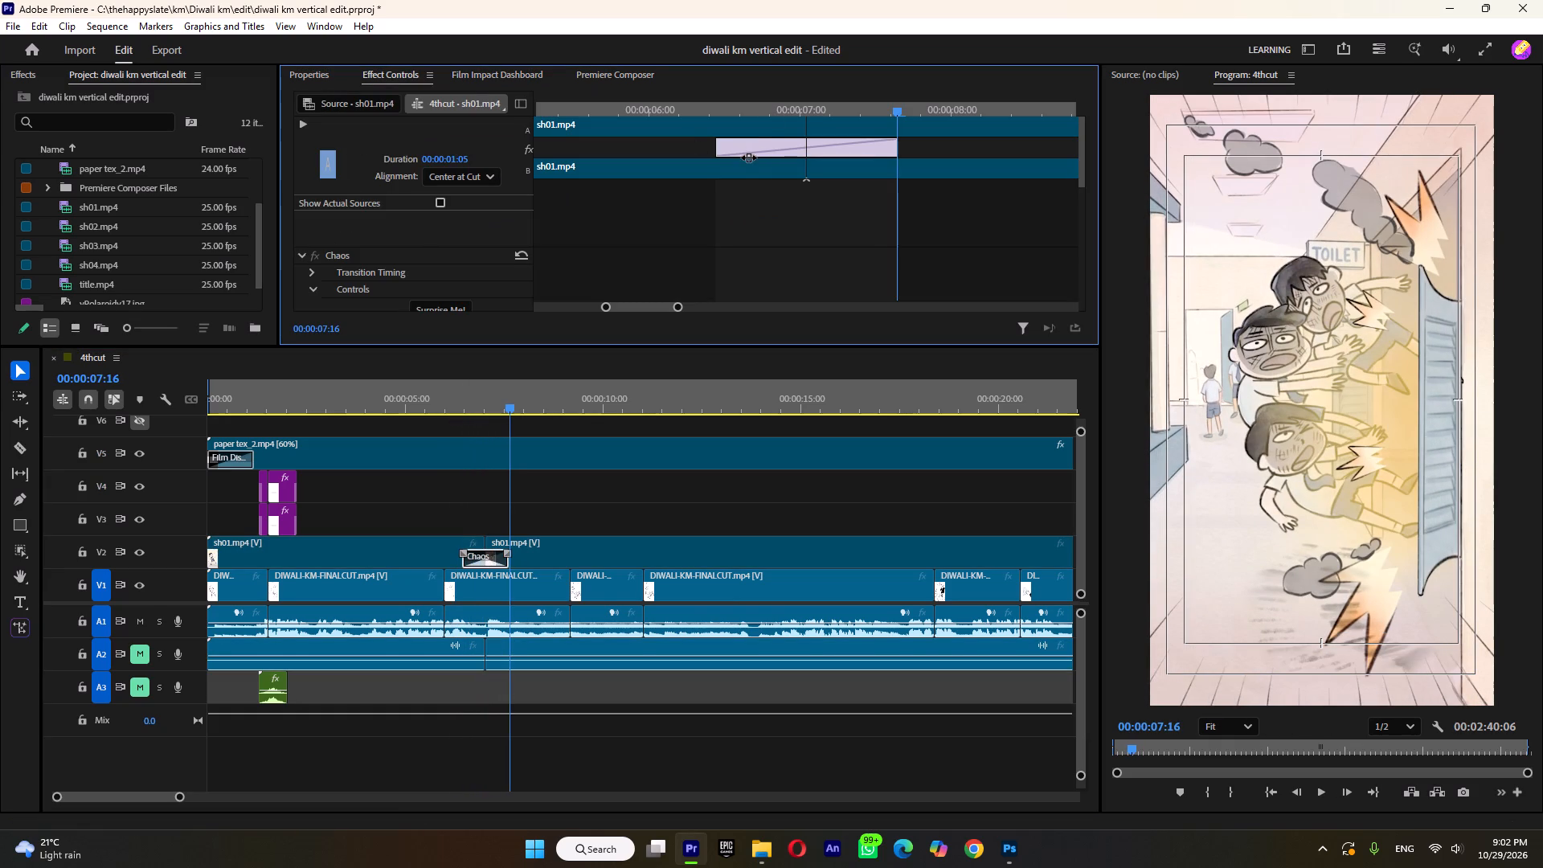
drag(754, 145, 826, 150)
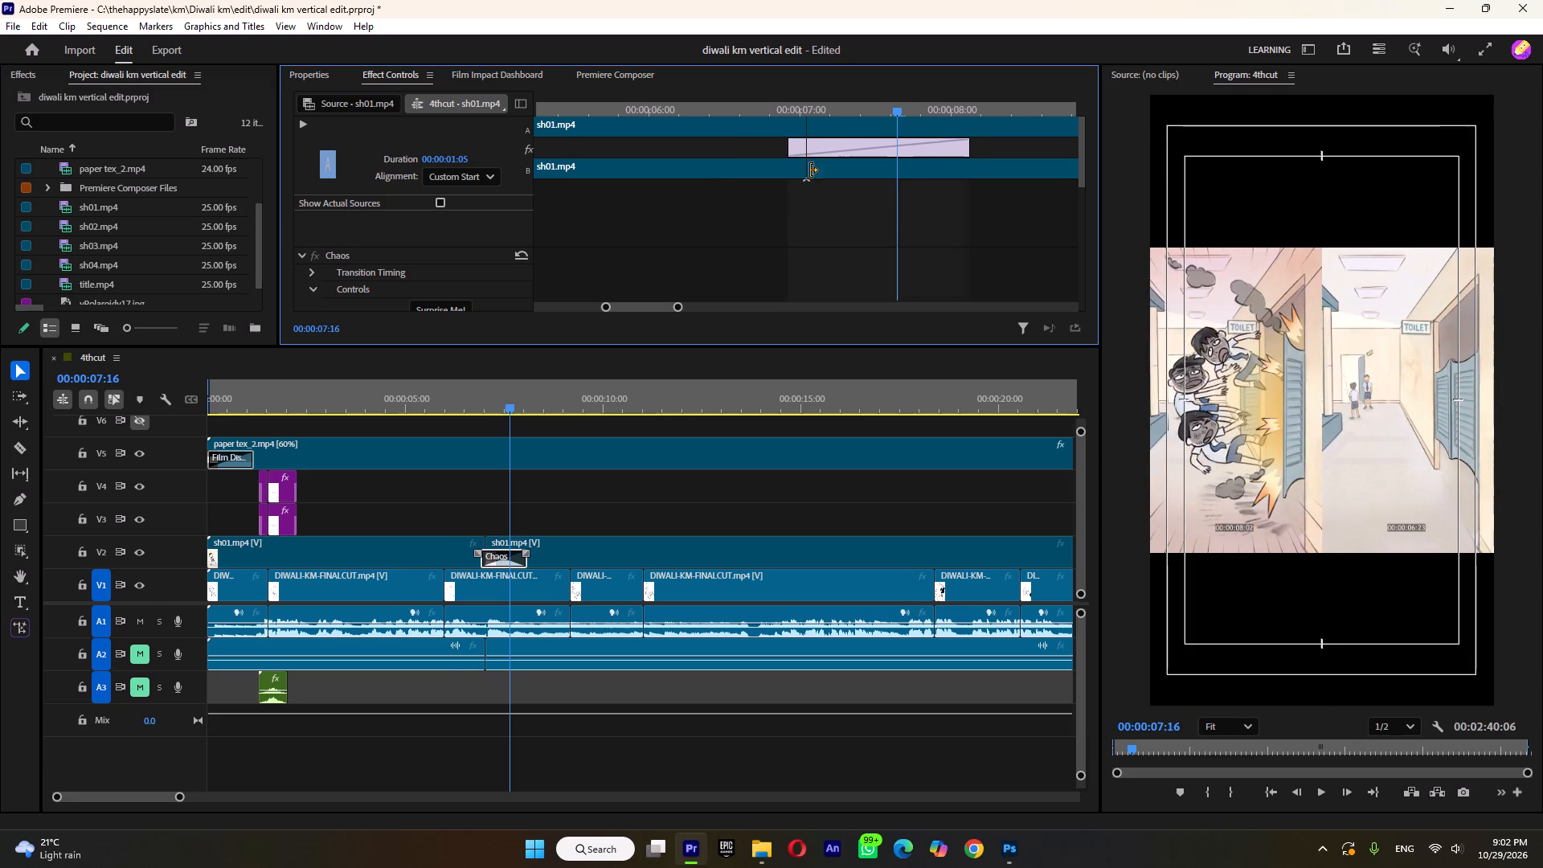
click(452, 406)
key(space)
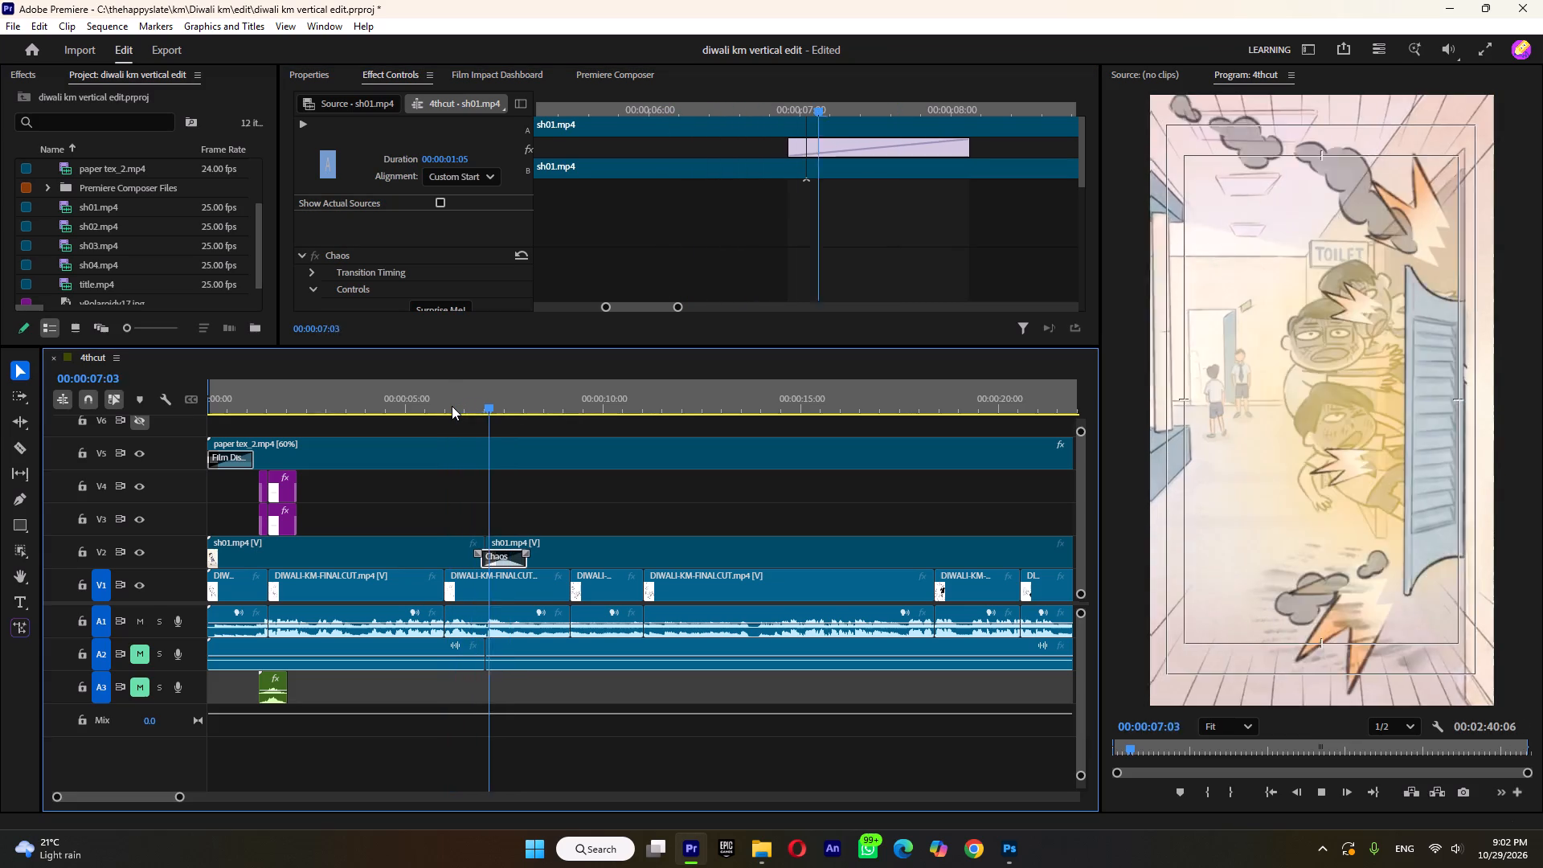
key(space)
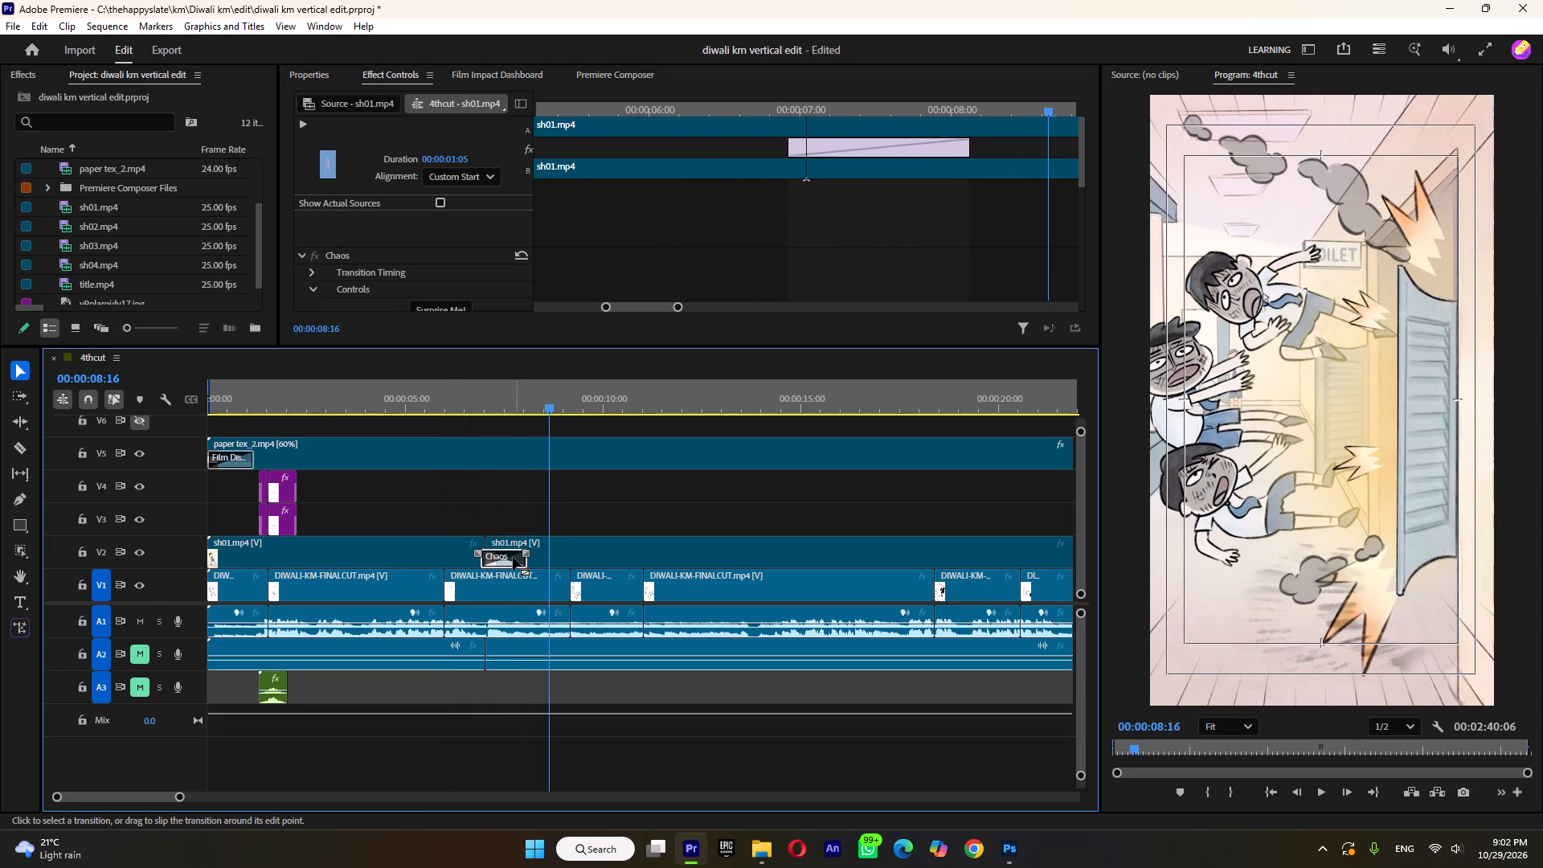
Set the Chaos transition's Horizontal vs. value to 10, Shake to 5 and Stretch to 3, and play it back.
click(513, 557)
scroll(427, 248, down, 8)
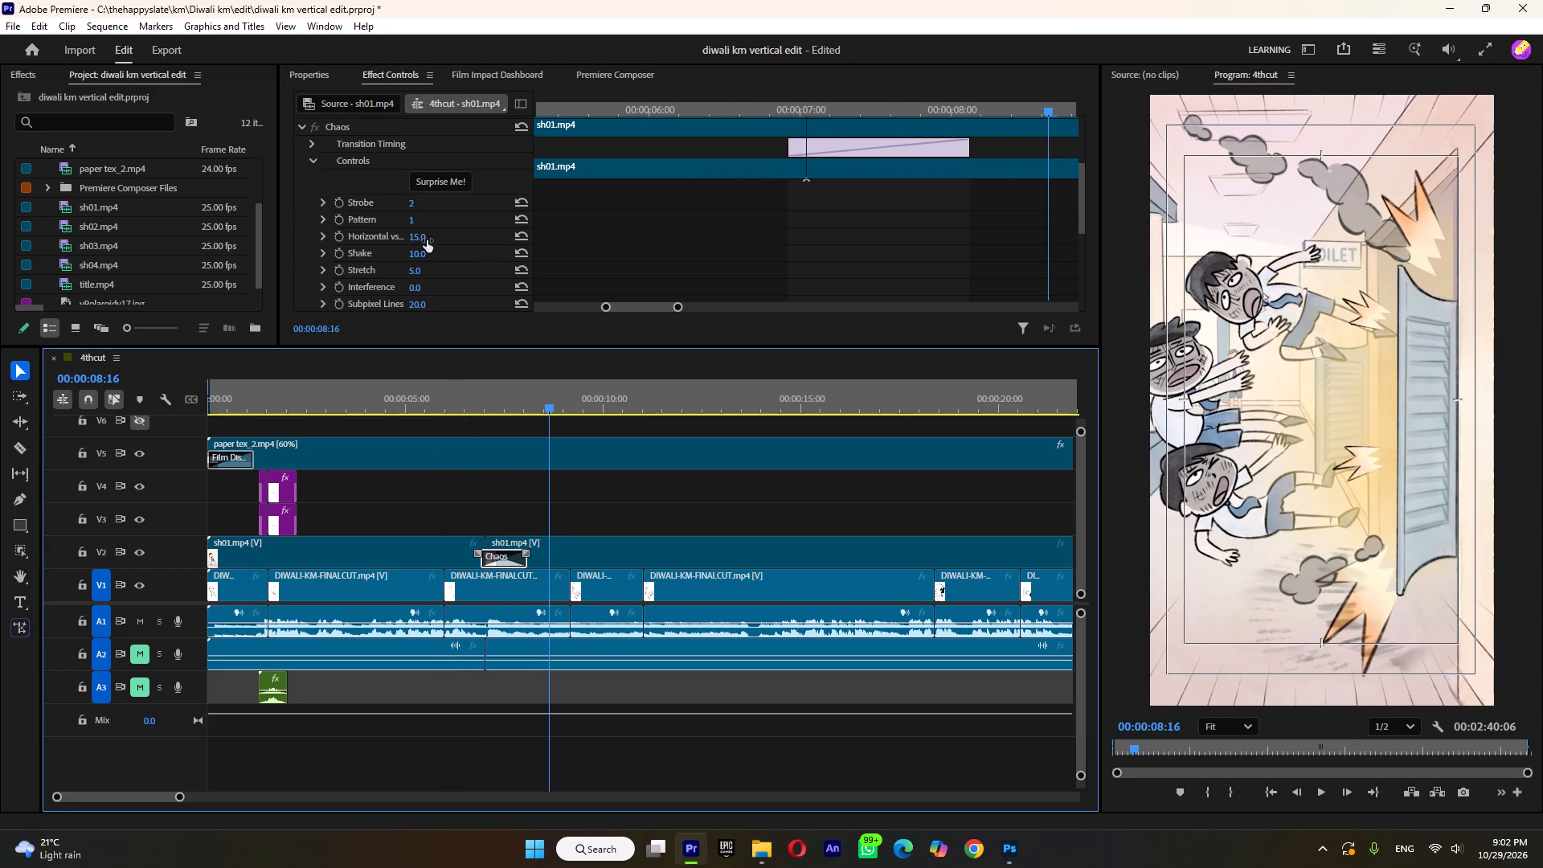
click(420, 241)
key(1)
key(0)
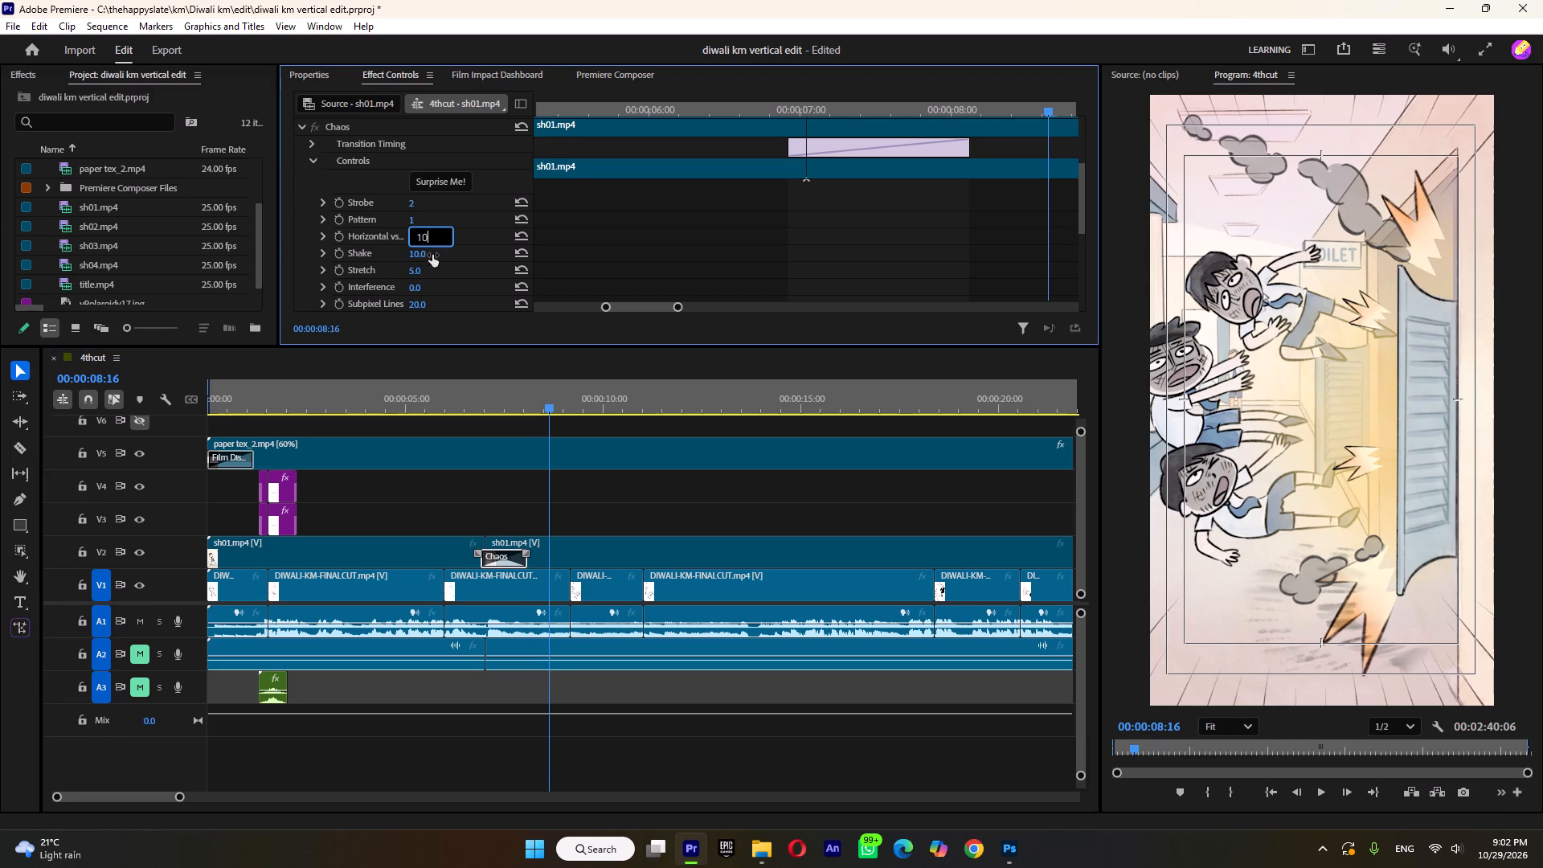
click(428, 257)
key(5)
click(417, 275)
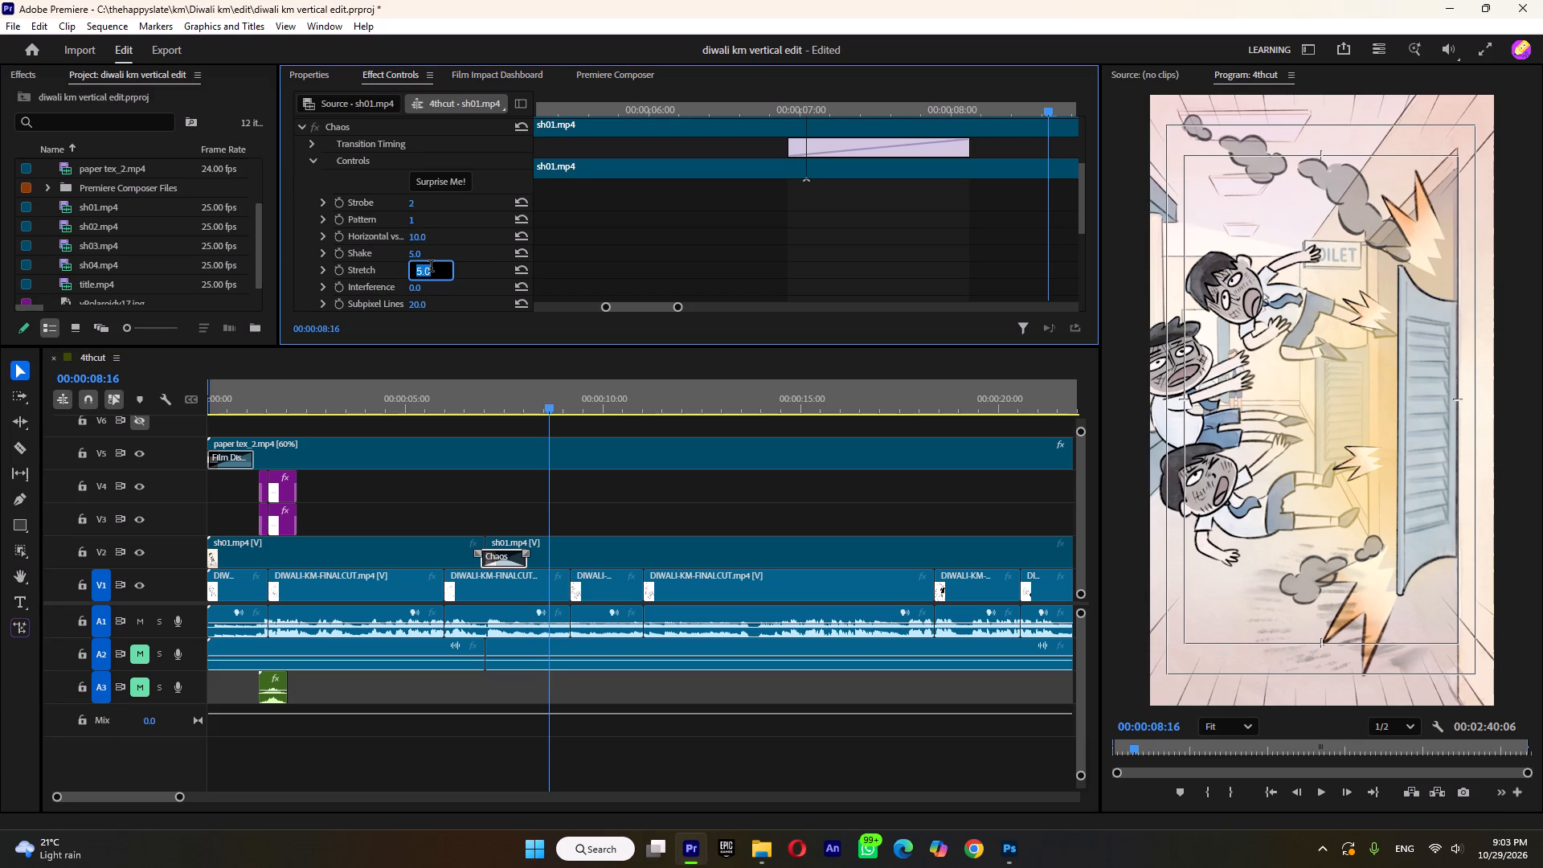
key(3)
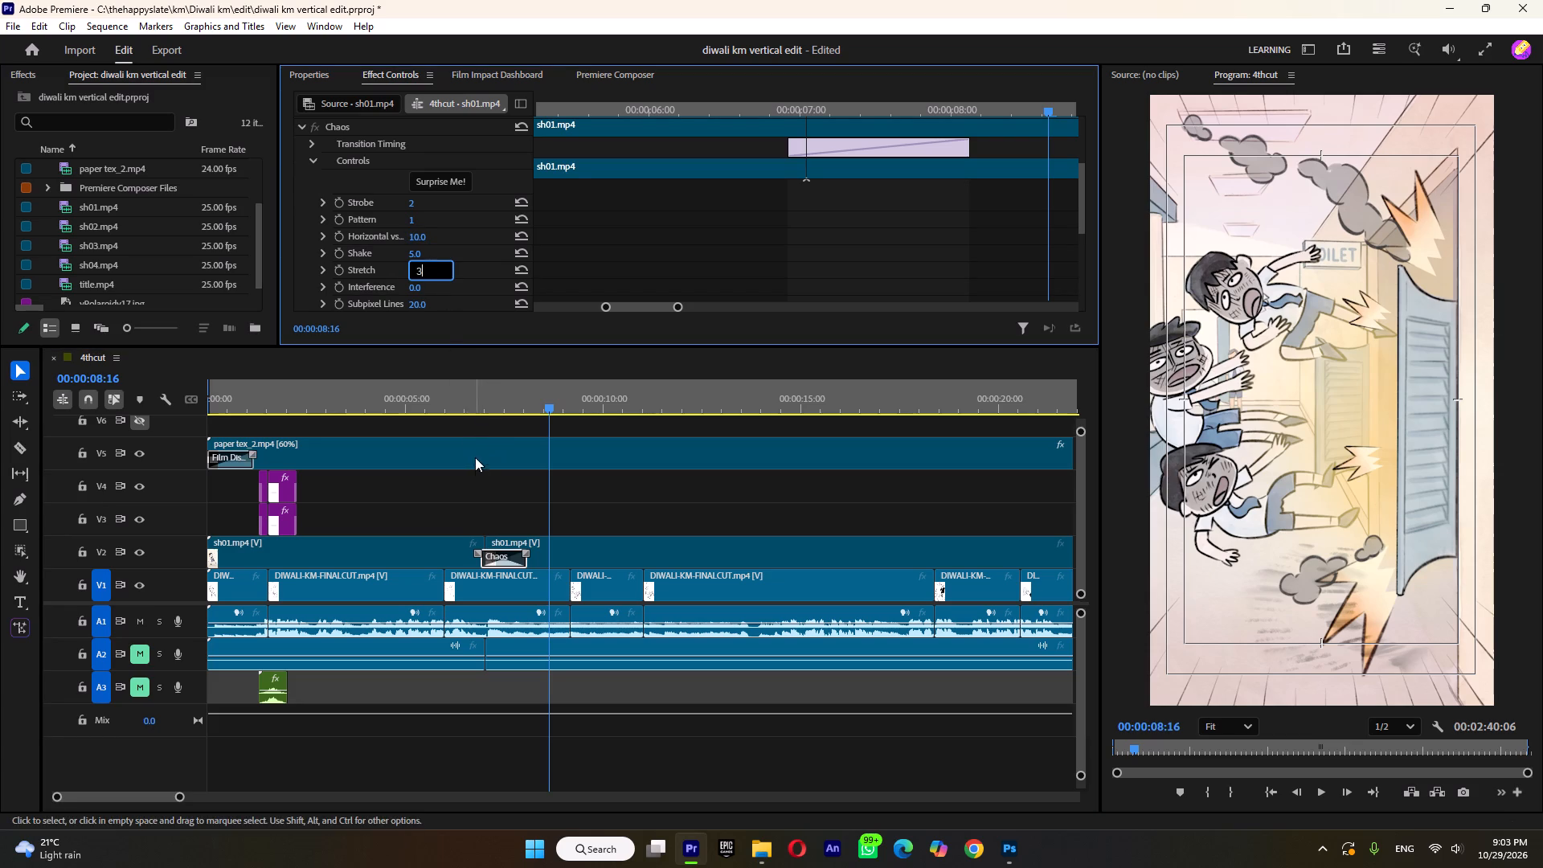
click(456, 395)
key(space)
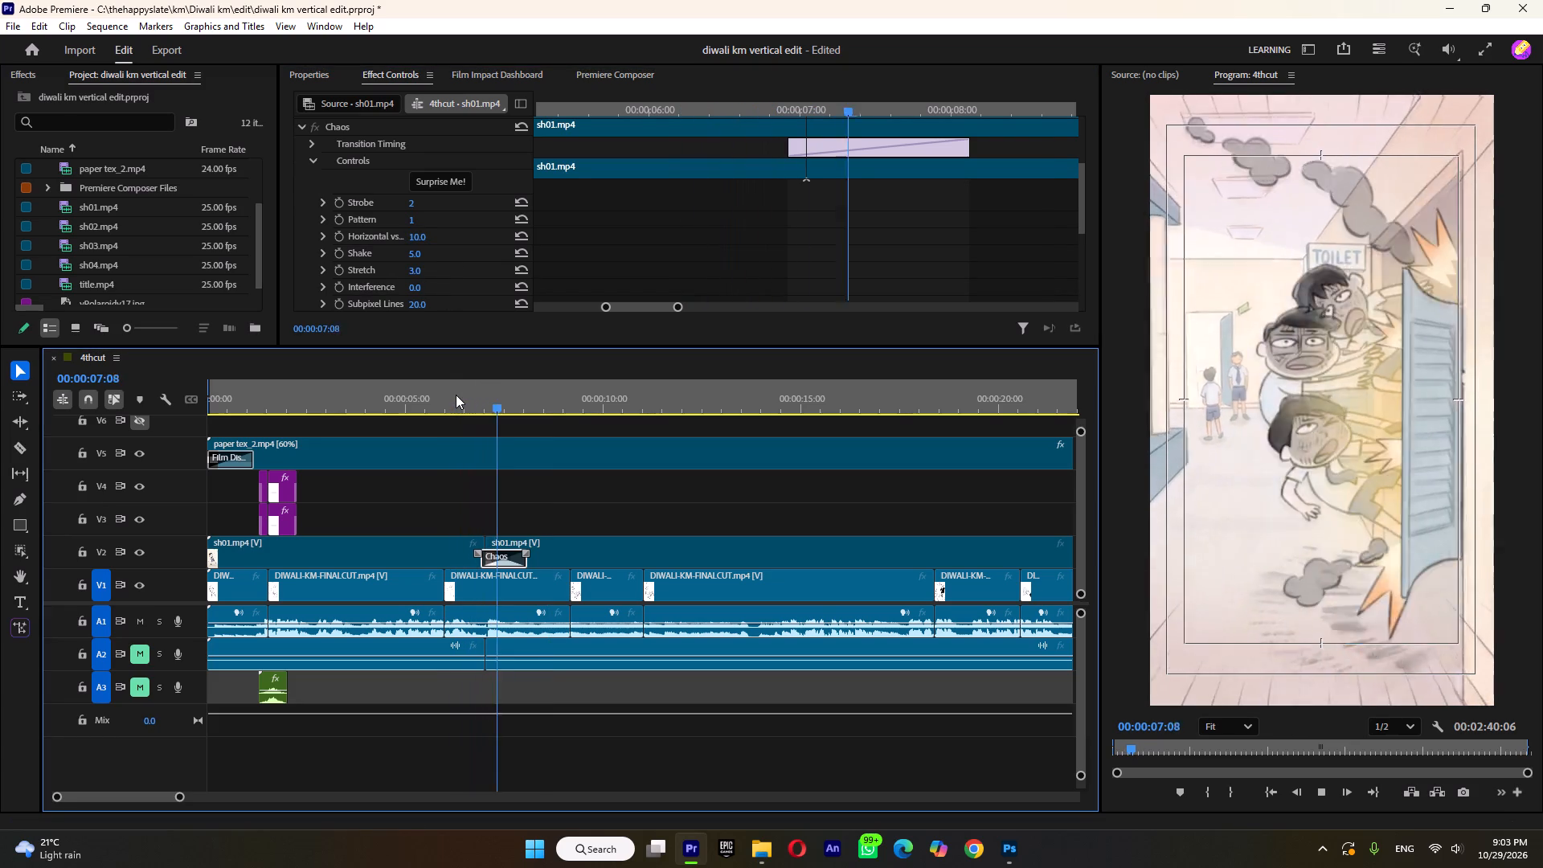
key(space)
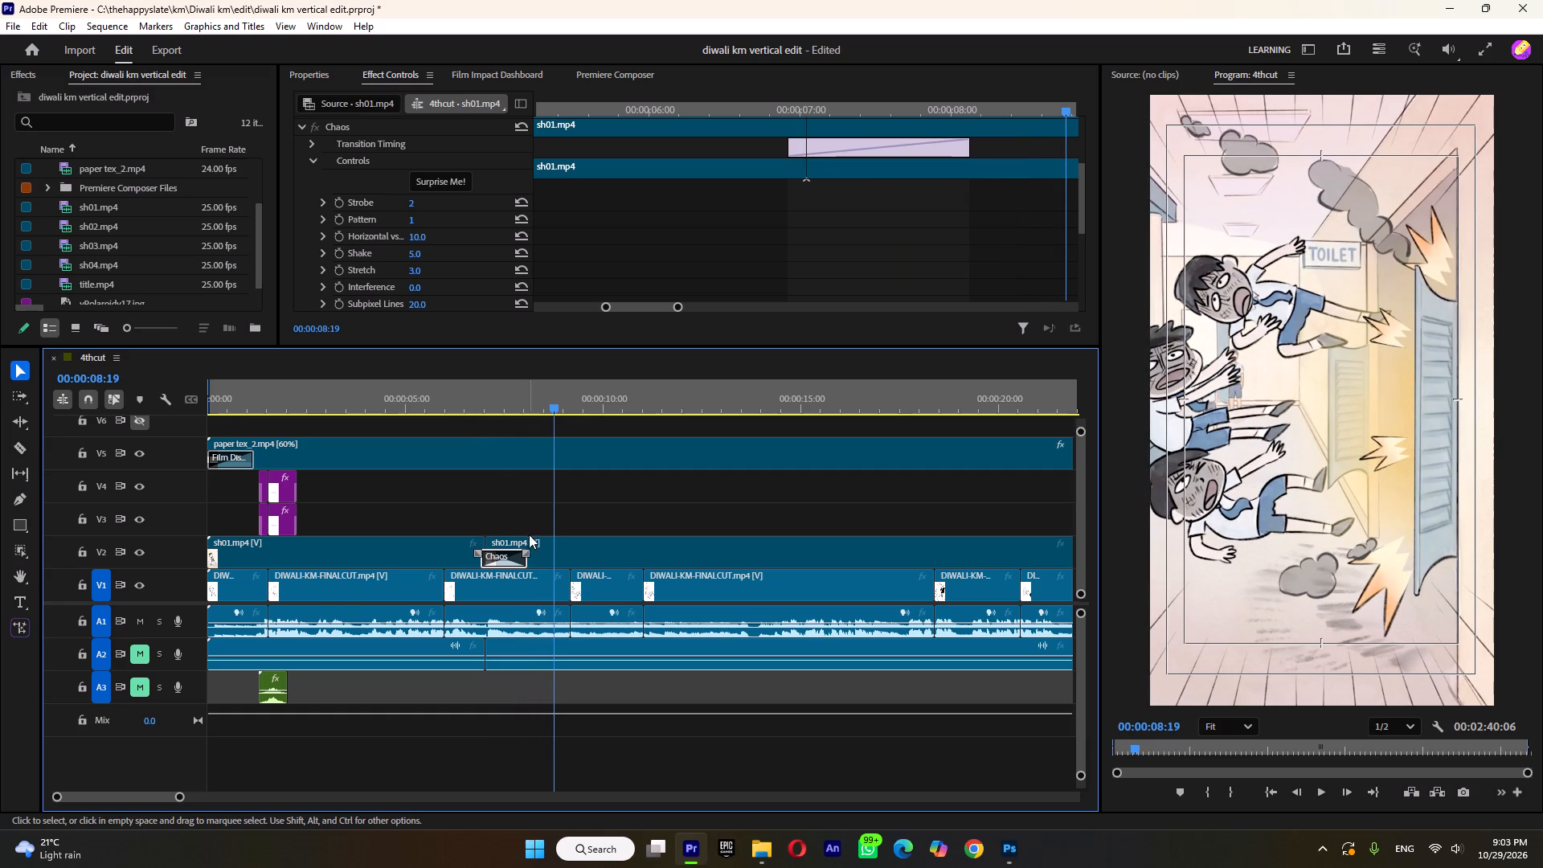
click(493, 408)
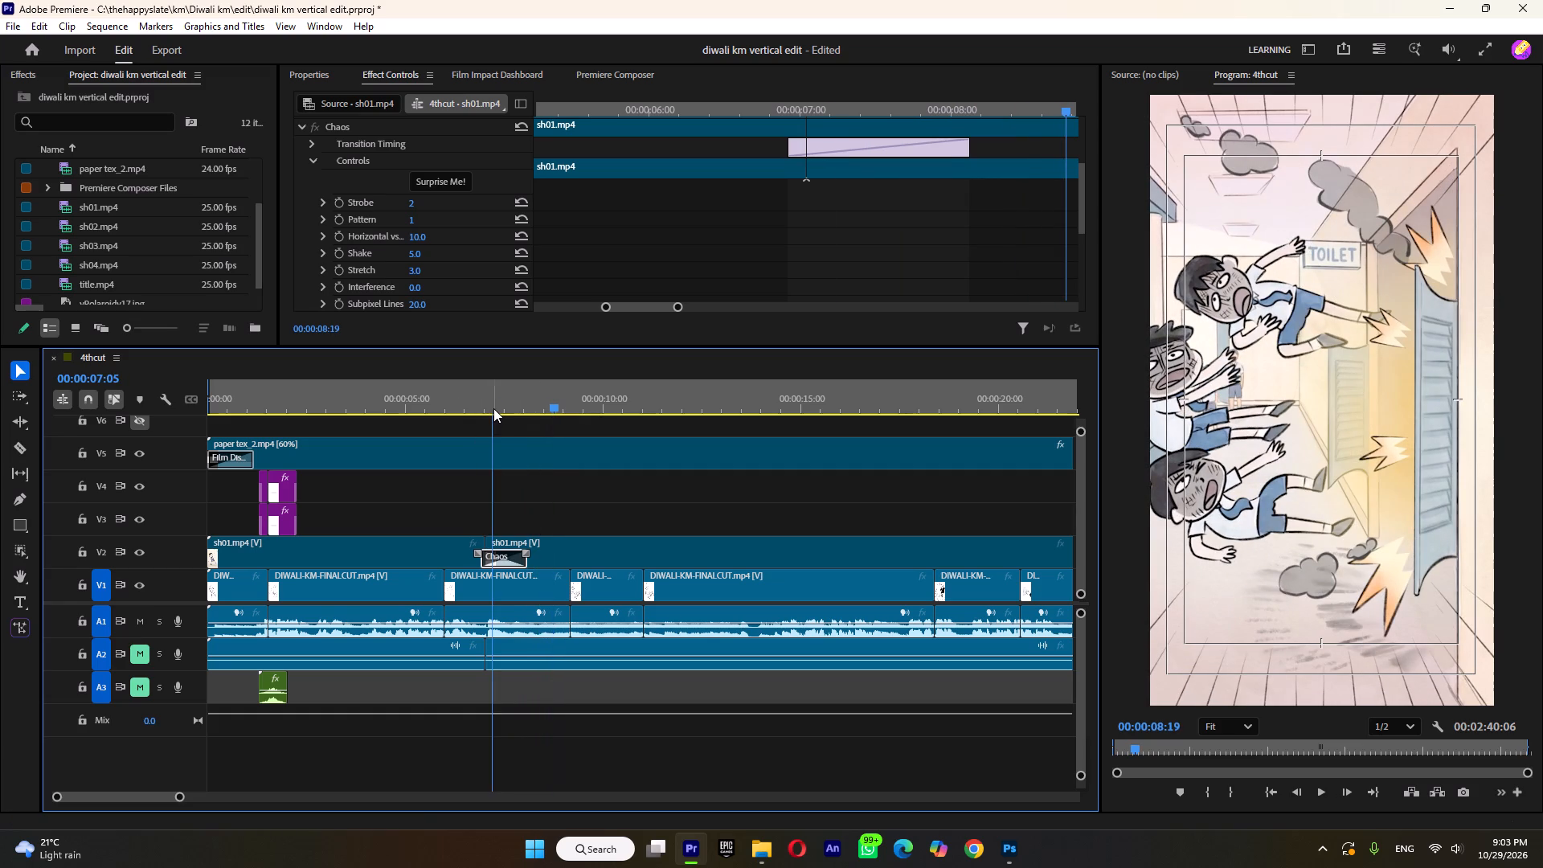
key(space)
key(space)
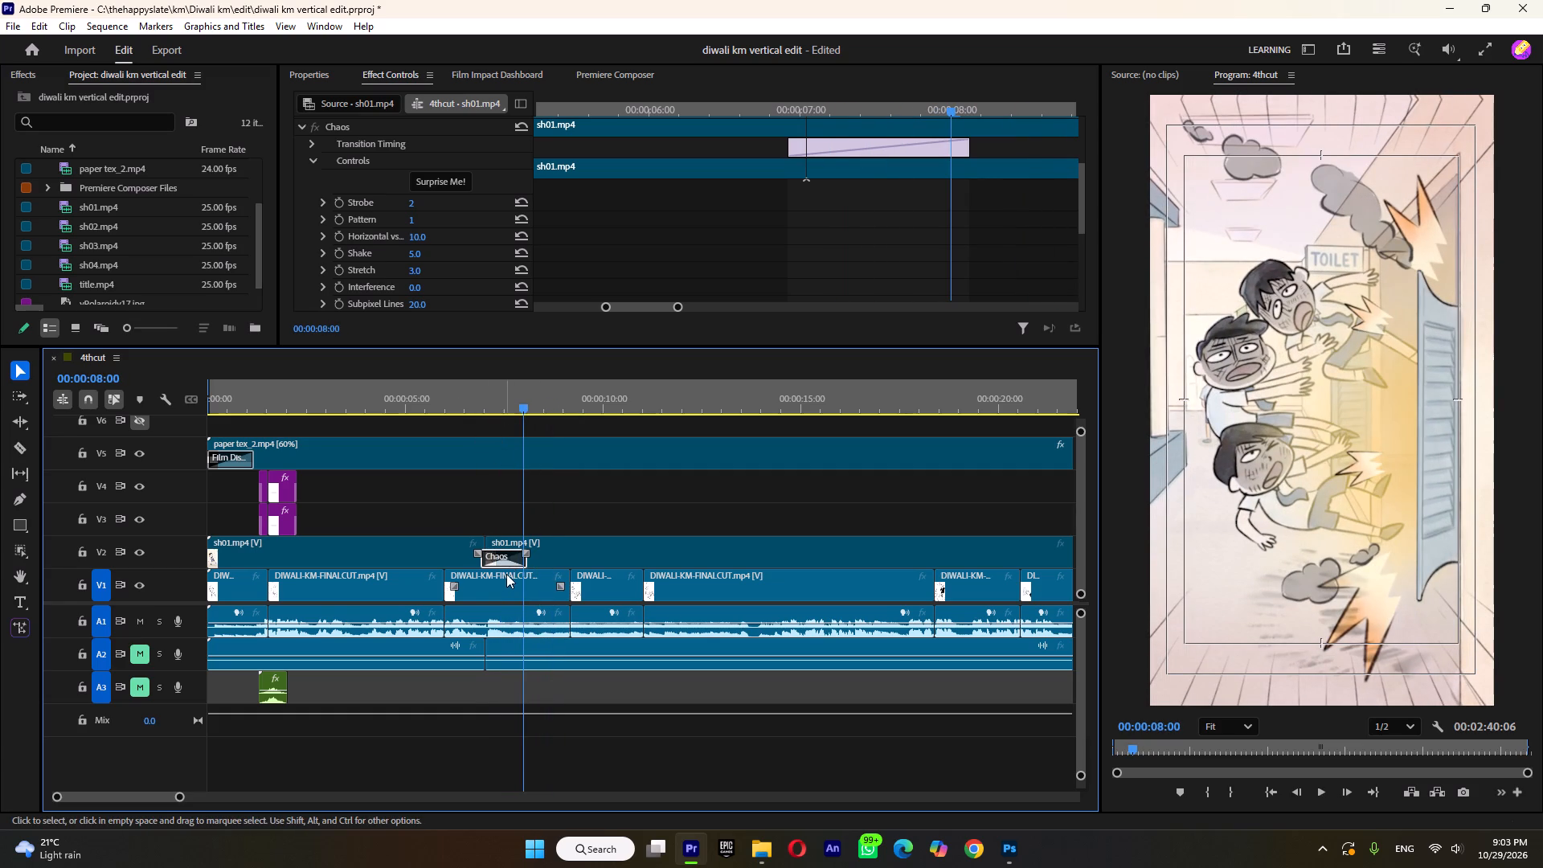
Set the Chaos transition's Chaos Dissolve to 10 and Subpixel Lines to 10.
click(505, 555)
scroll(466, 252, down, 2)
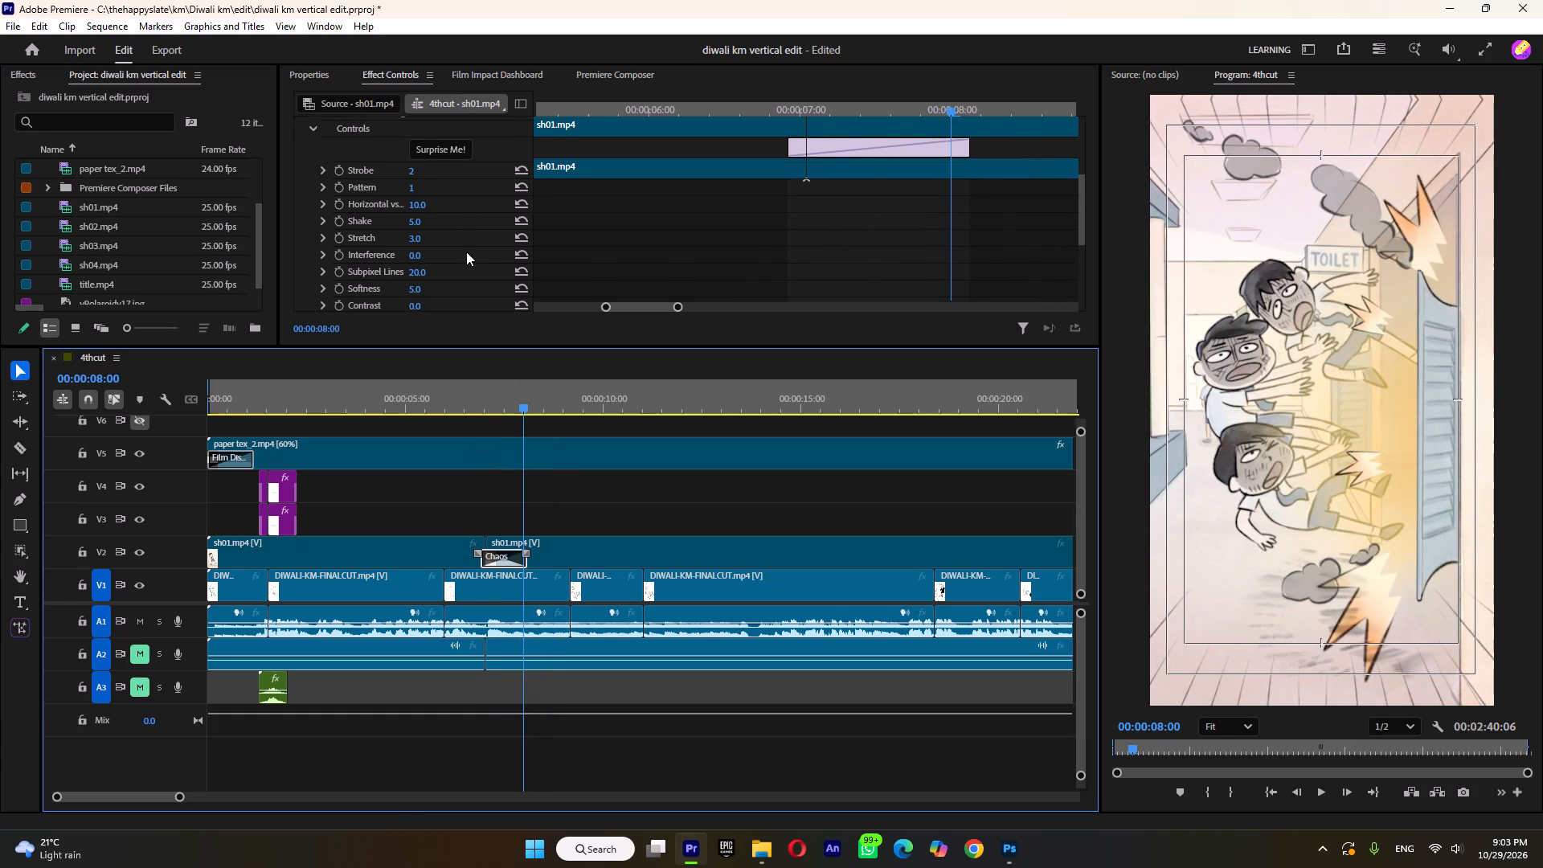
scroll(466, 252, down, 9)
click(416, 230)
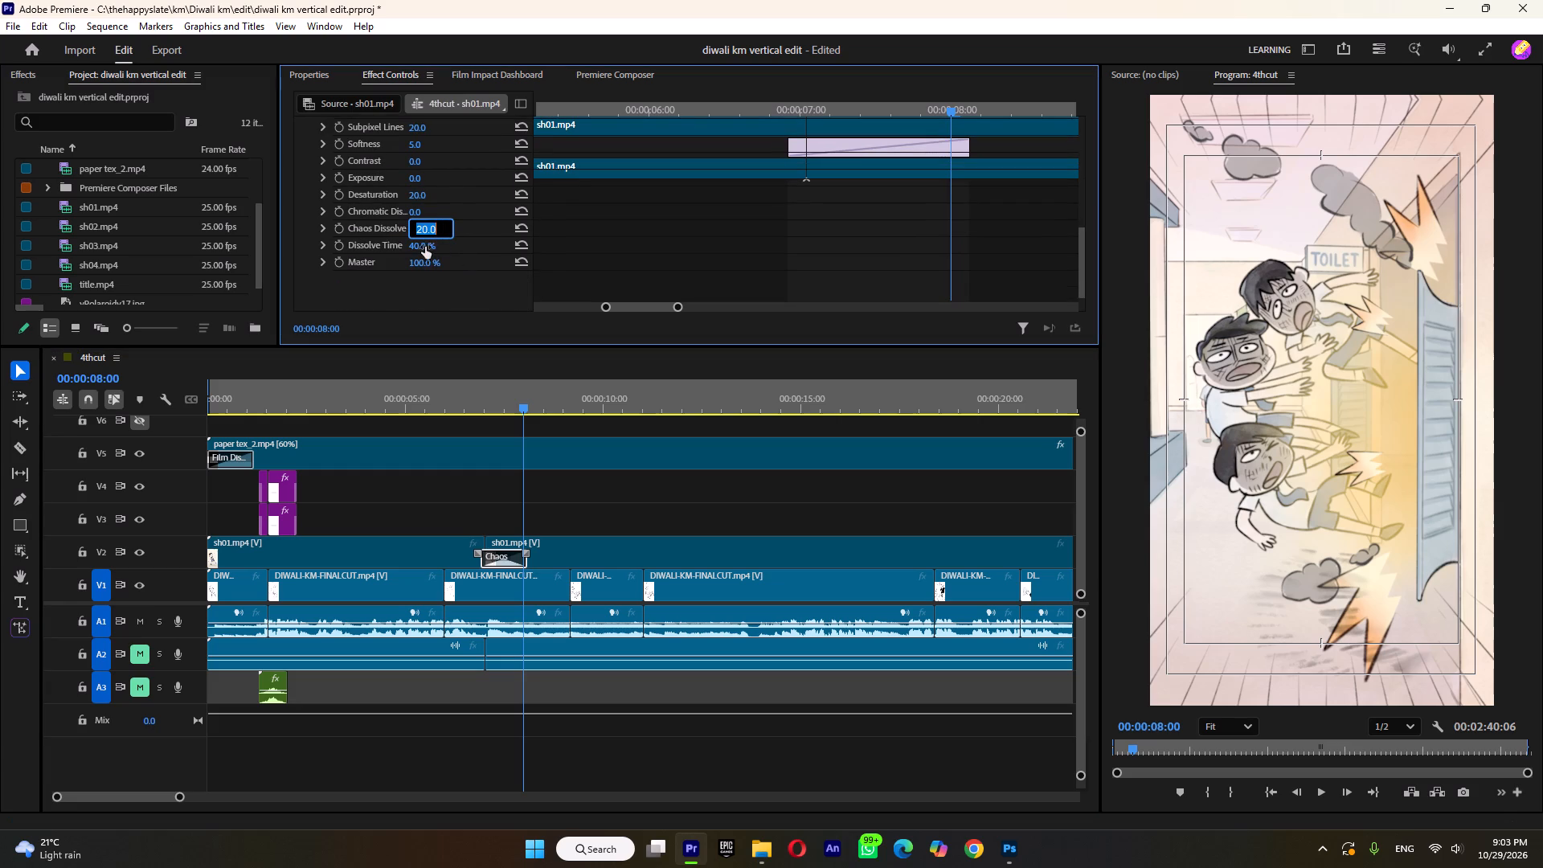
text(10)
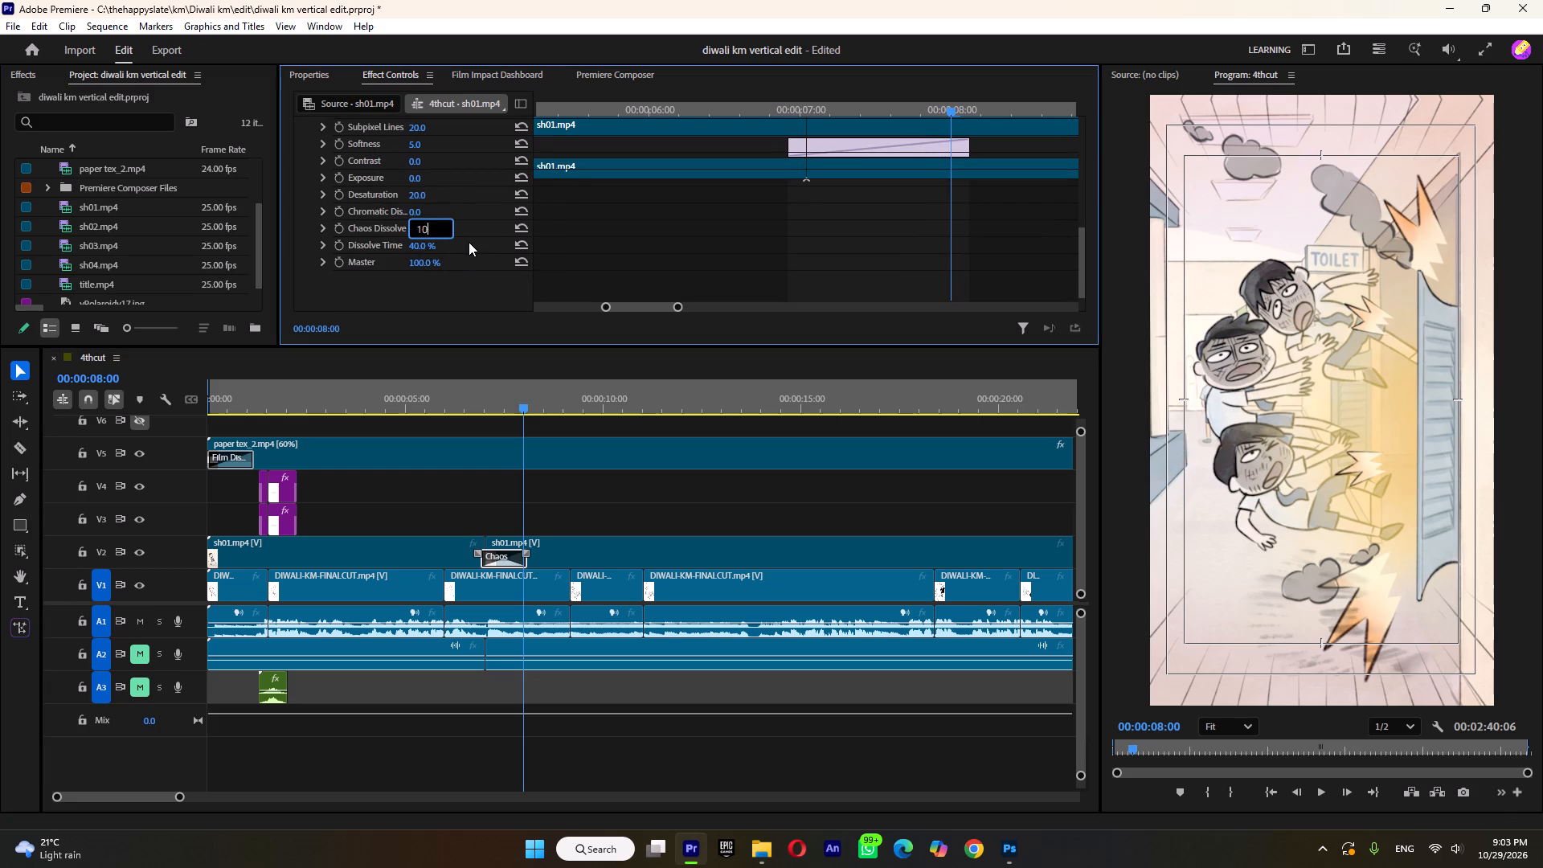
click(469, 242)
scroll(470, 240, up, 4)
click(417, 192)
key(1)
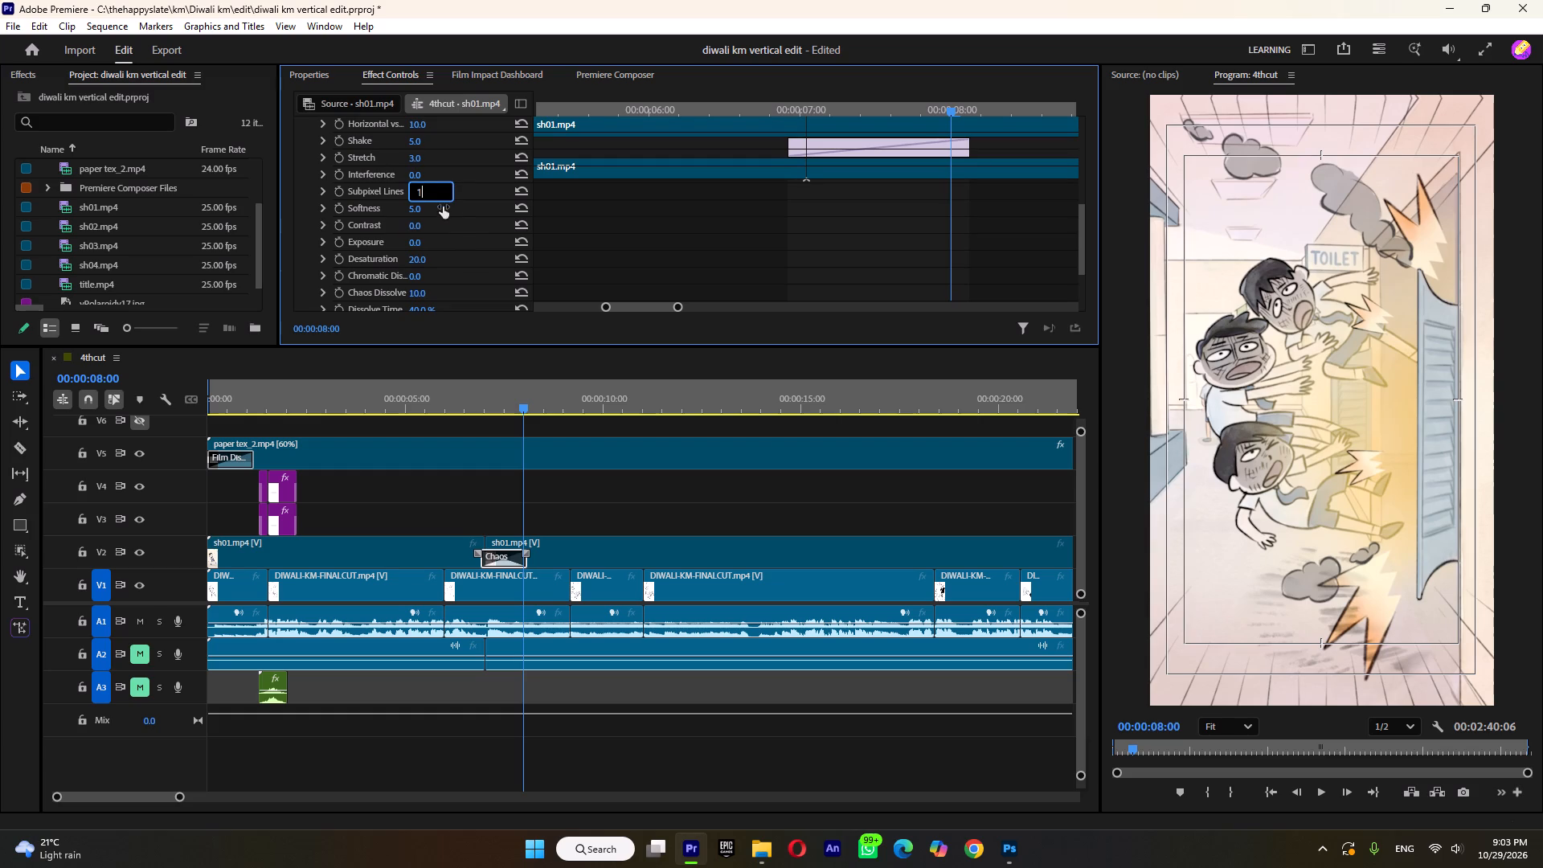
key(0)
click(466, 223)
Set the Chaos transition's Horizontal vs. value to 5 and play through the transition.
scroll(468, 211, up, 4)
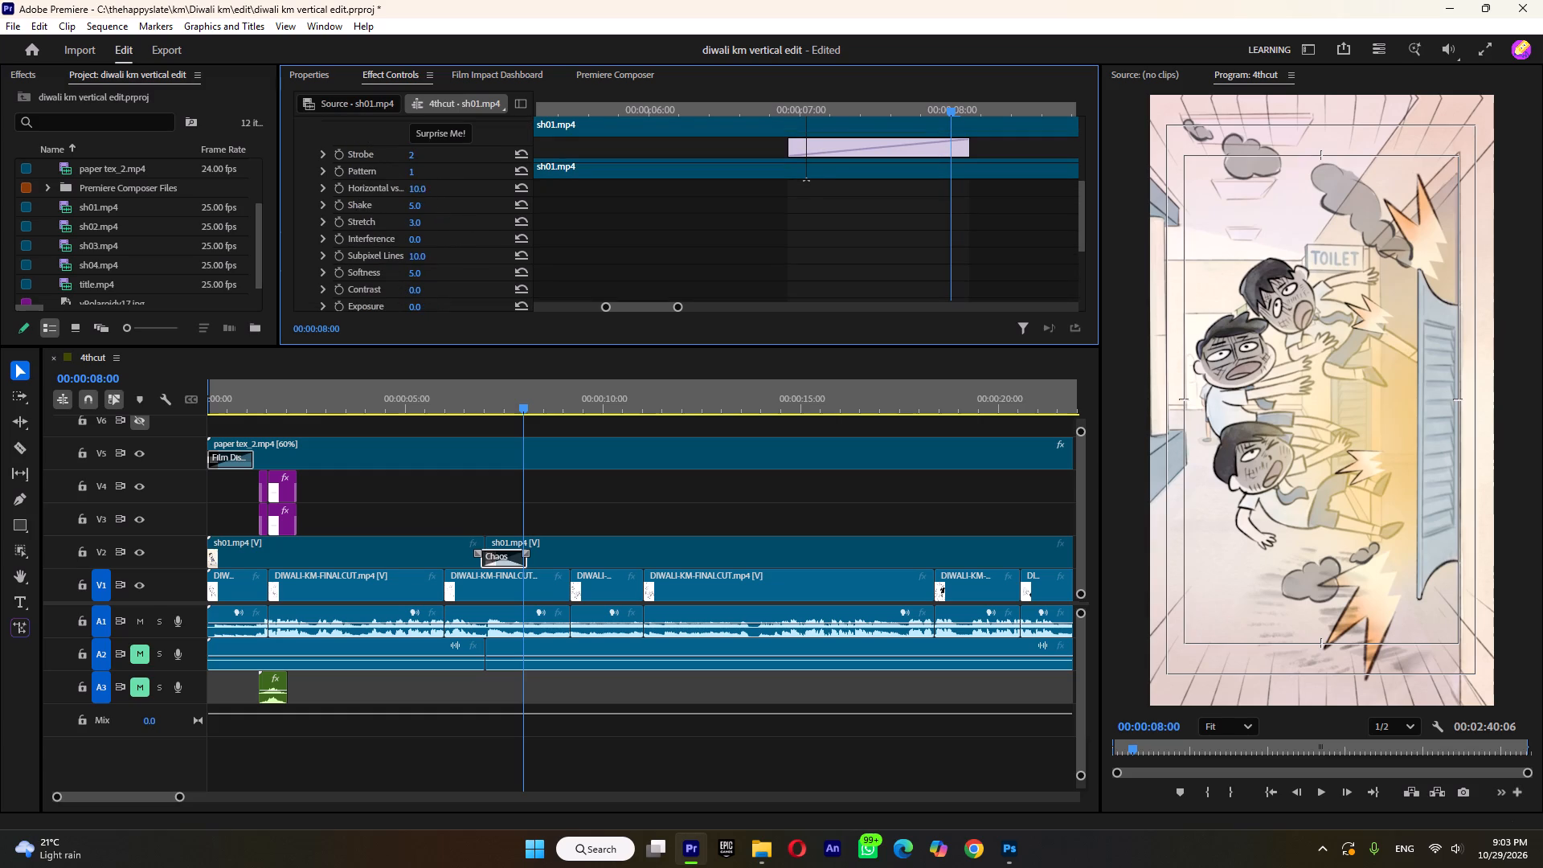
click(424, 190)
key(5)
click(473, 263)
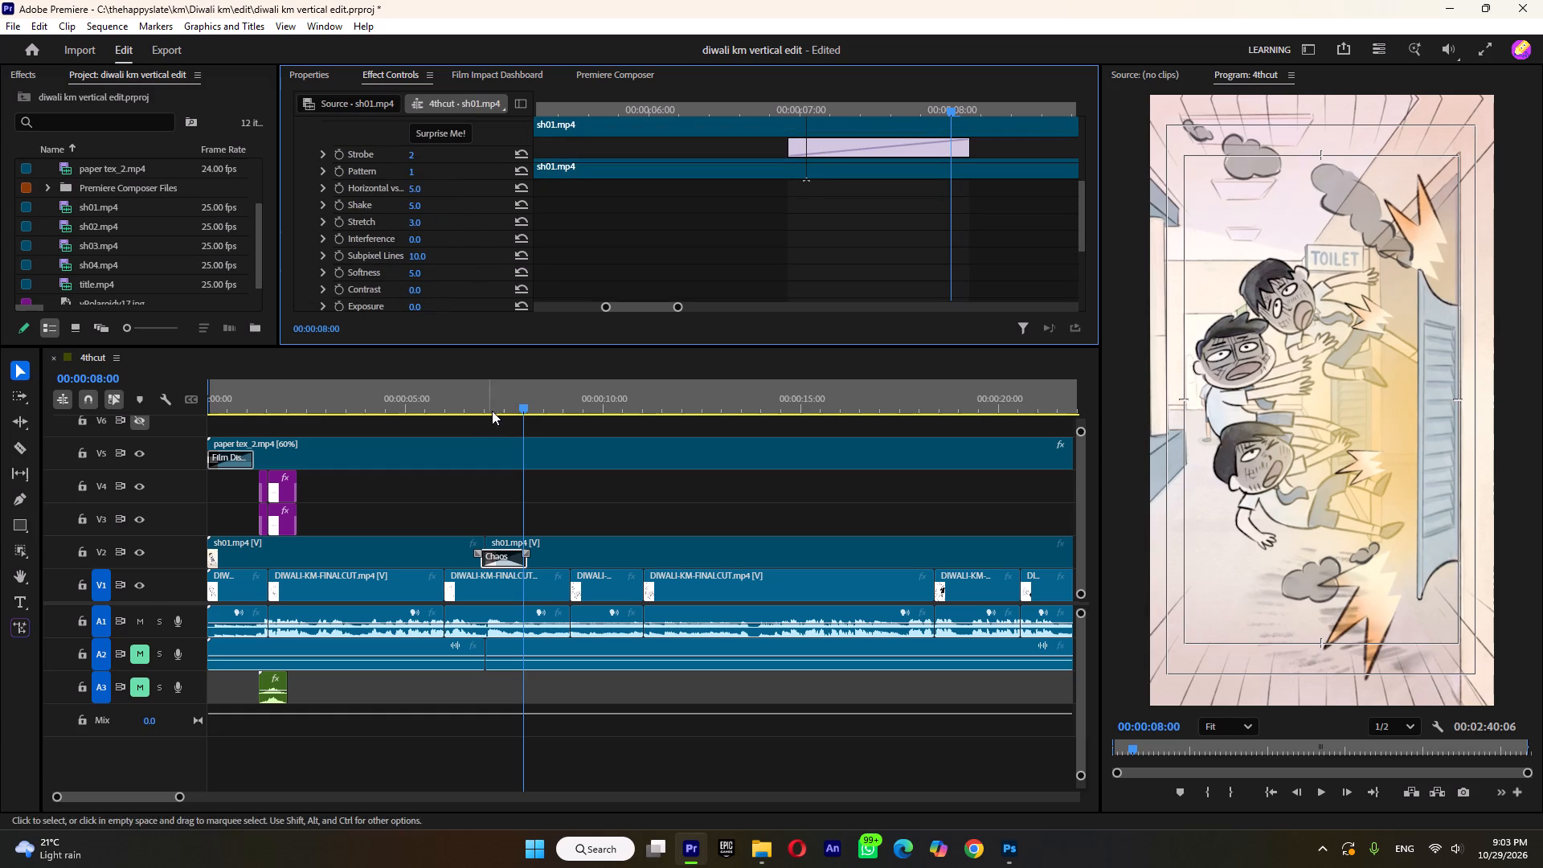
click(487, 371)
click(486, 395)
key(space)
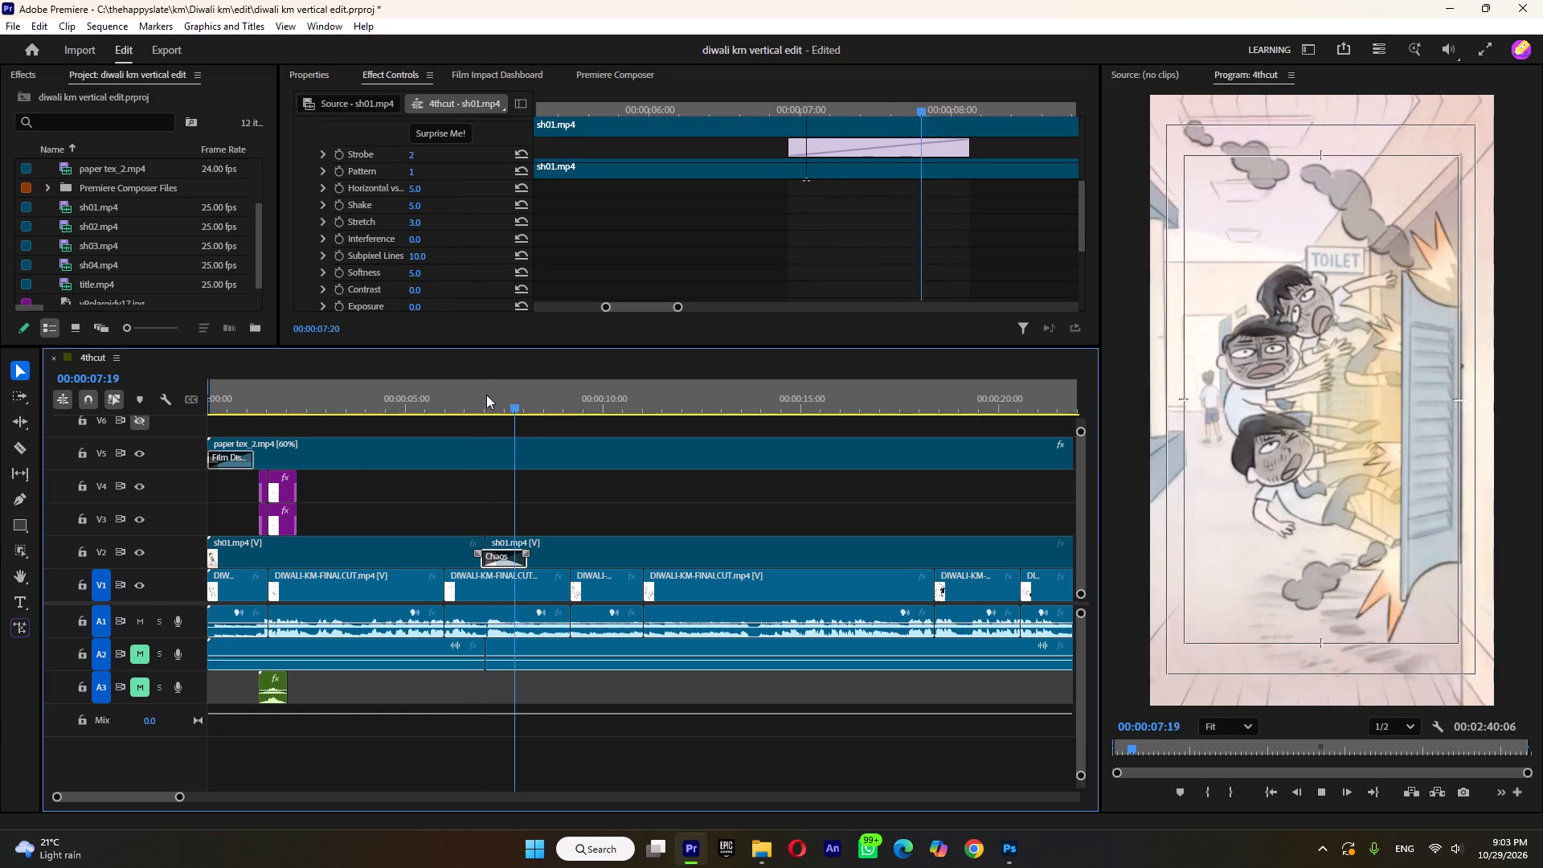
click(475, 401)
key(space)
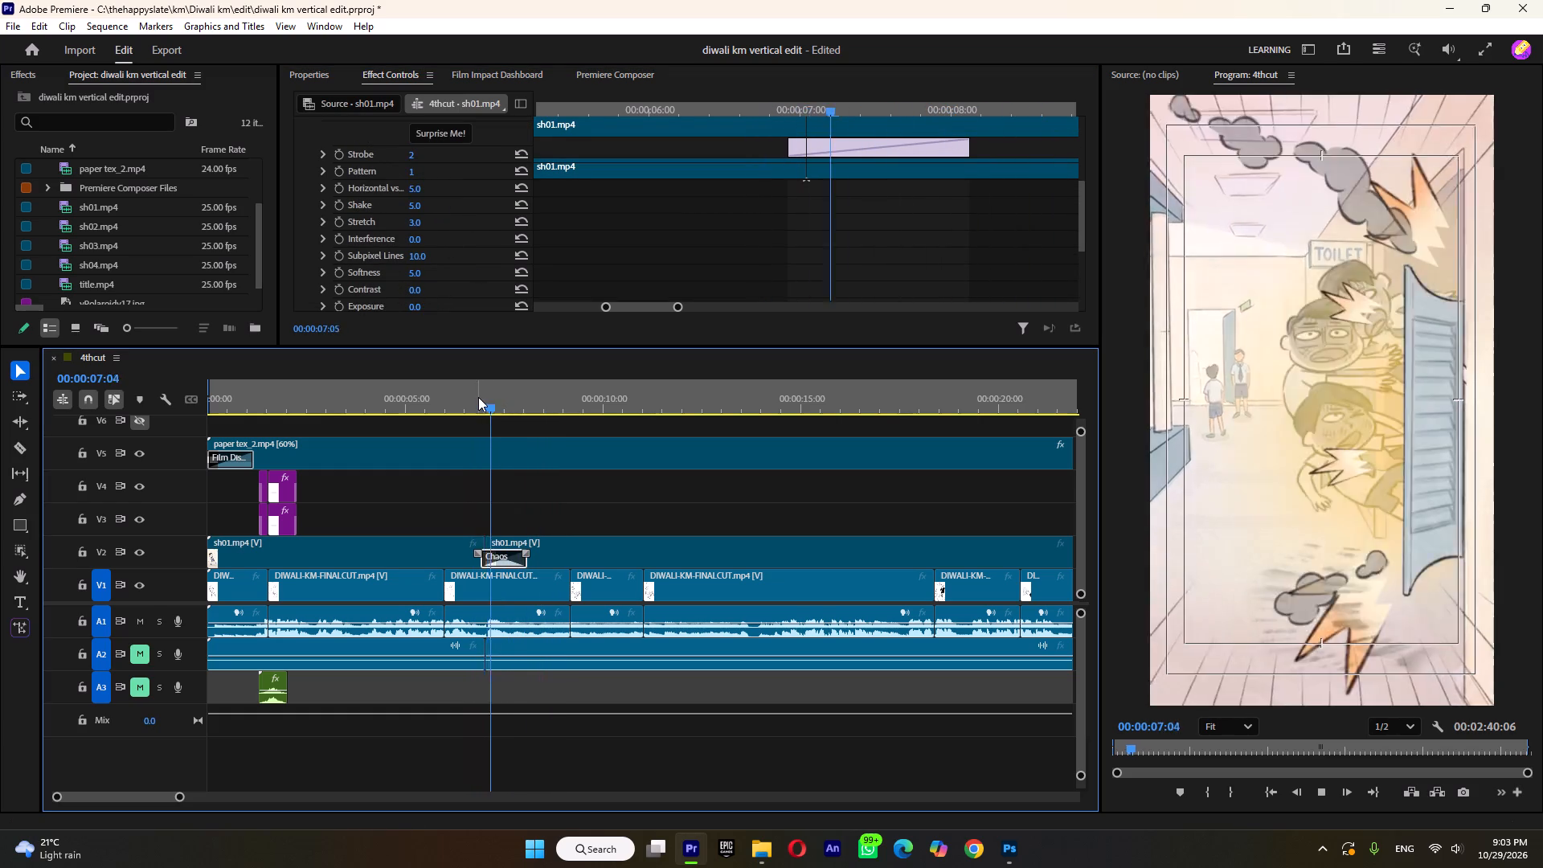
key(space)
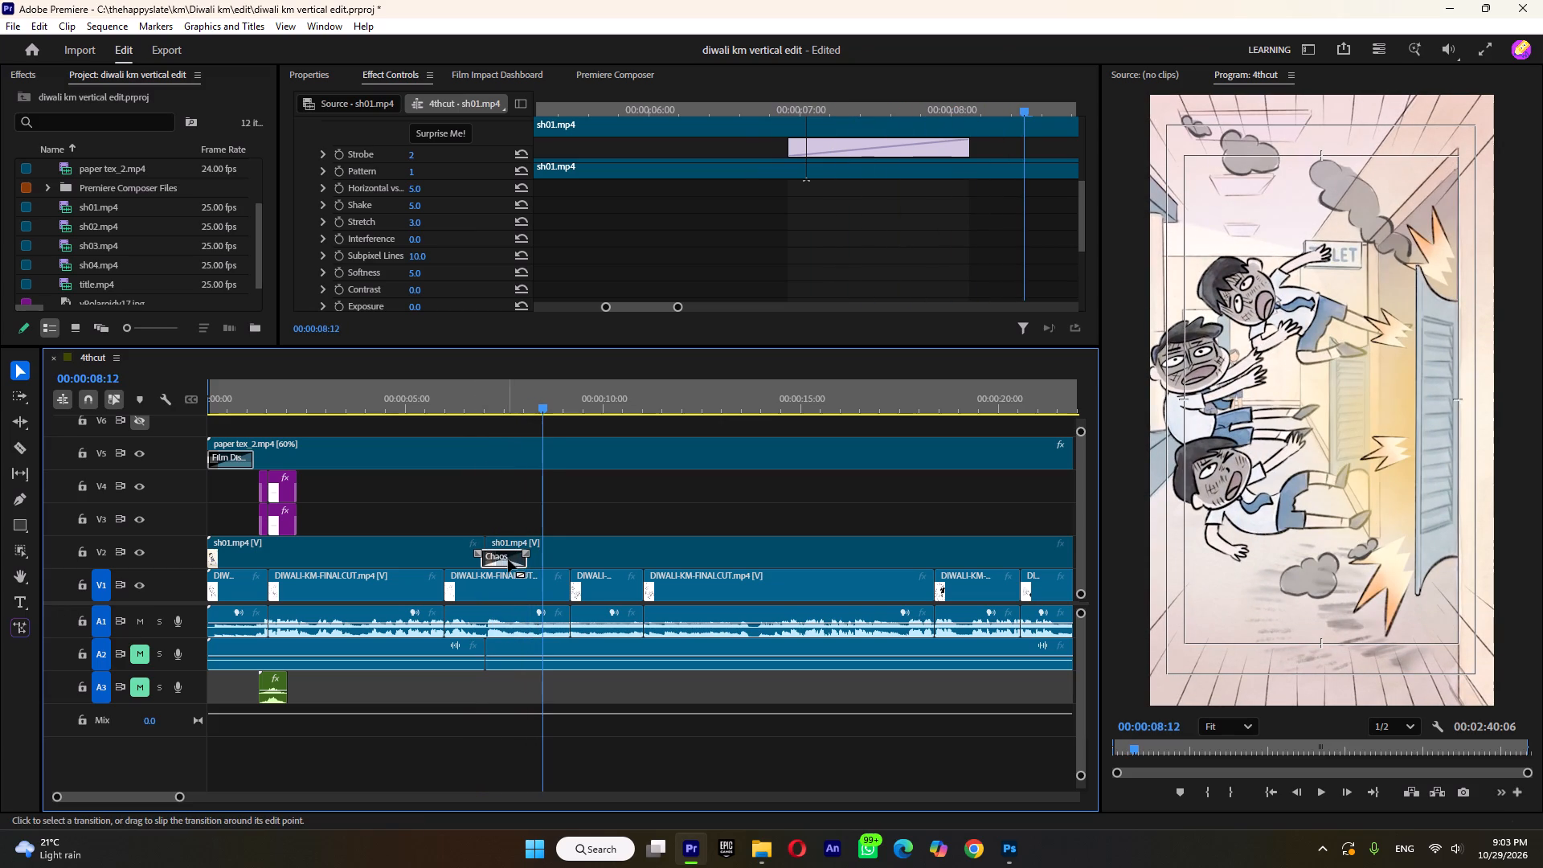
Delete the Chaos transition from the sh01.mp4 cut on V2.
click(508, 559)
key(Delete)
Apply the Film Impact Earthquake transition at the cut between the two sh01.mp4 clips on V2.
click(501, 80)
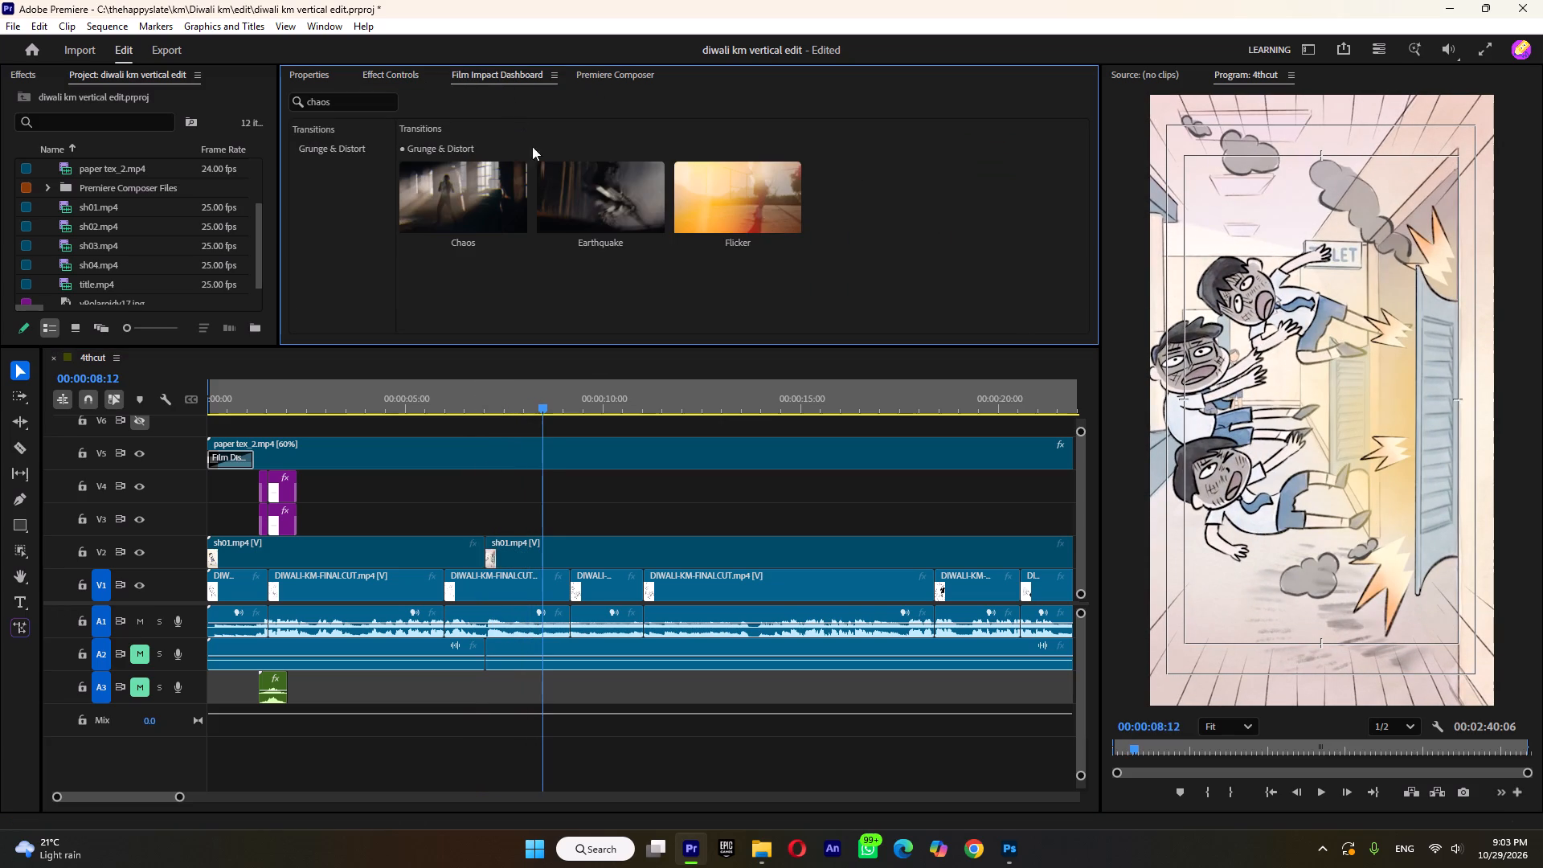
drag(508, 499, 465, 548)
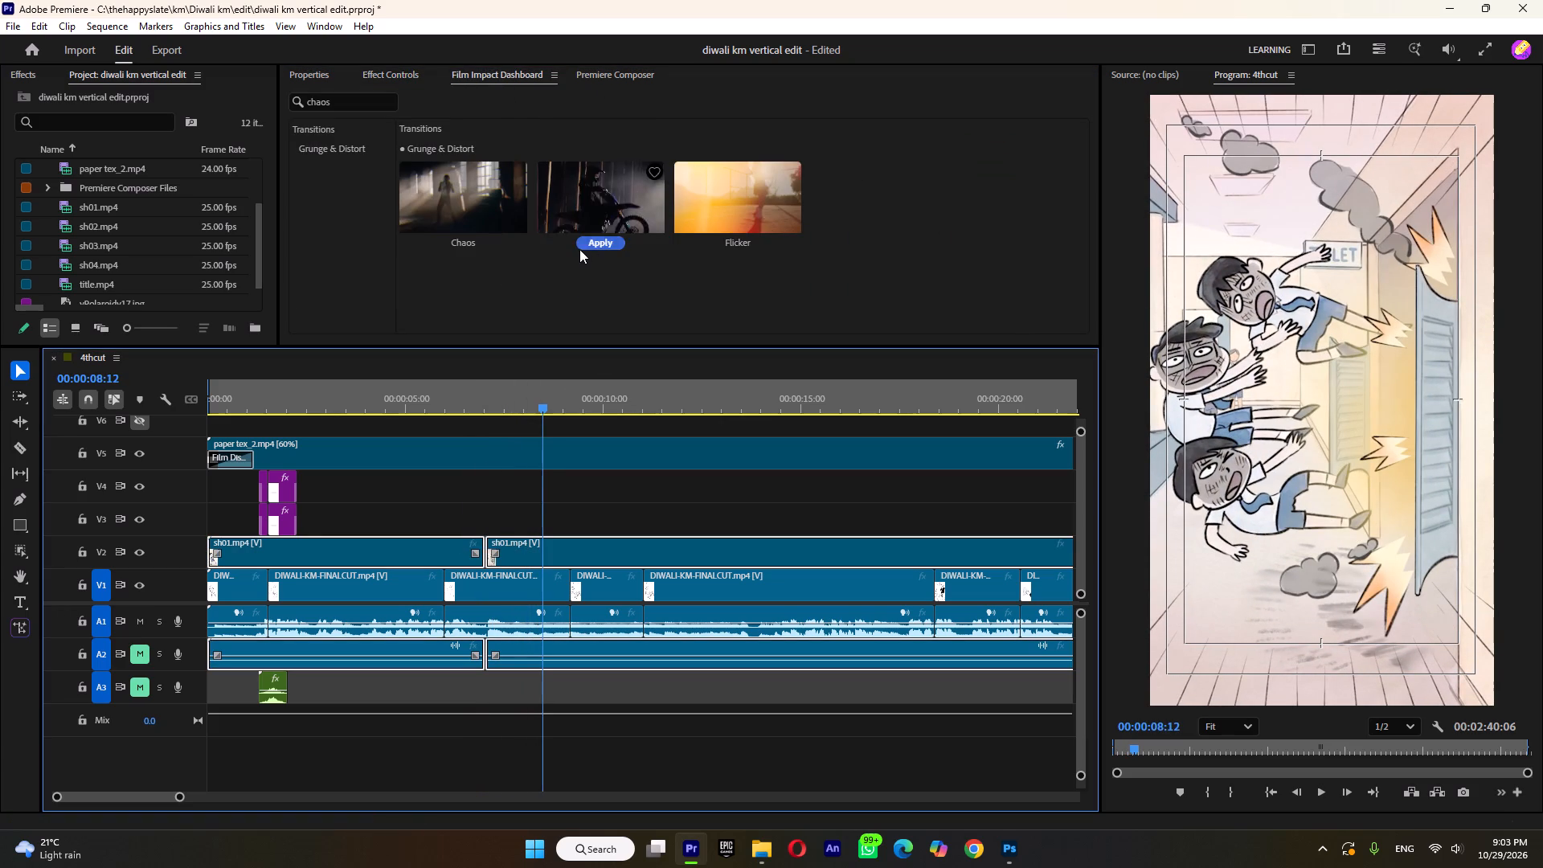
click(591, 242)
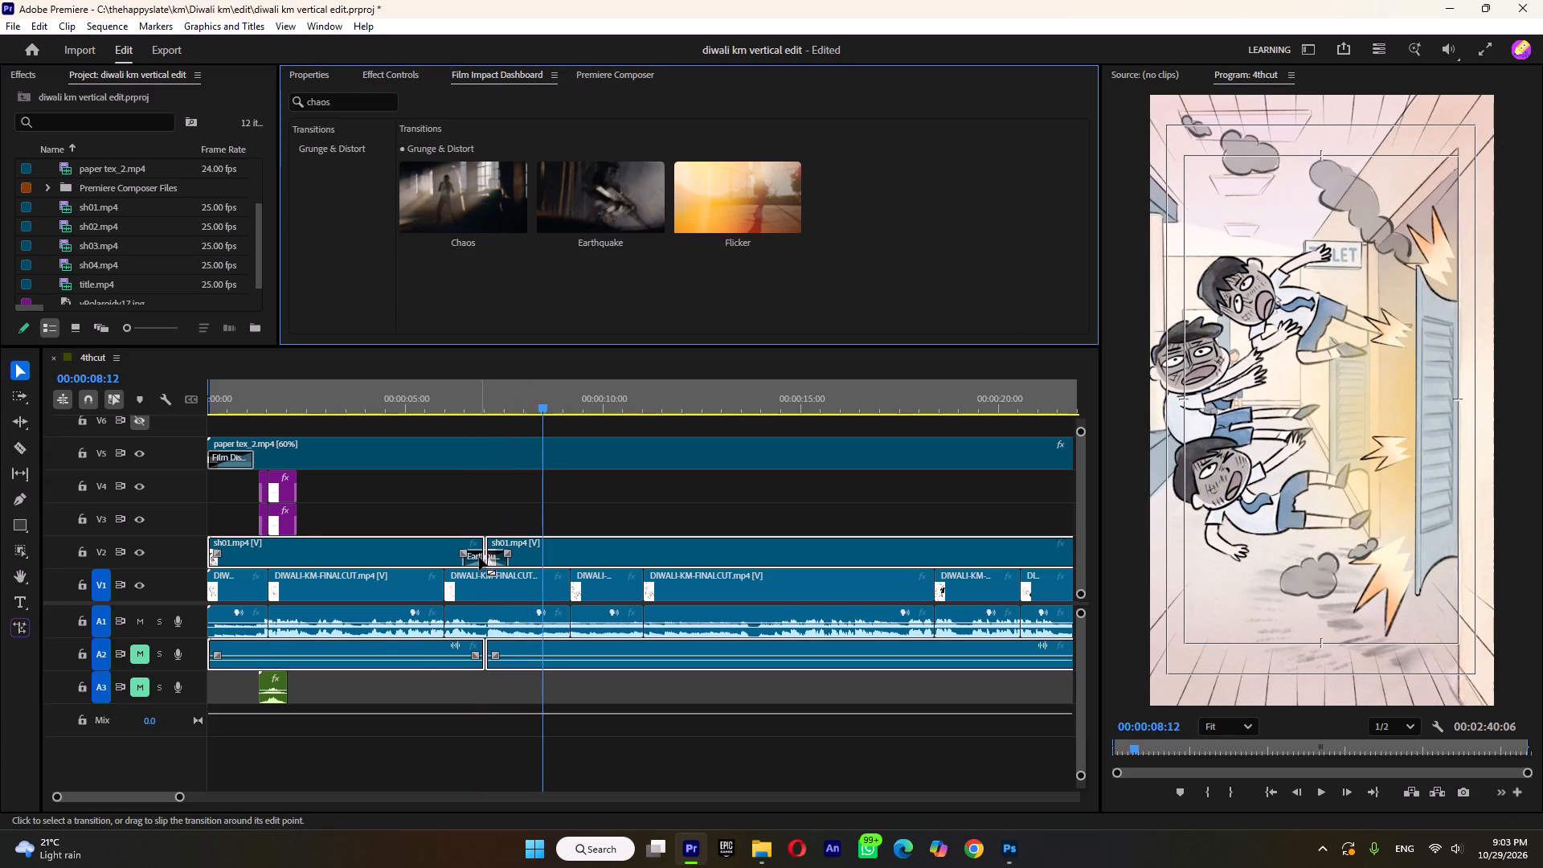
Shift the Earthquake transition forward to a custom start just before the sh01.mp4 cut and play it back.
click(479, 557)
click(410, 84)
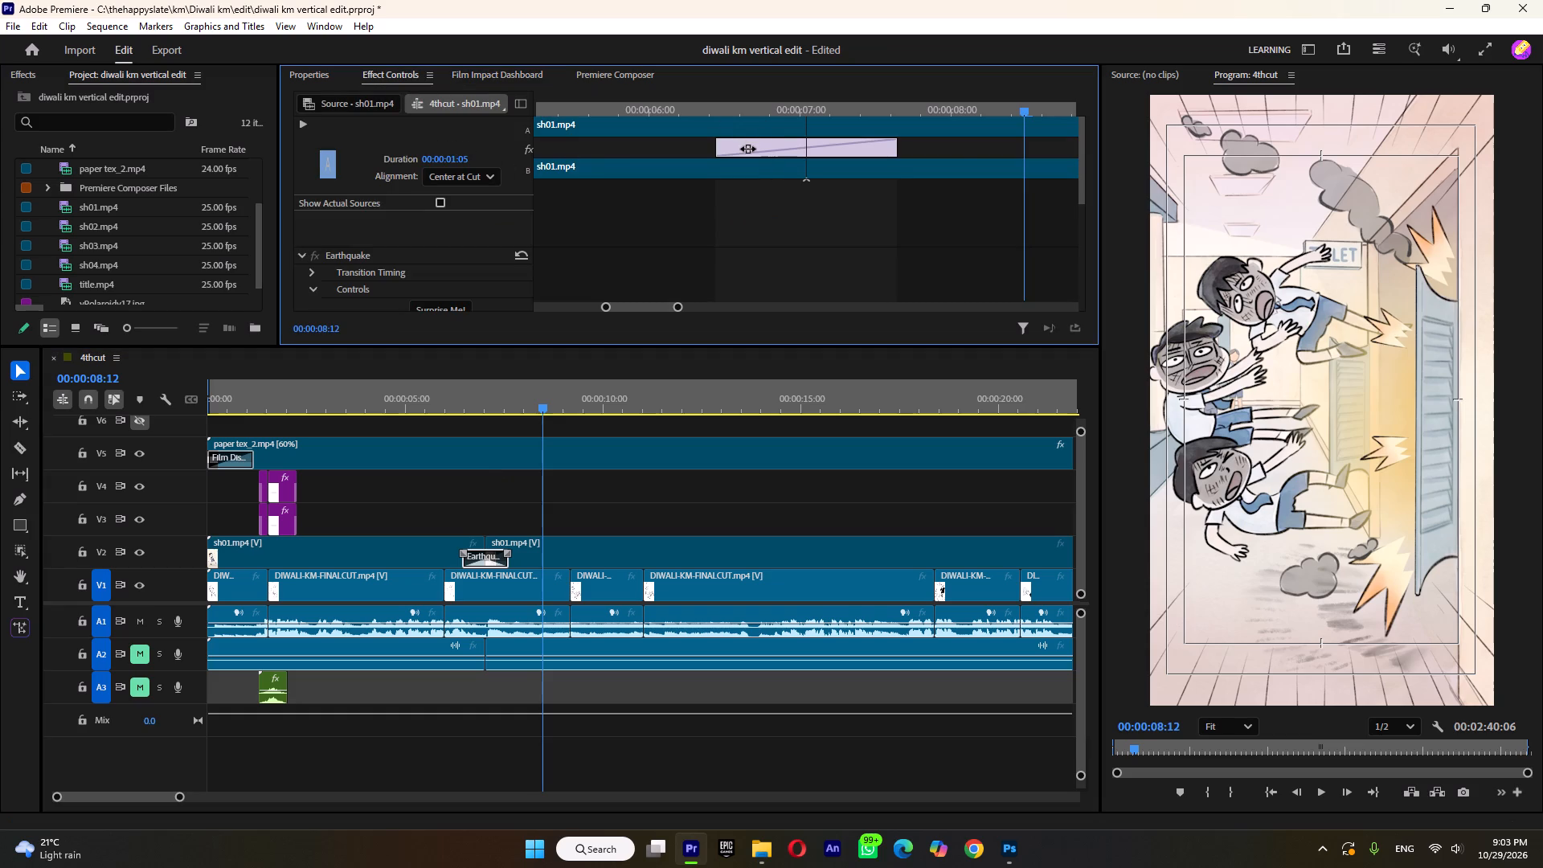
drag(748, 149, 815, 152)
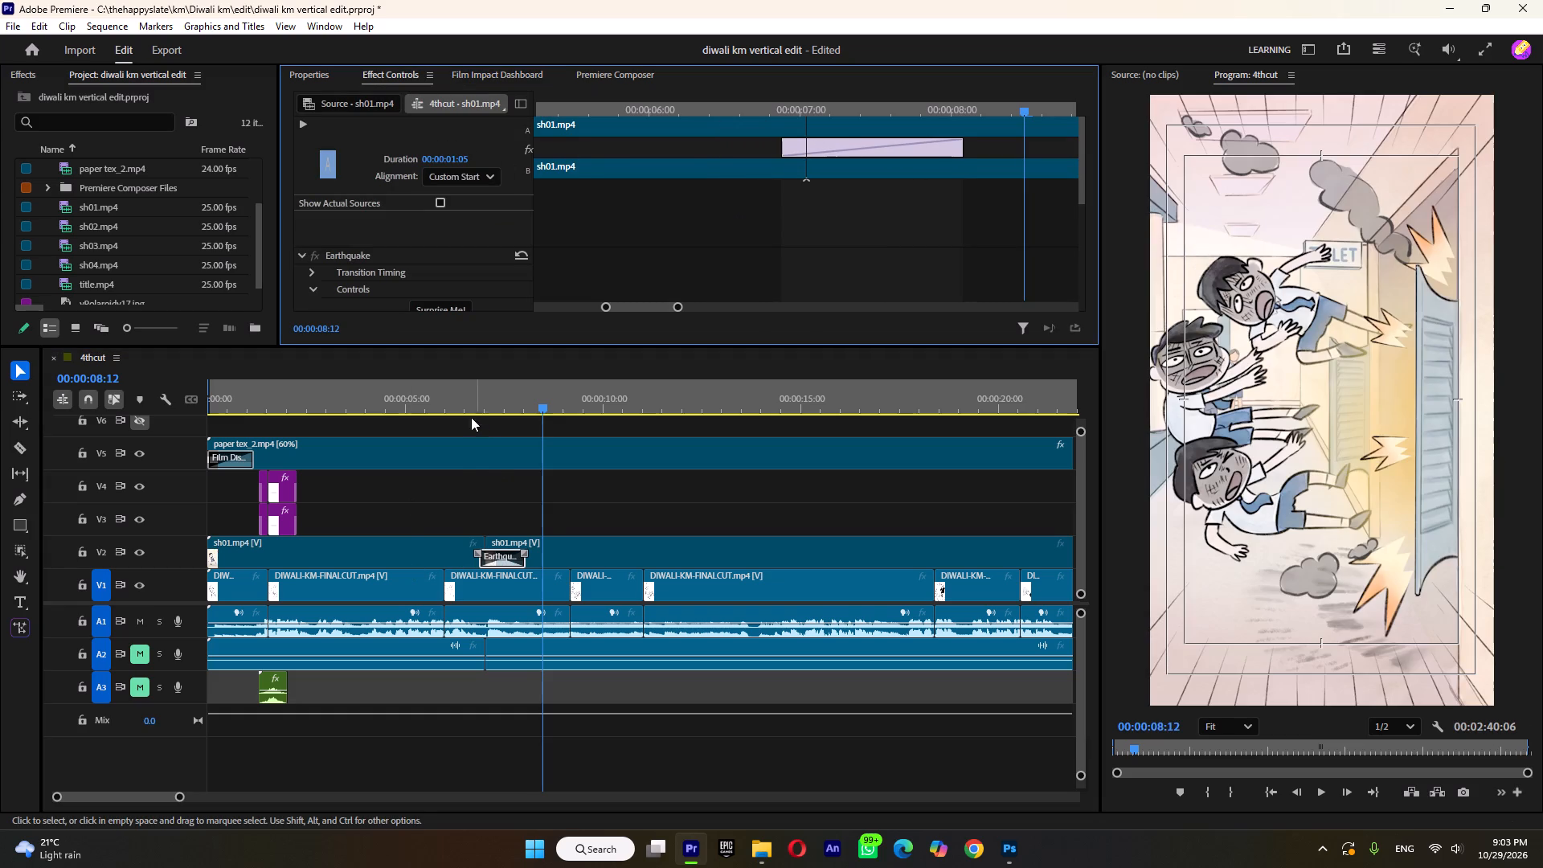
click(465, 402)
key(space)
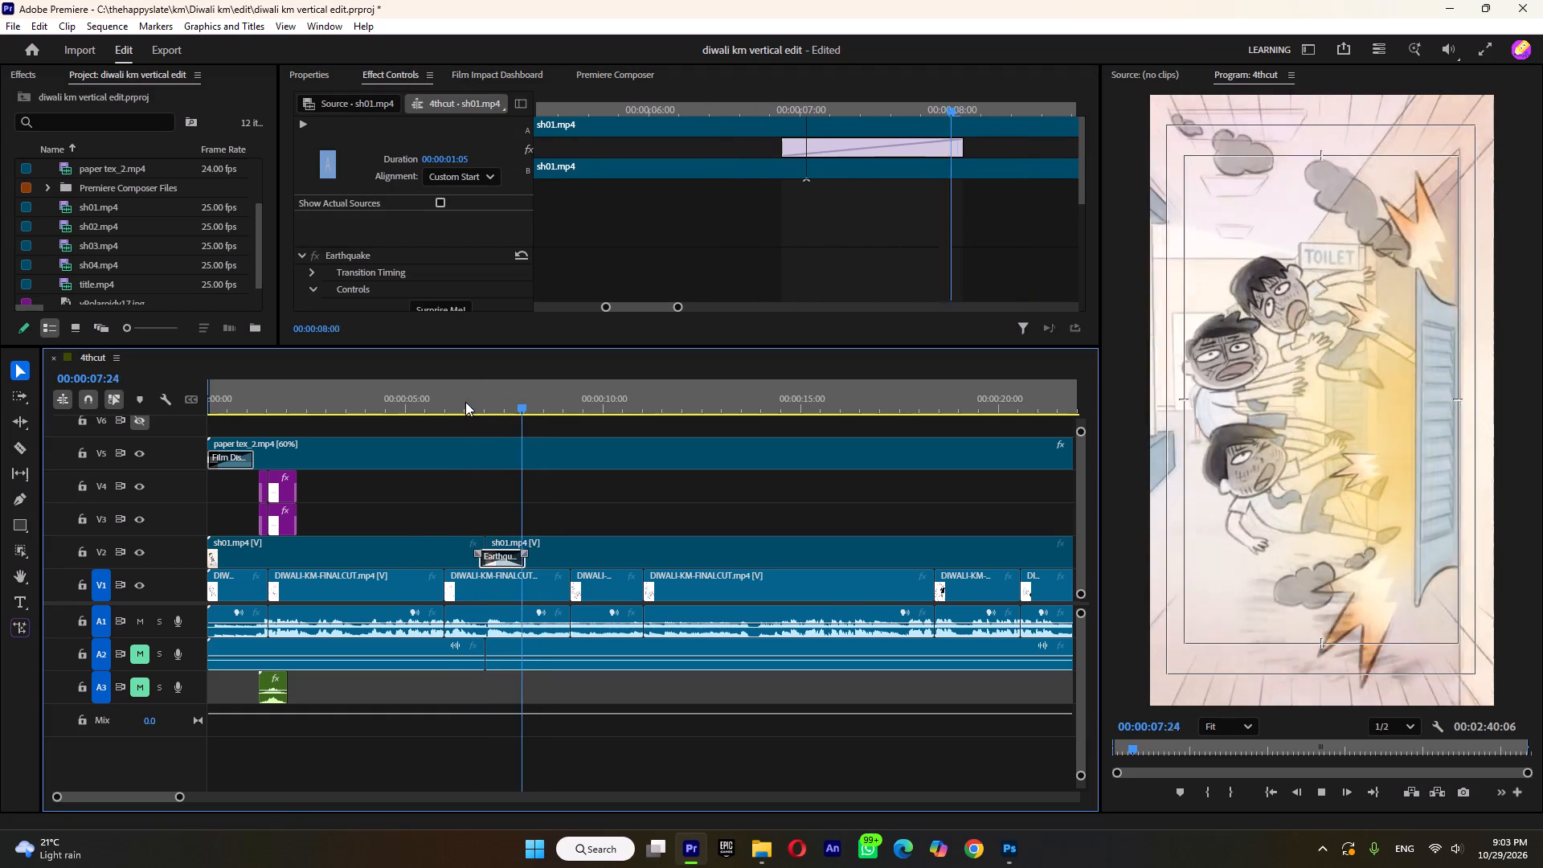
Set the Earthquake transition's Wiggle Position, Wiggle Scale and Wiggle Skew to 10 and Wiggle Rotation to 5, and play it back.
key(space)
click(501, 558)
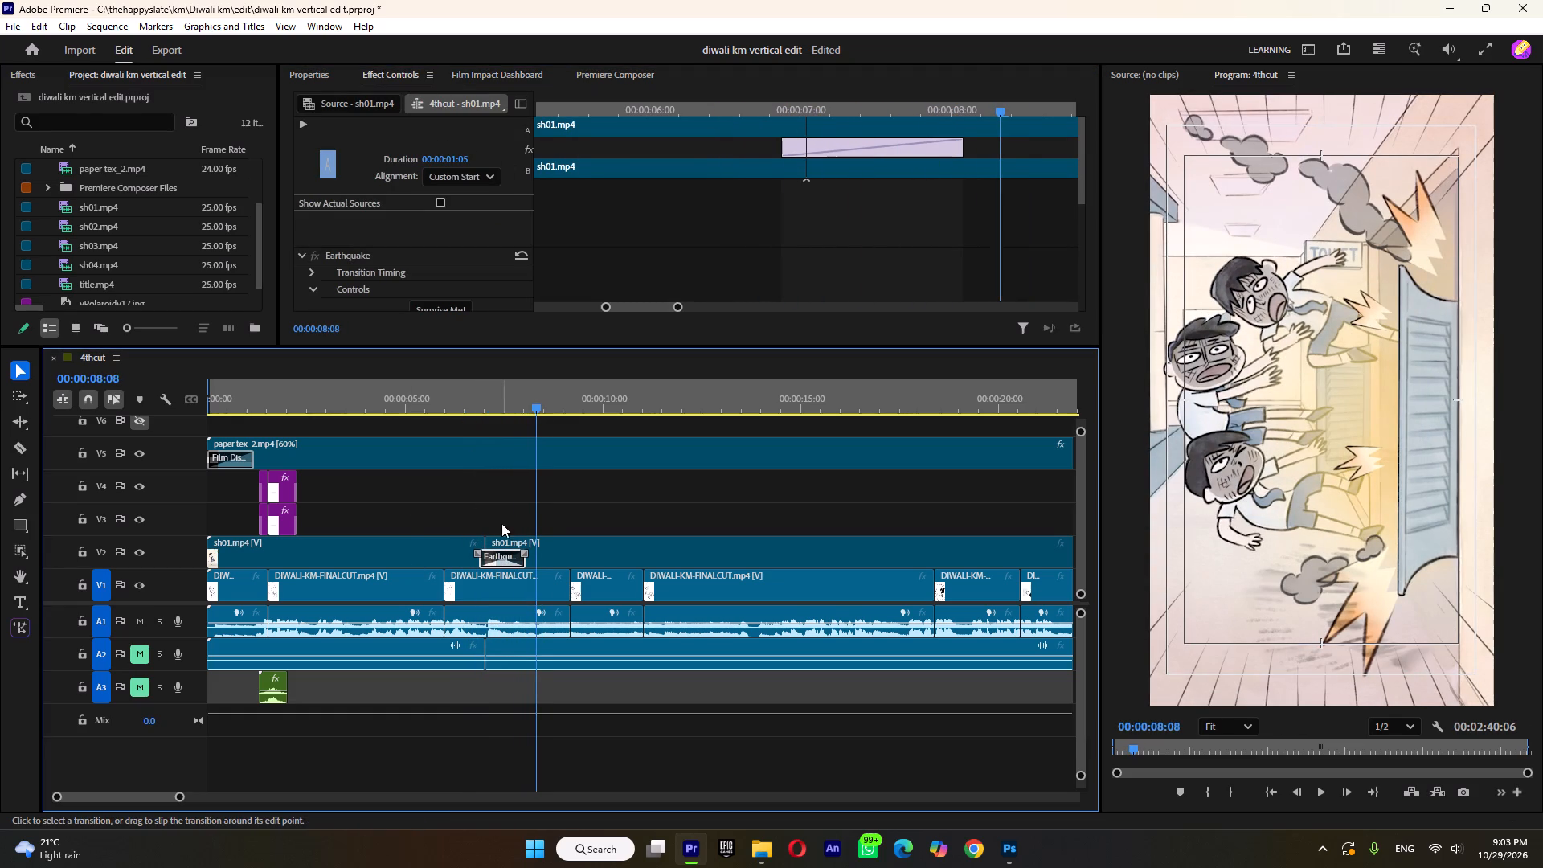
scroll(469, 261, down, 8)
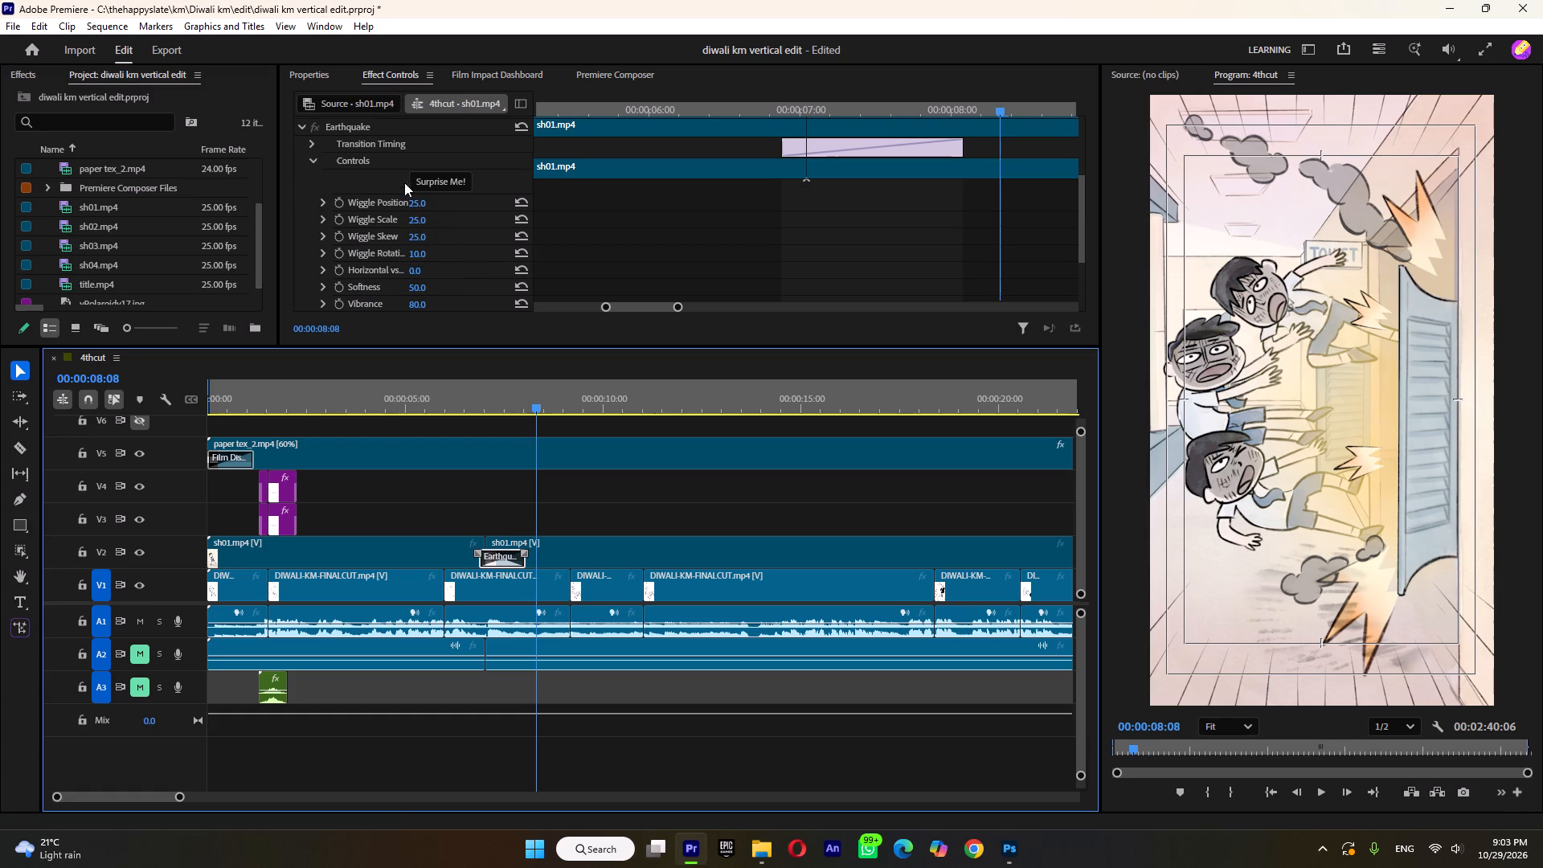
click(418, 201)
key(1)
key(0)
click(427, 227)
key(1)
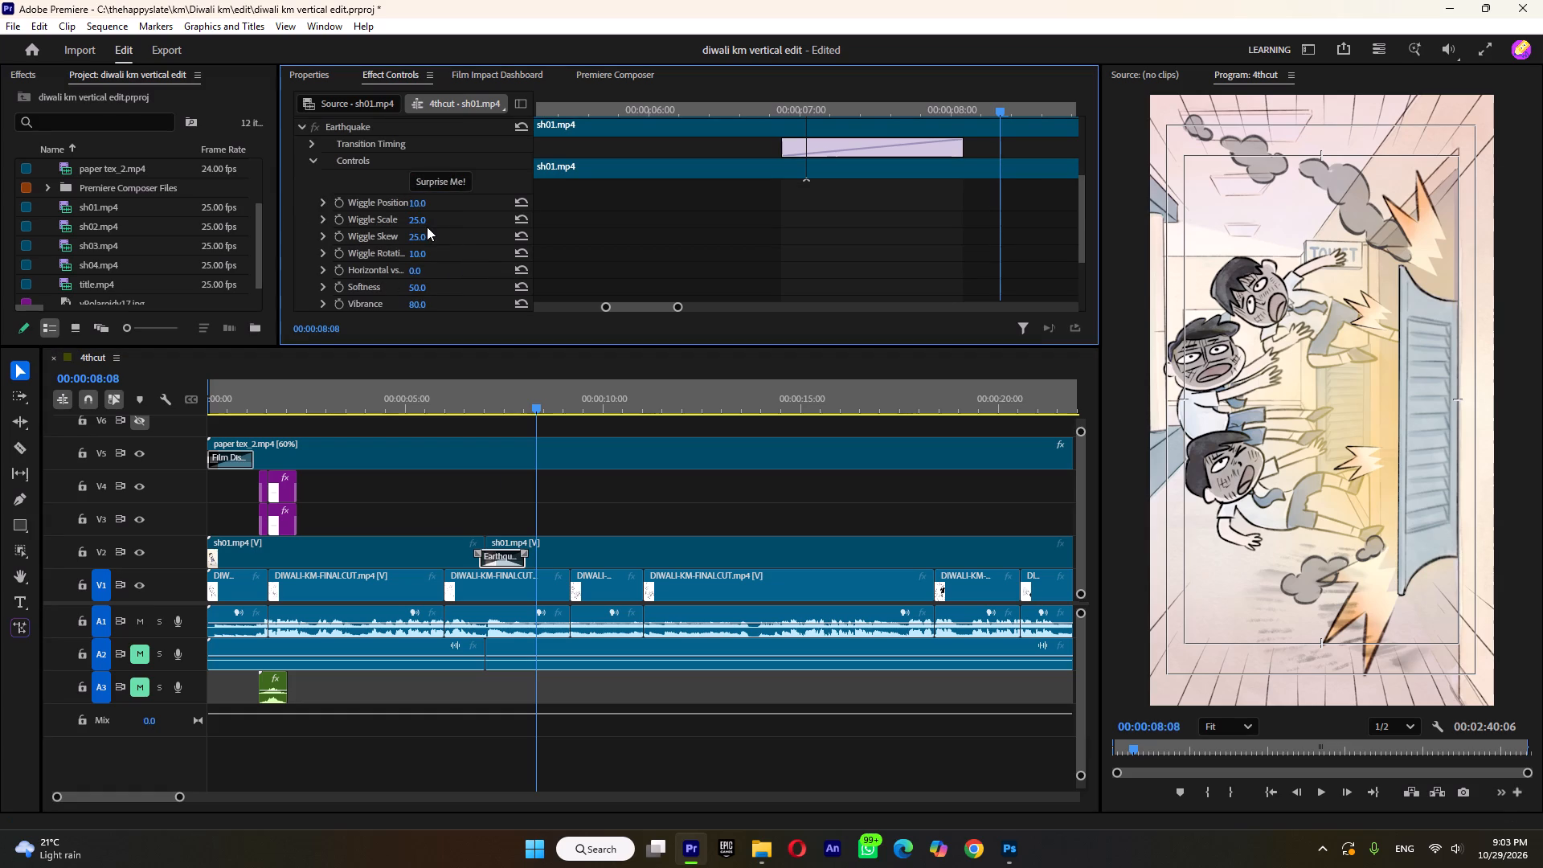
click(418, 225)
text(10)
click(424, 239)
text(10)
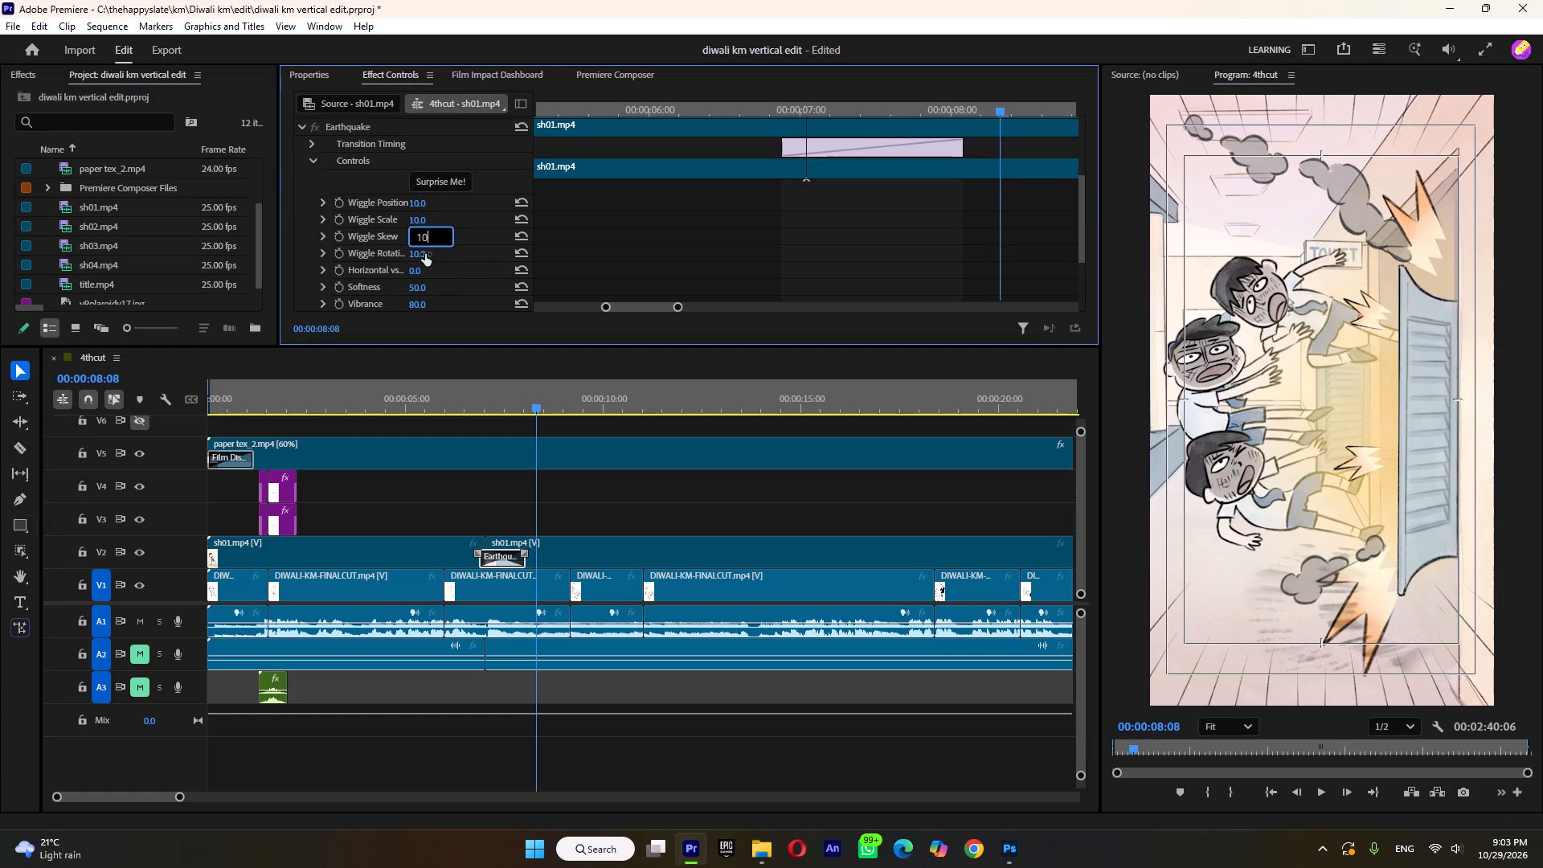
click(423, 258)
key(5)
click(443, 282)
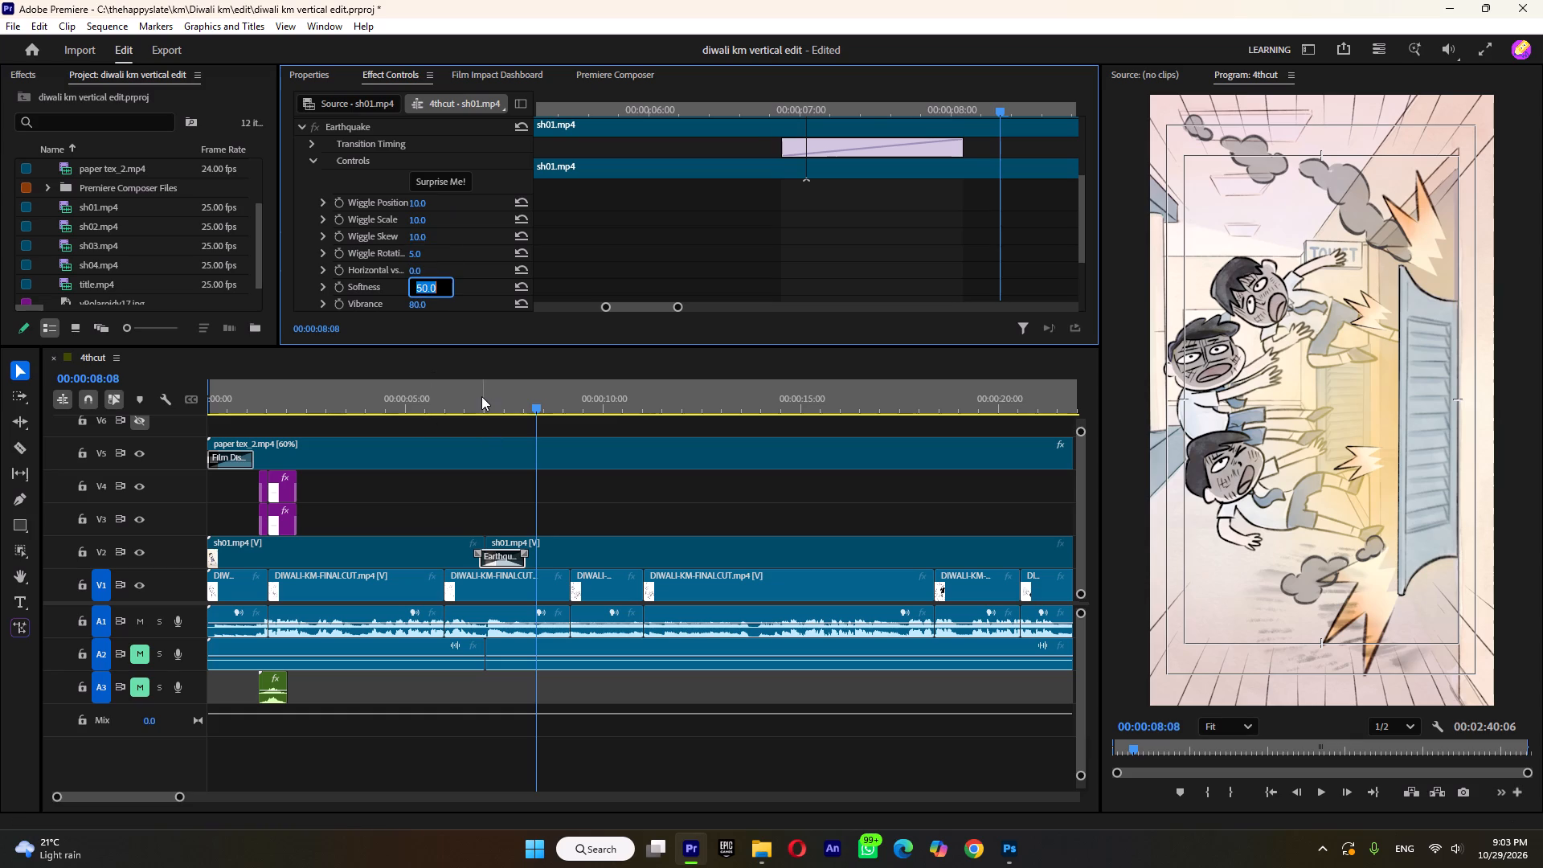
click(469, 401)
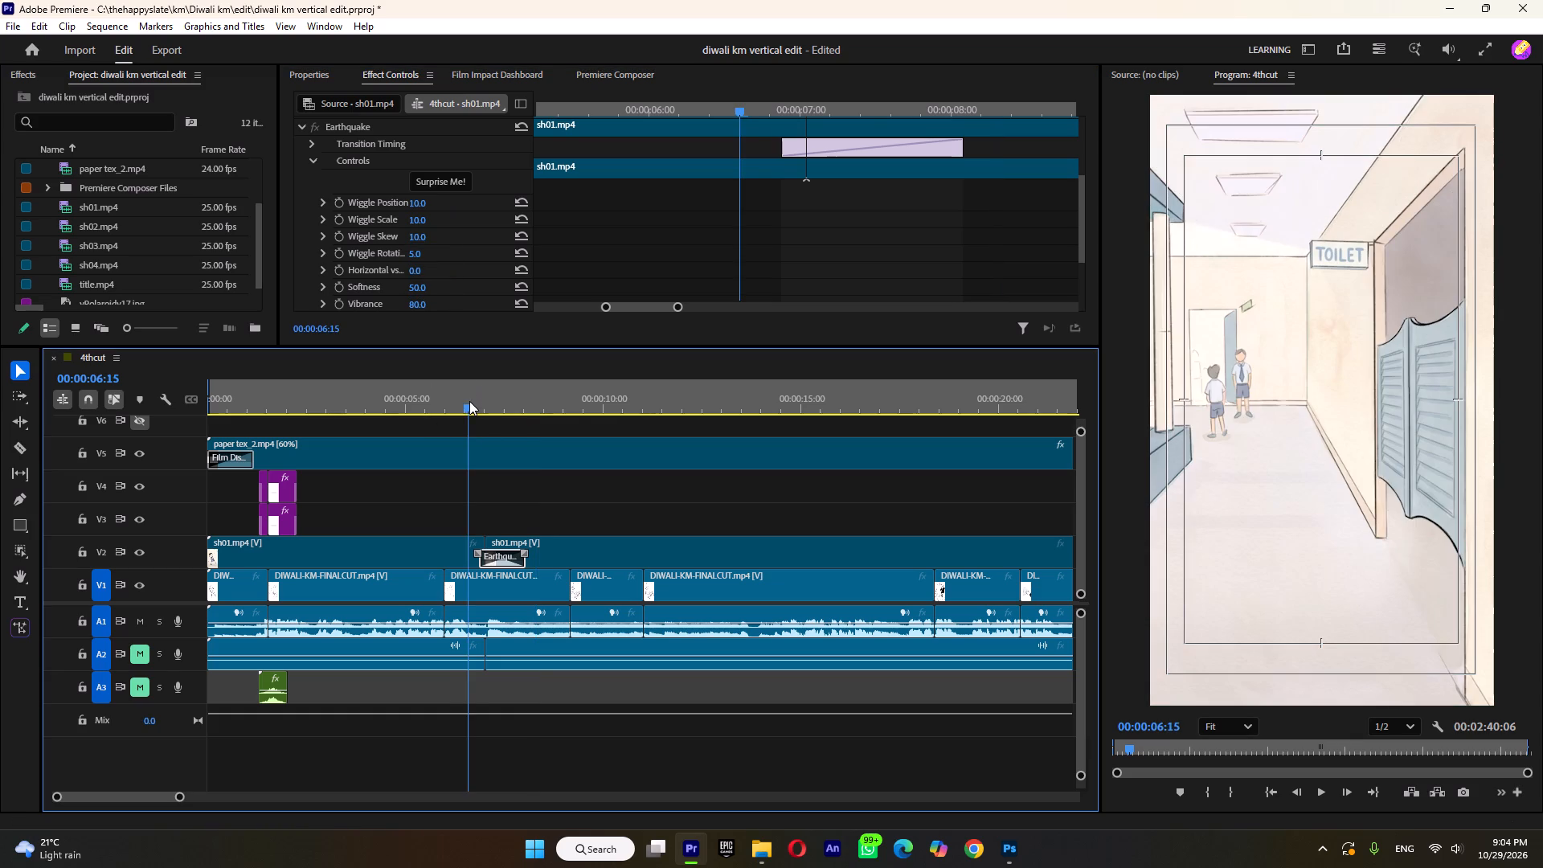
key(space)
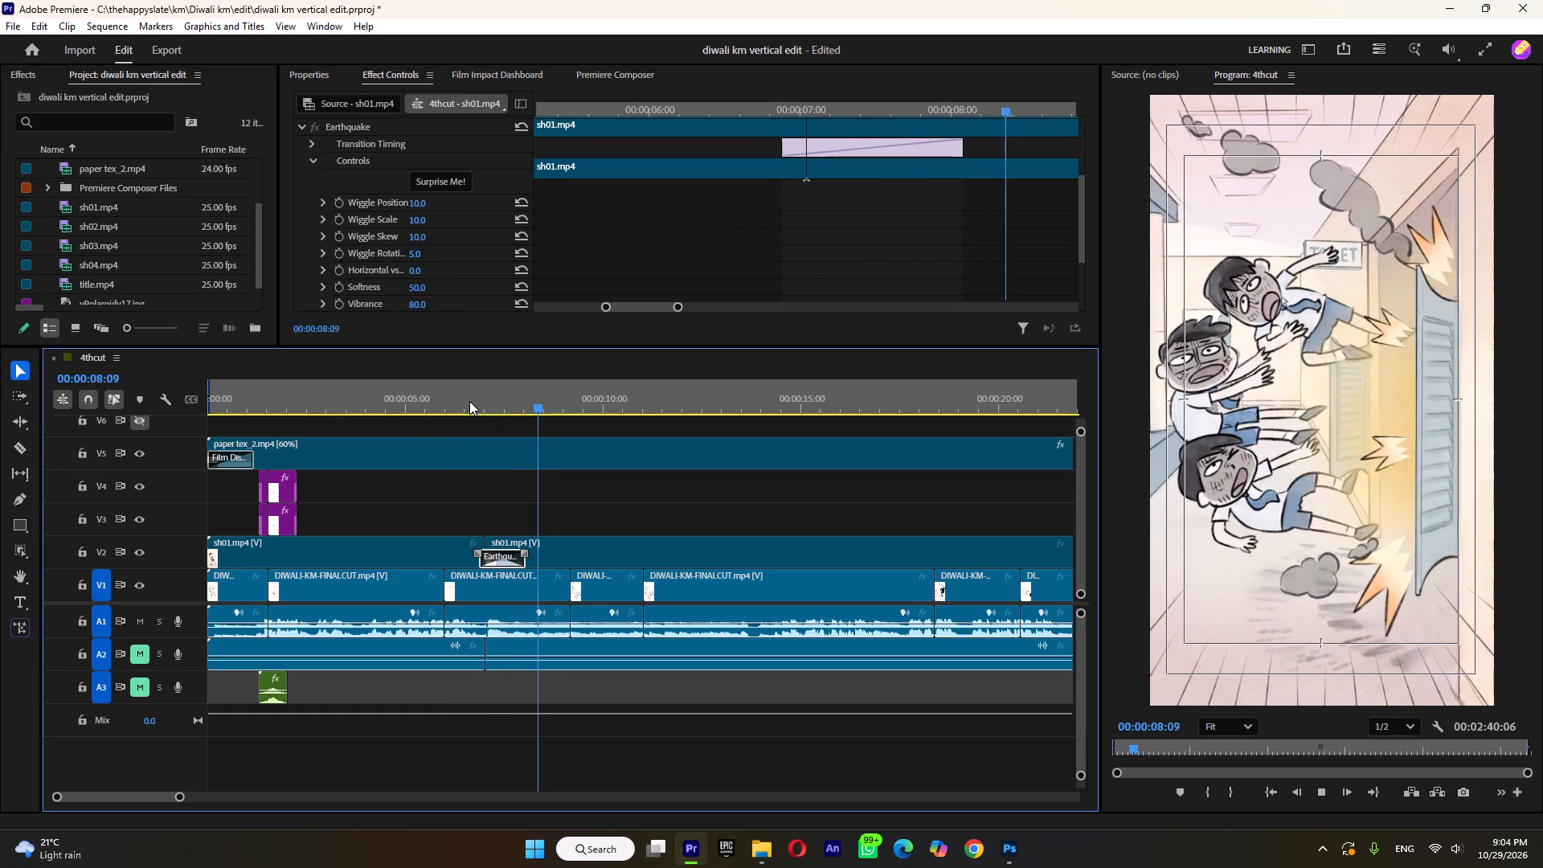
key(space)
Delete the adjusted Earthquake transition and apply a fresh Earthquake at the cut between the two sh01.mp4 clips on V2.
click(503, 558)
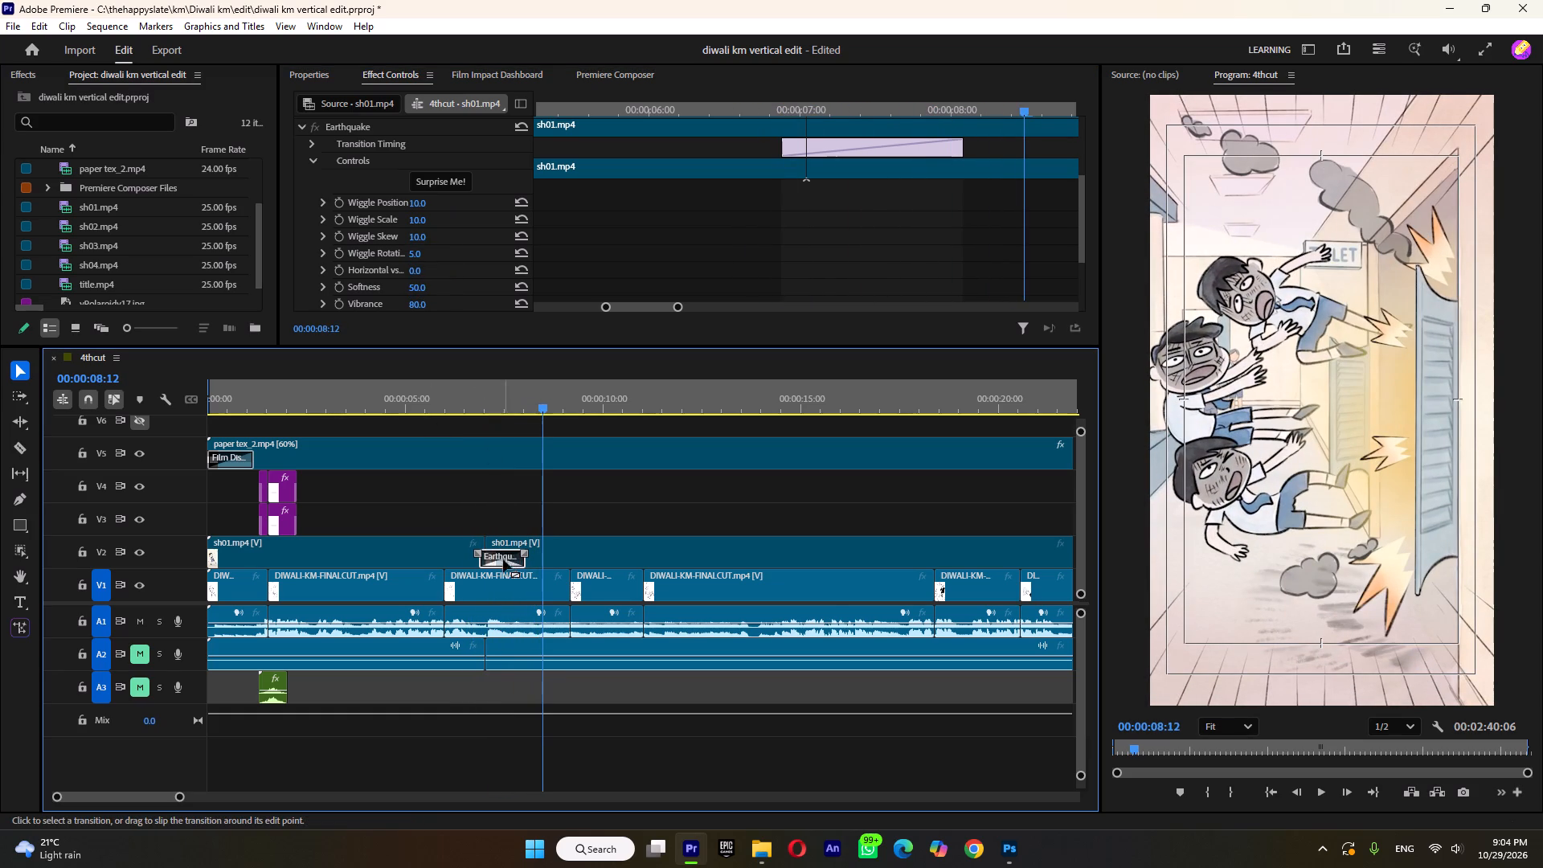
key(Delete)
drag(506, 506, 465, 544)
click(505, 69)
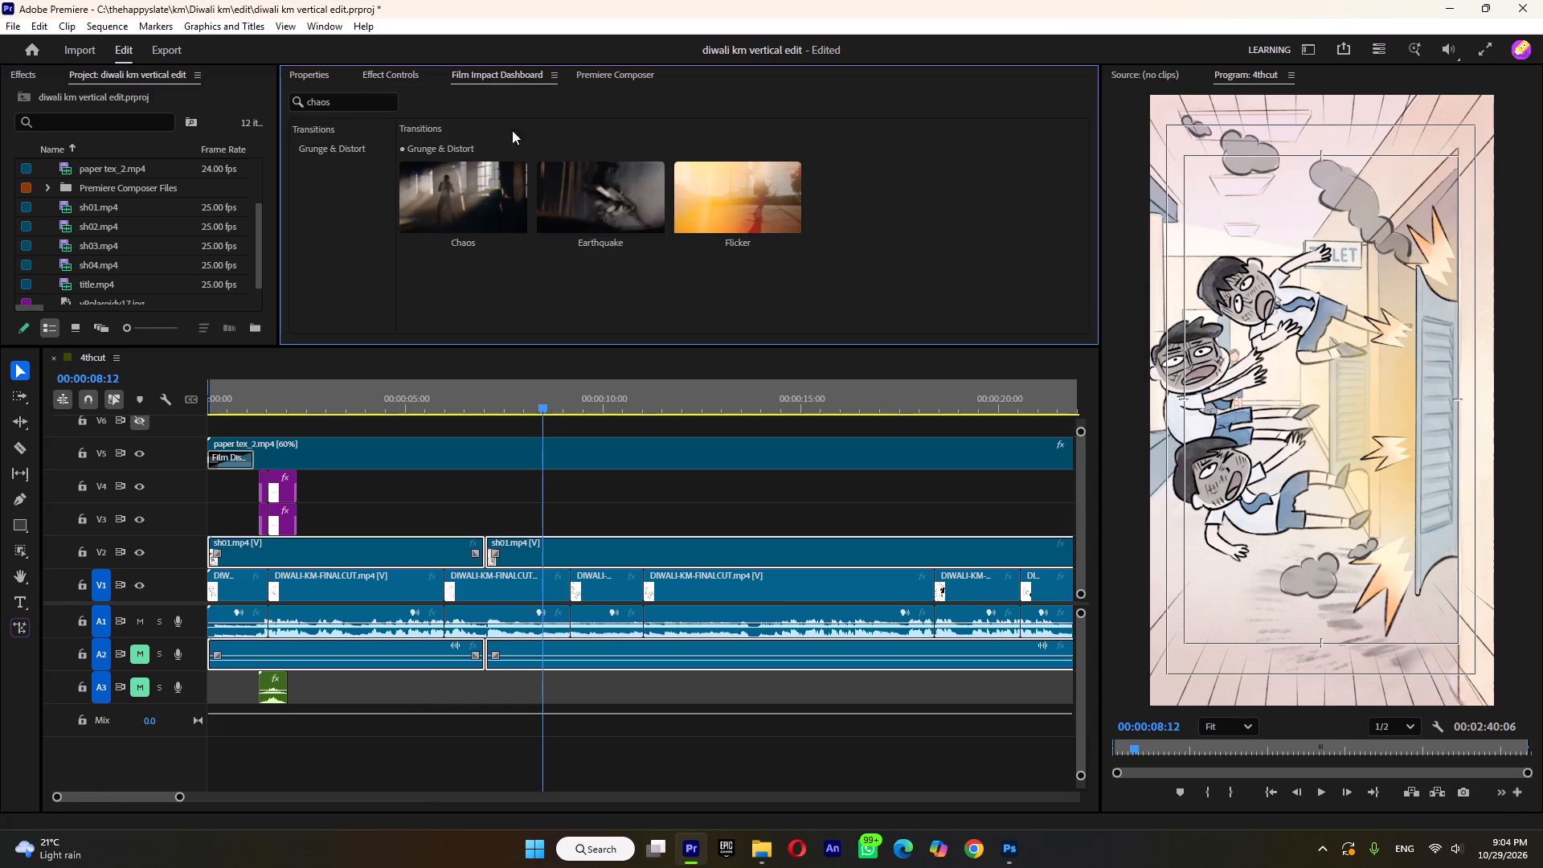
click(590, 244)
click(482, 560)
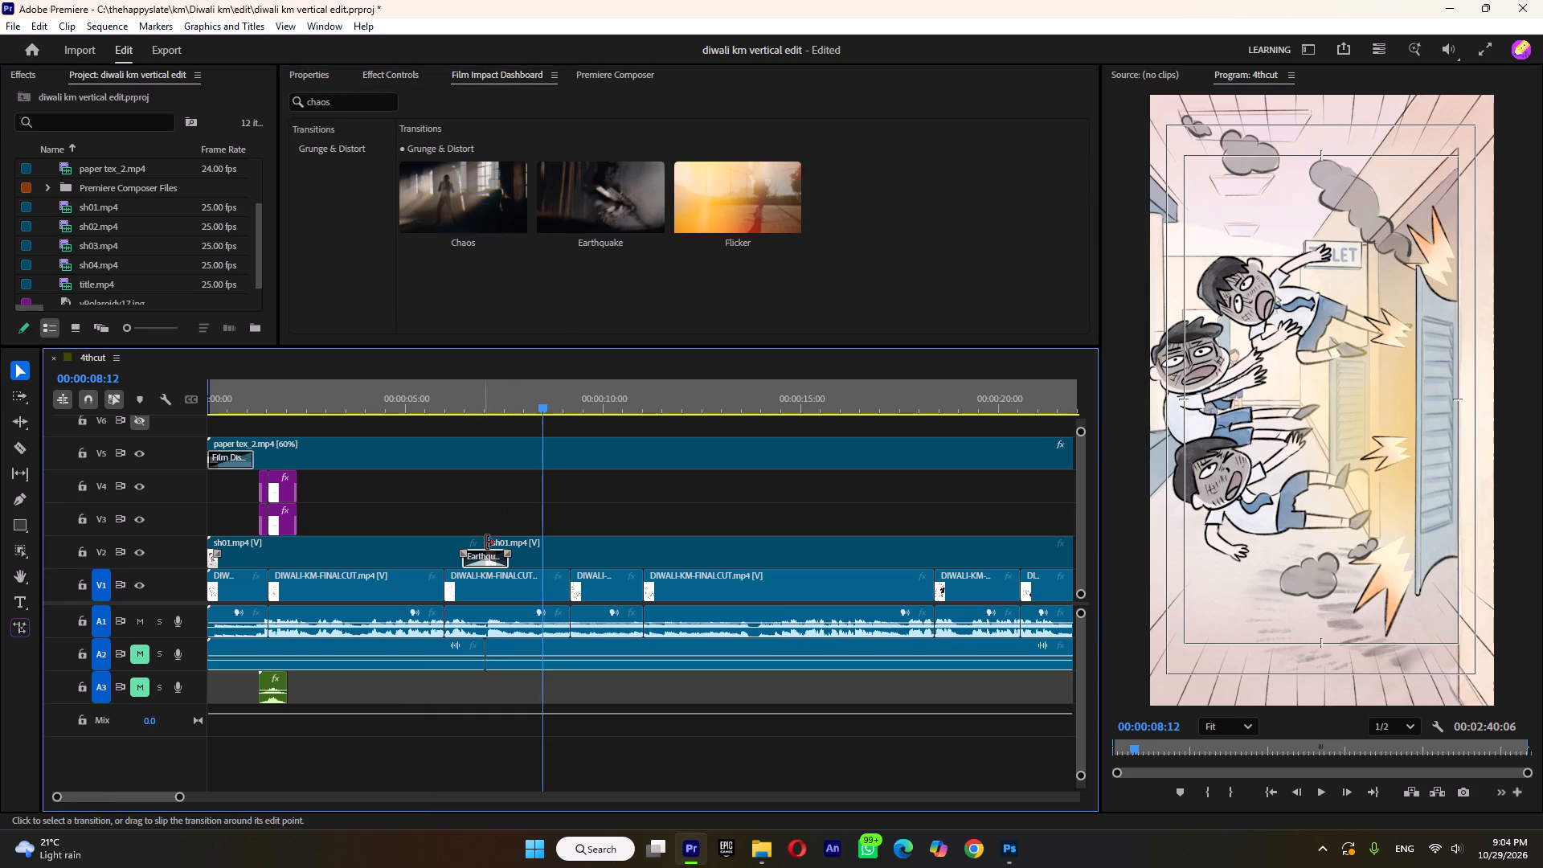
Shift the new Earthquake transition forward to a custom start just before the sh01.mp4 cut and play it back.
click(403, 73)
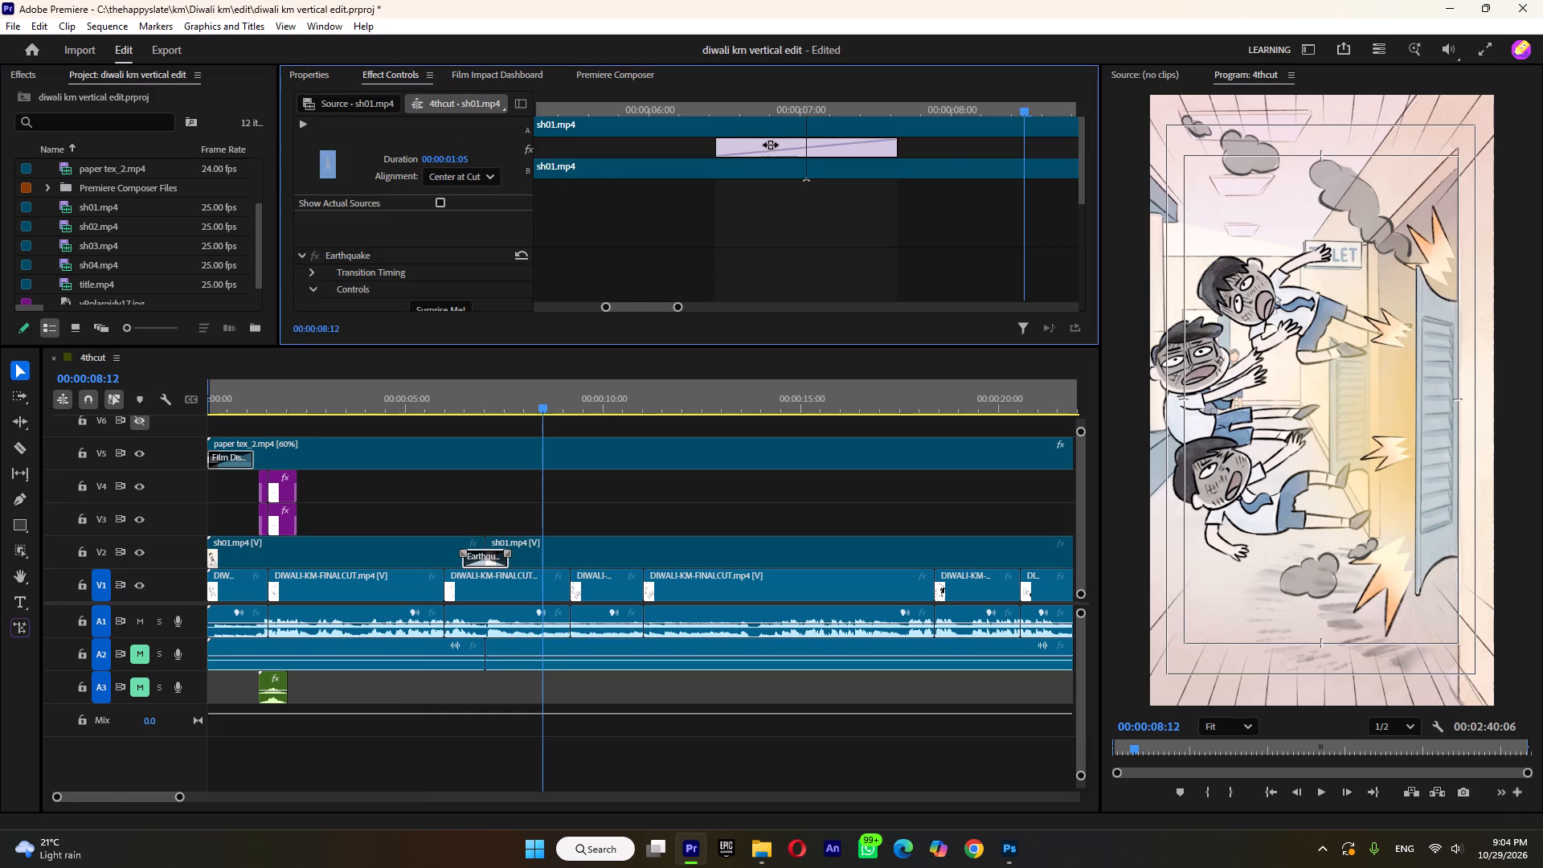
drag(771, 145, 850, 145)
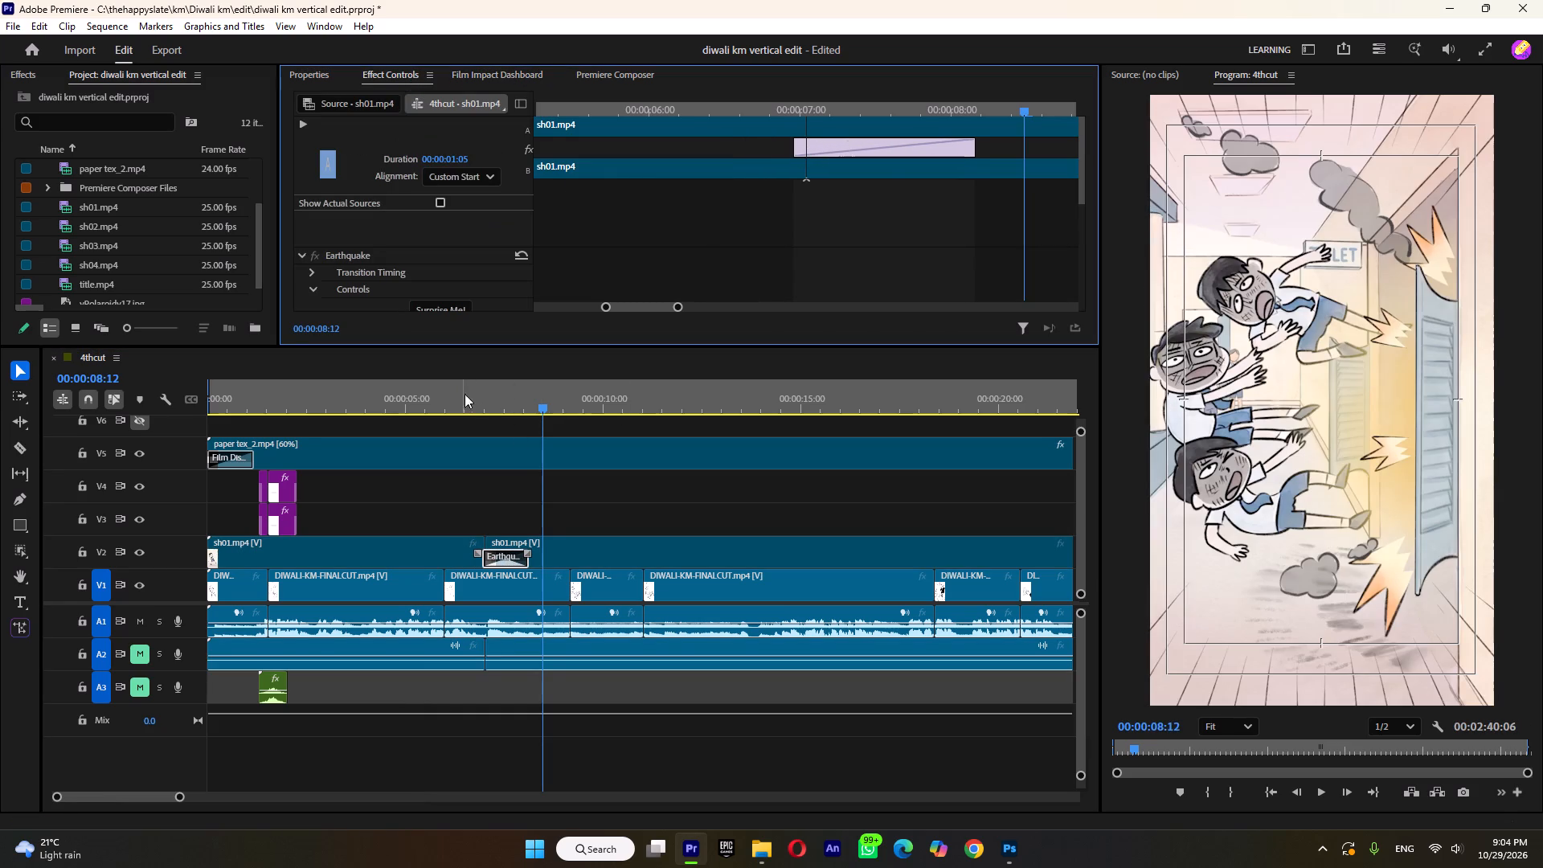
click(480, 407)
key(space)
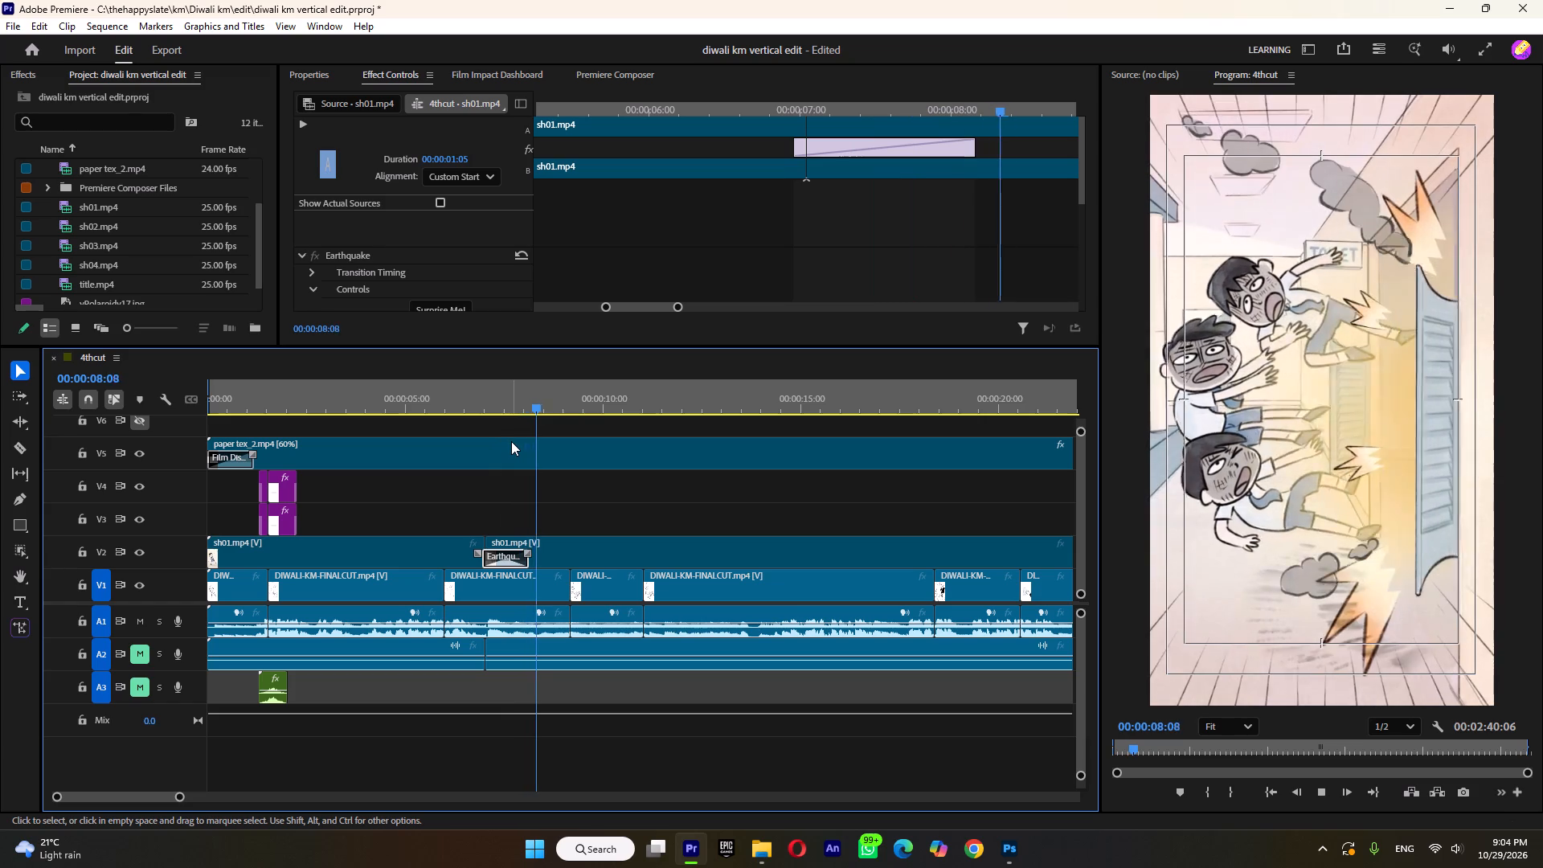
key(space)
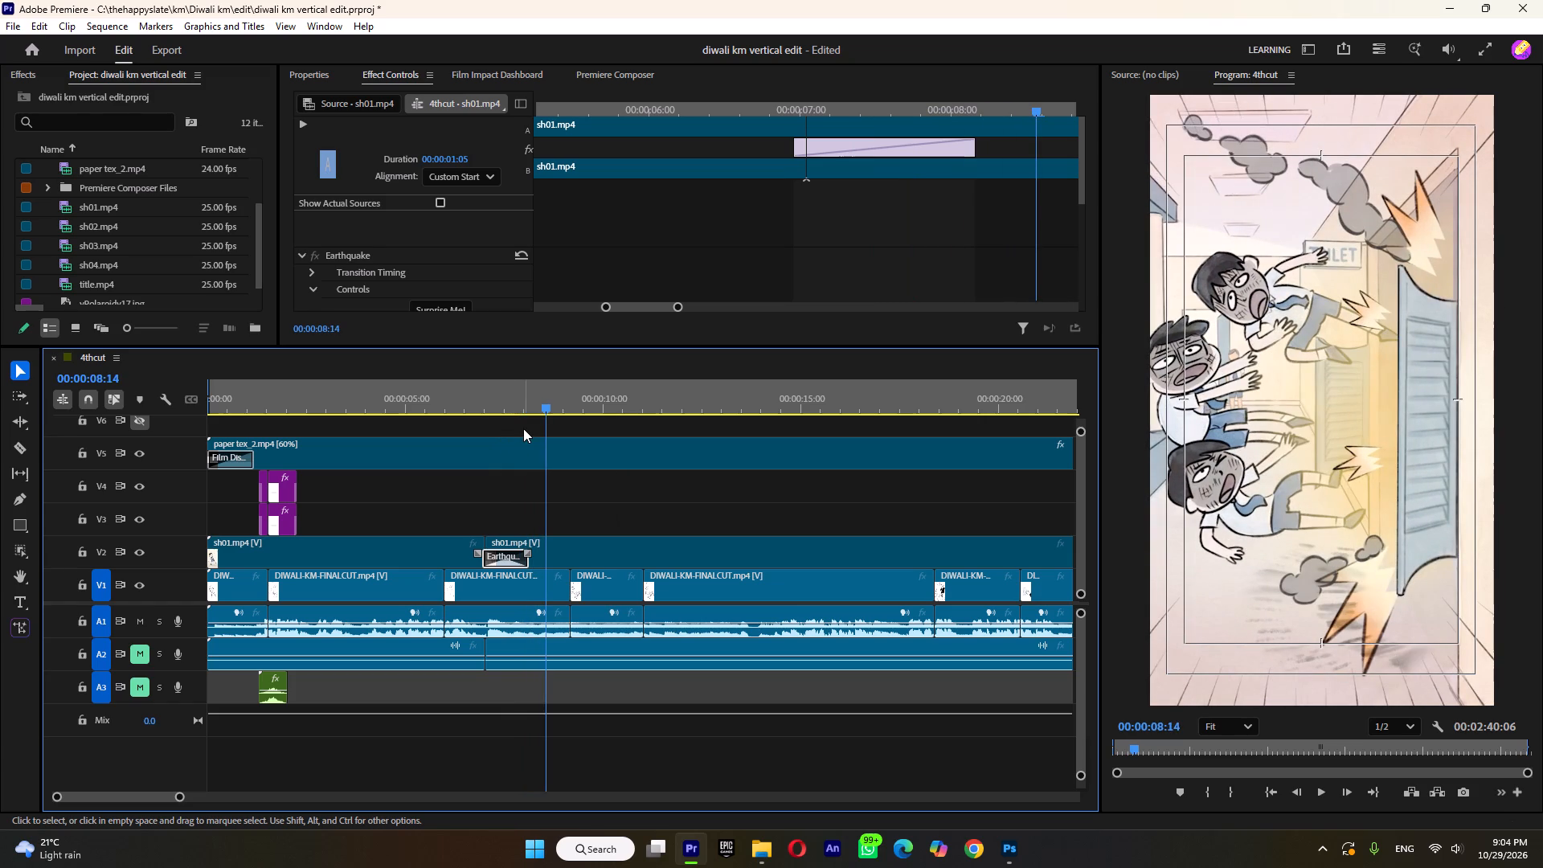
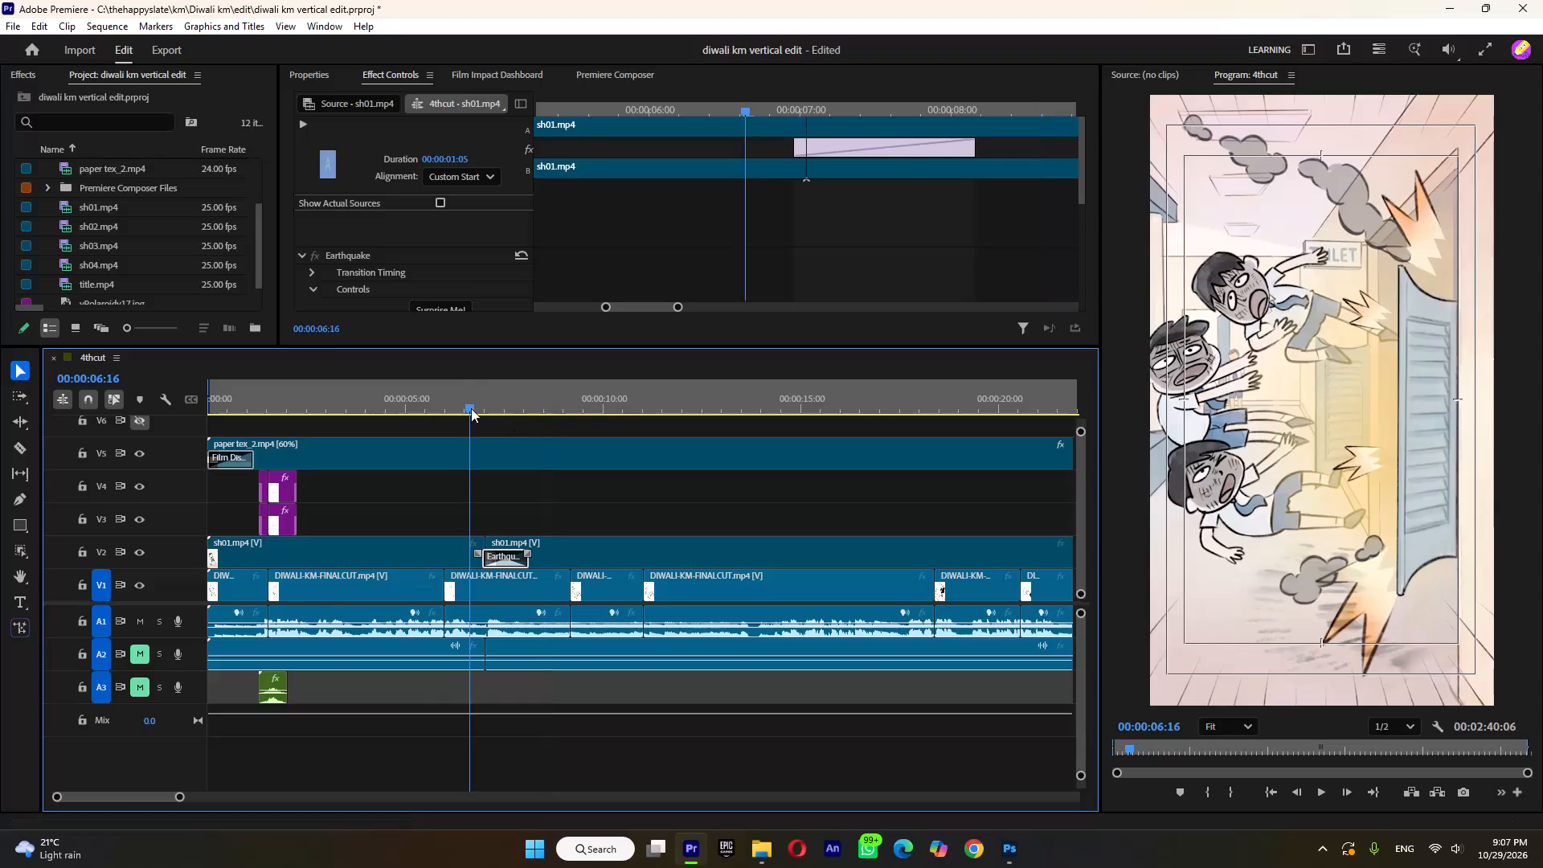
Set the new Earthquake transition's Wiggle Position, Wiggle Scale, Wiggle Skew and Wiggle Rotation to 5.
key(space)
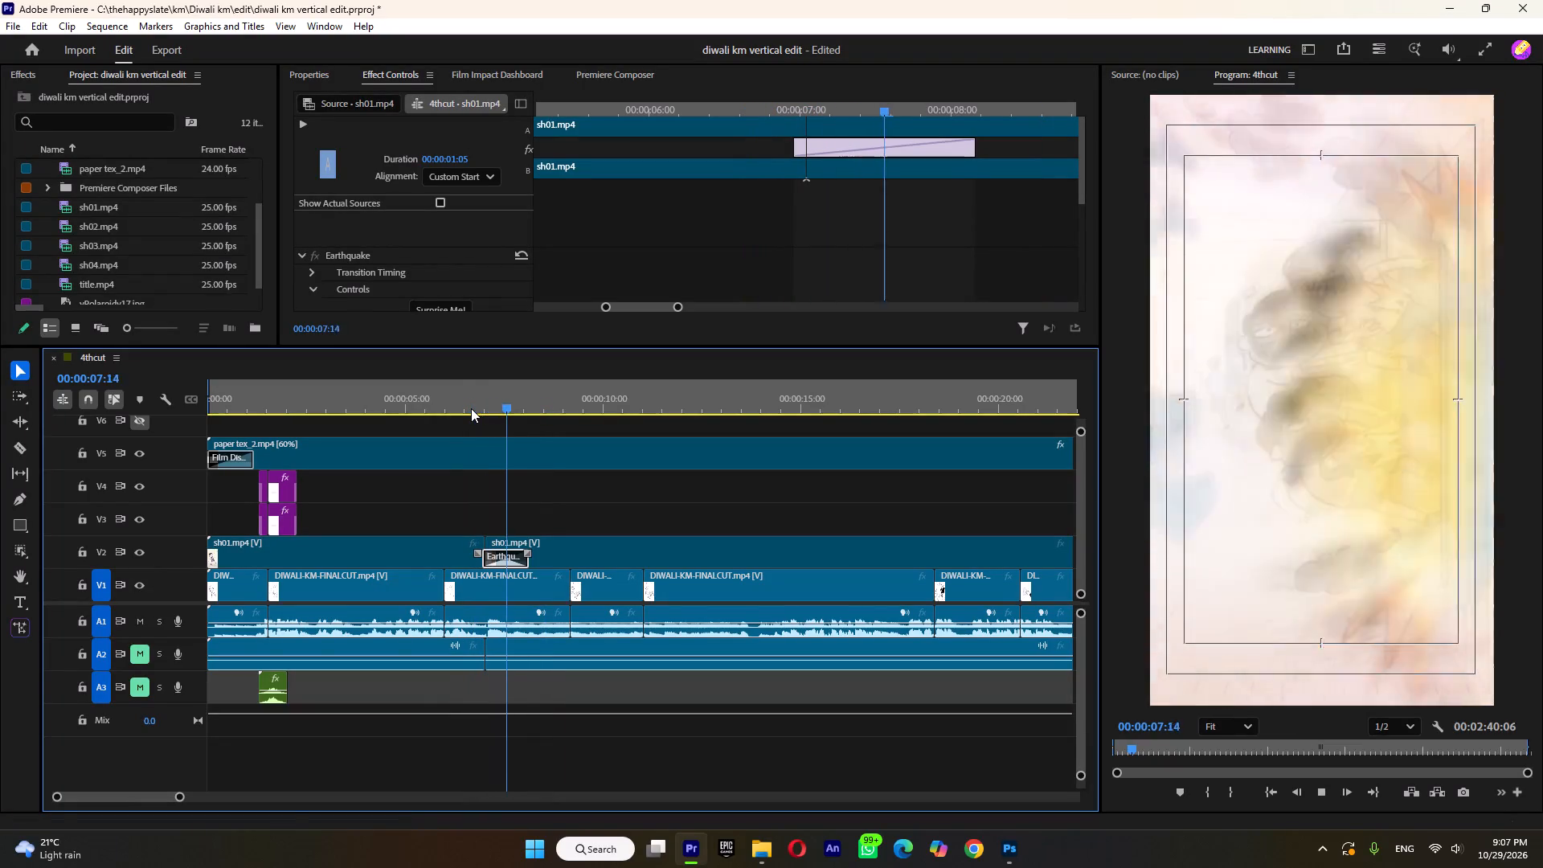
key(space)
click(507, 559)
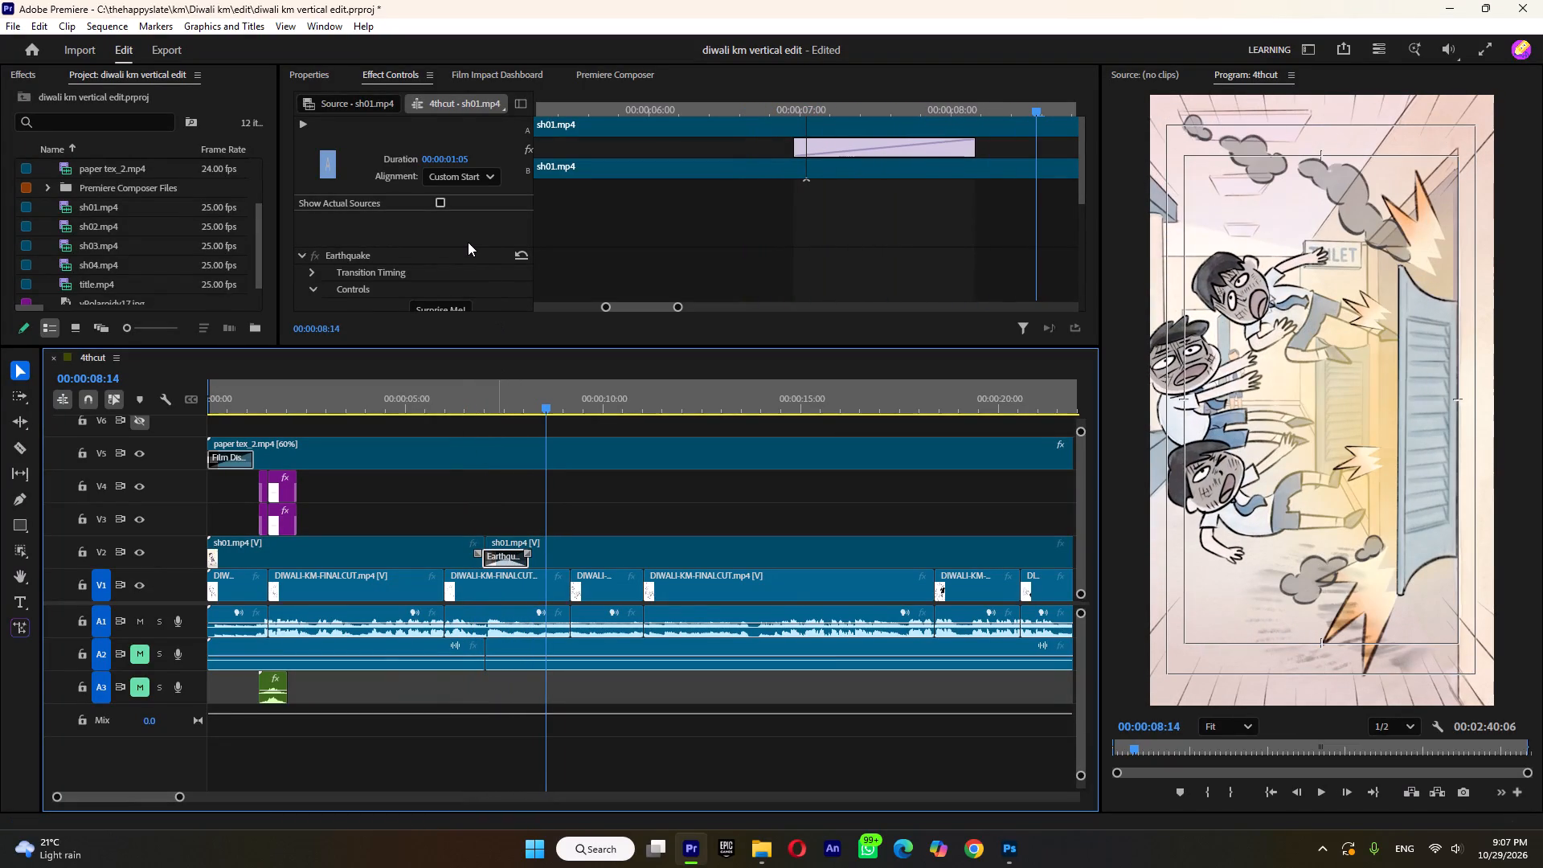
scroll(467, 244, down, 4)
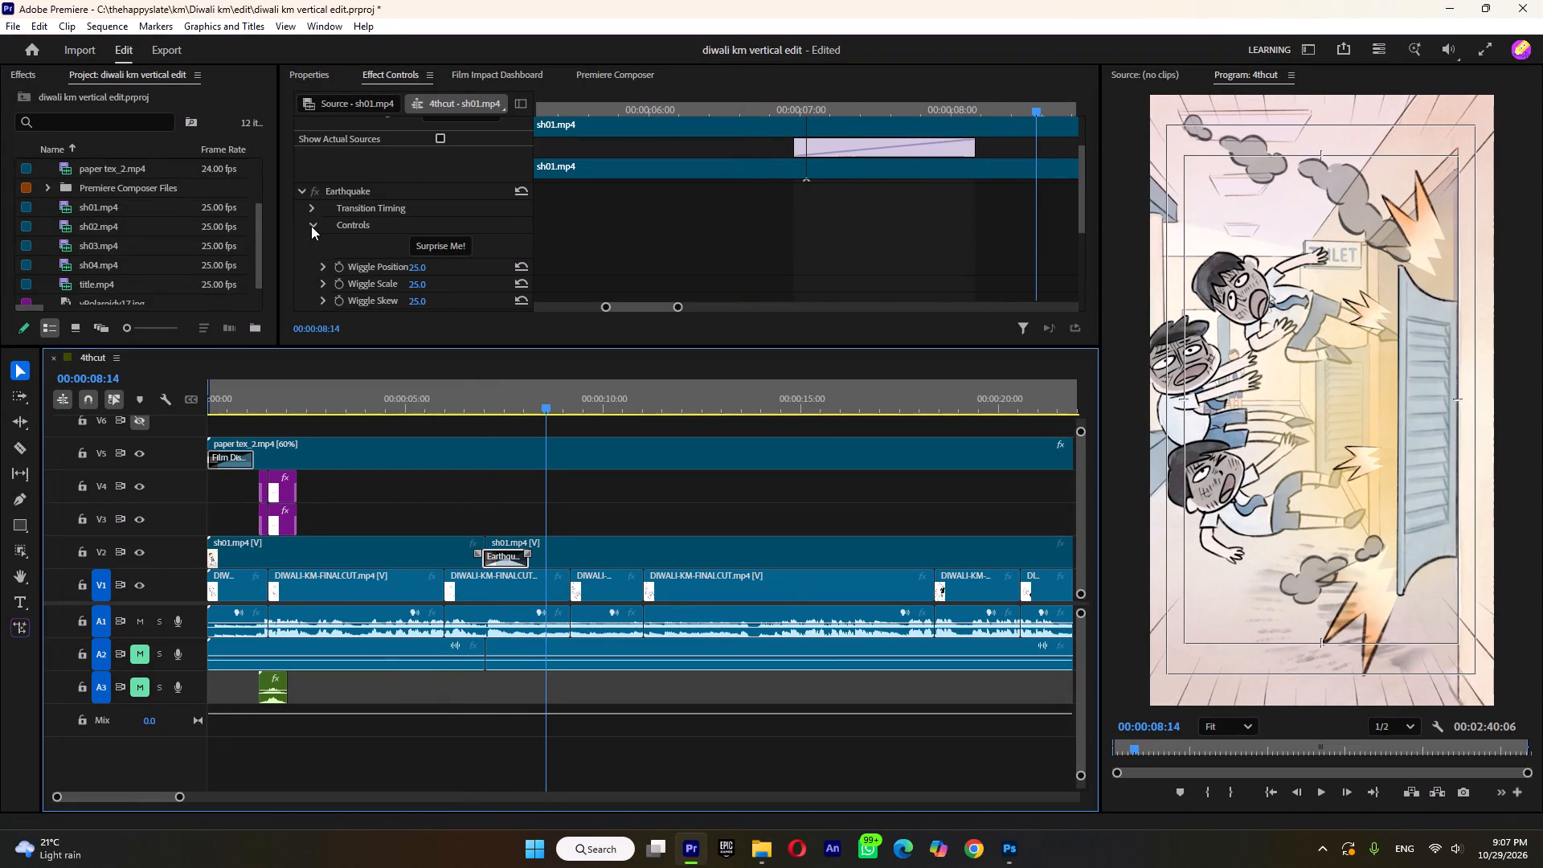
click(311, 226)
click(309, 251)
scroll(428, 210, down, 3)
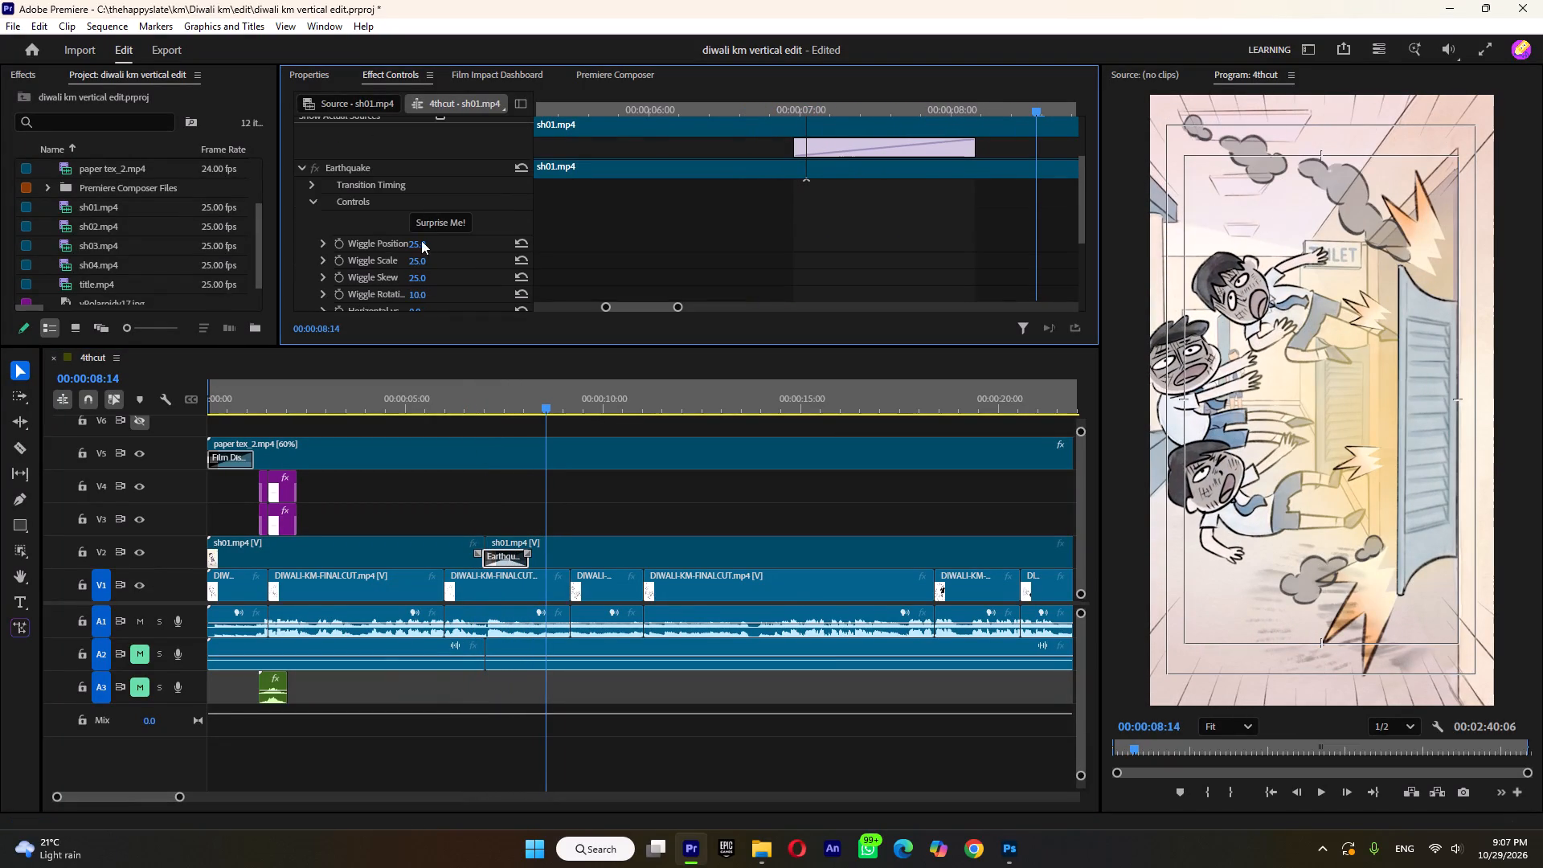
click(414, 248)
key(5)
click(420, 263)
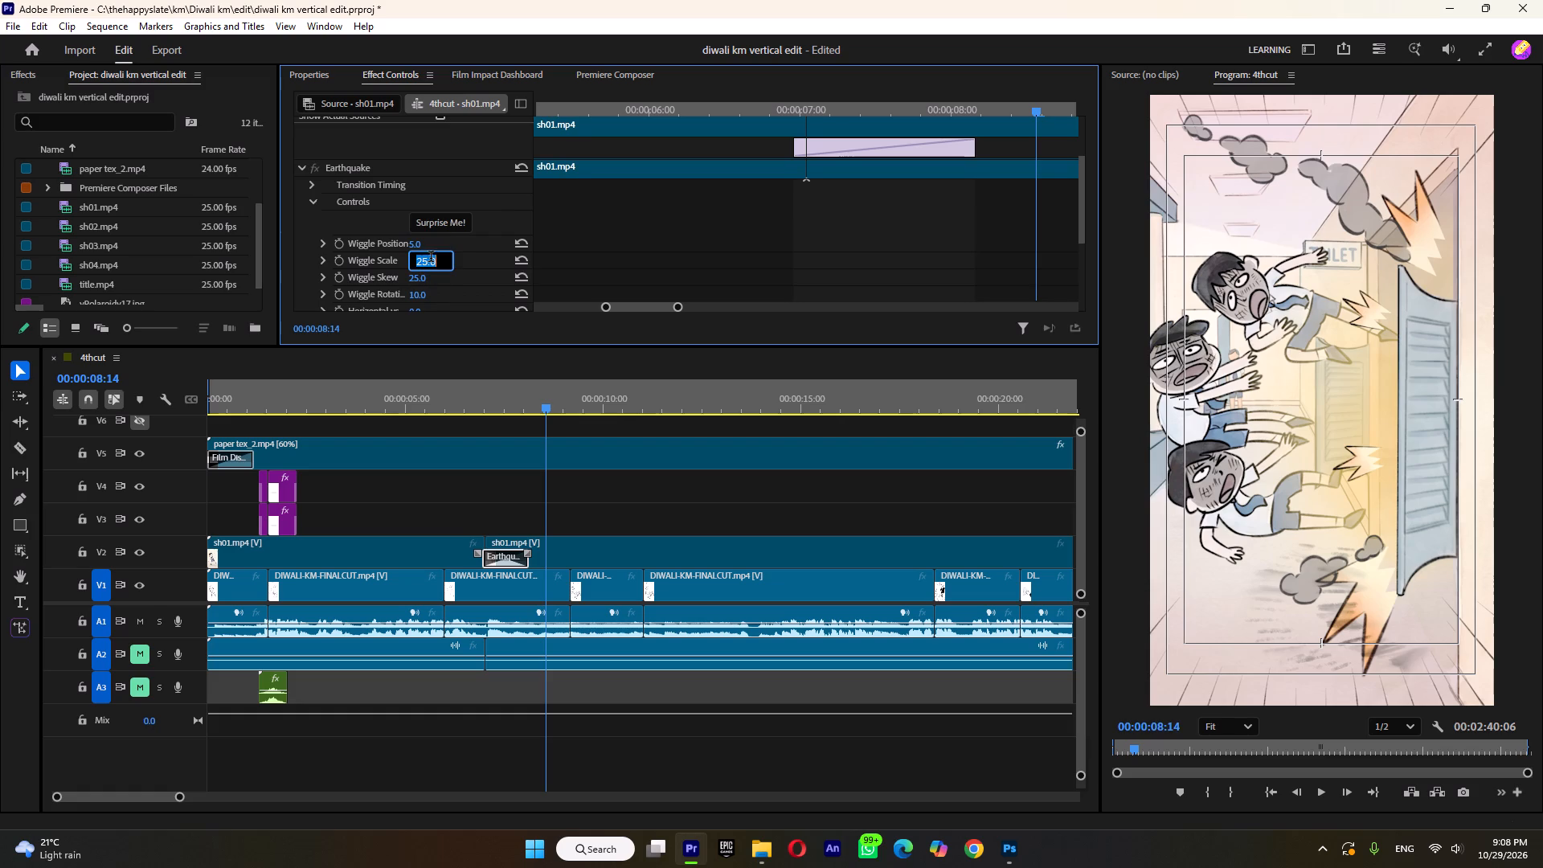
key(5)
click(420, 280)
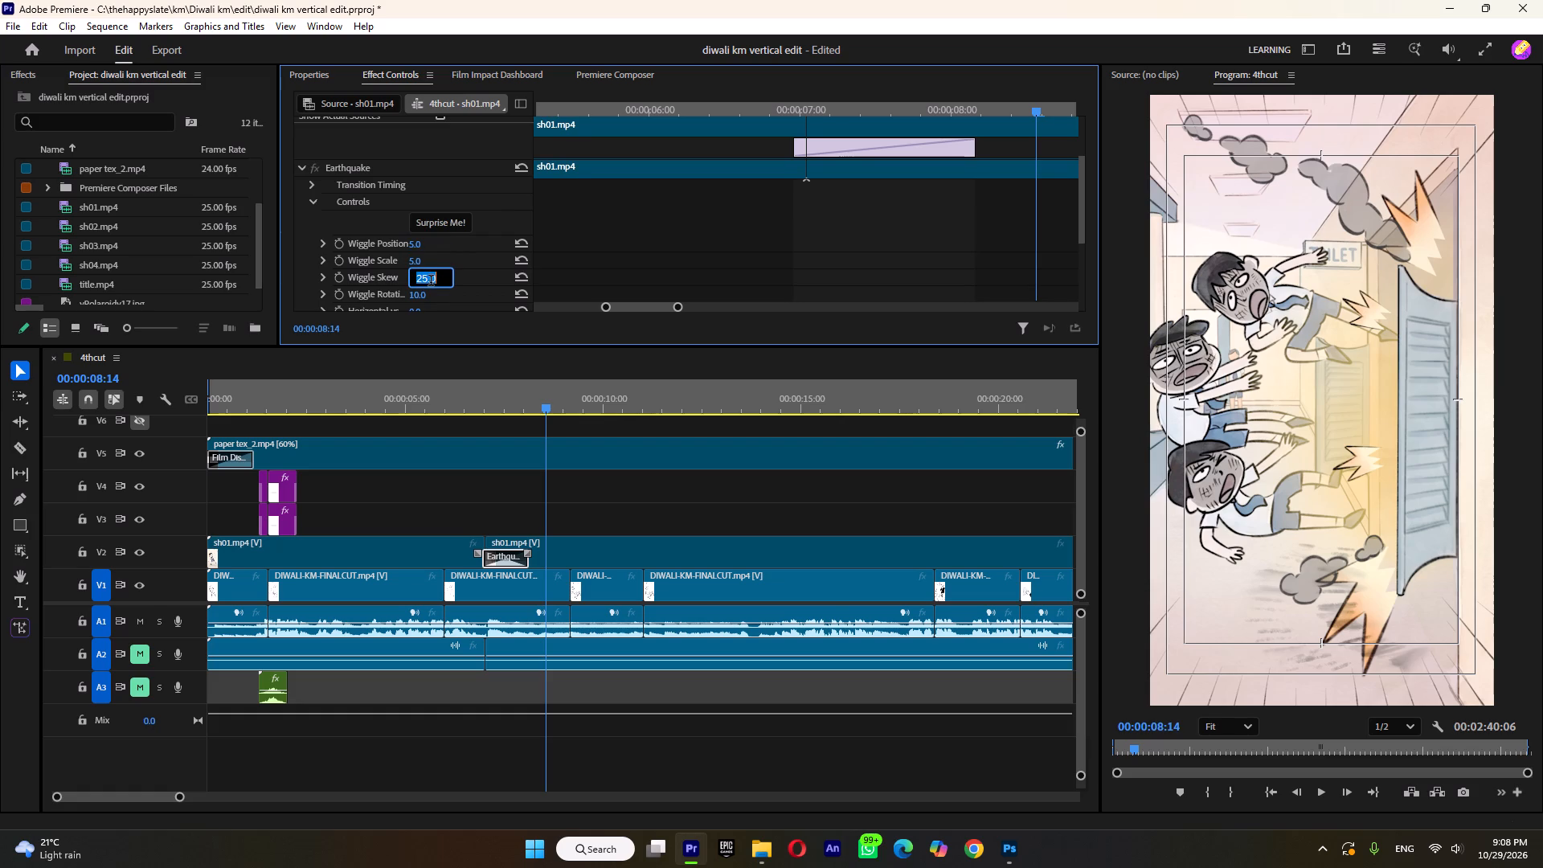
key(5)
click(423, 297)
key(5)
Set the Earthquake transition's Softness to 10 and play back the explosion cut to check it.
scroll(509, 260, down, 2)
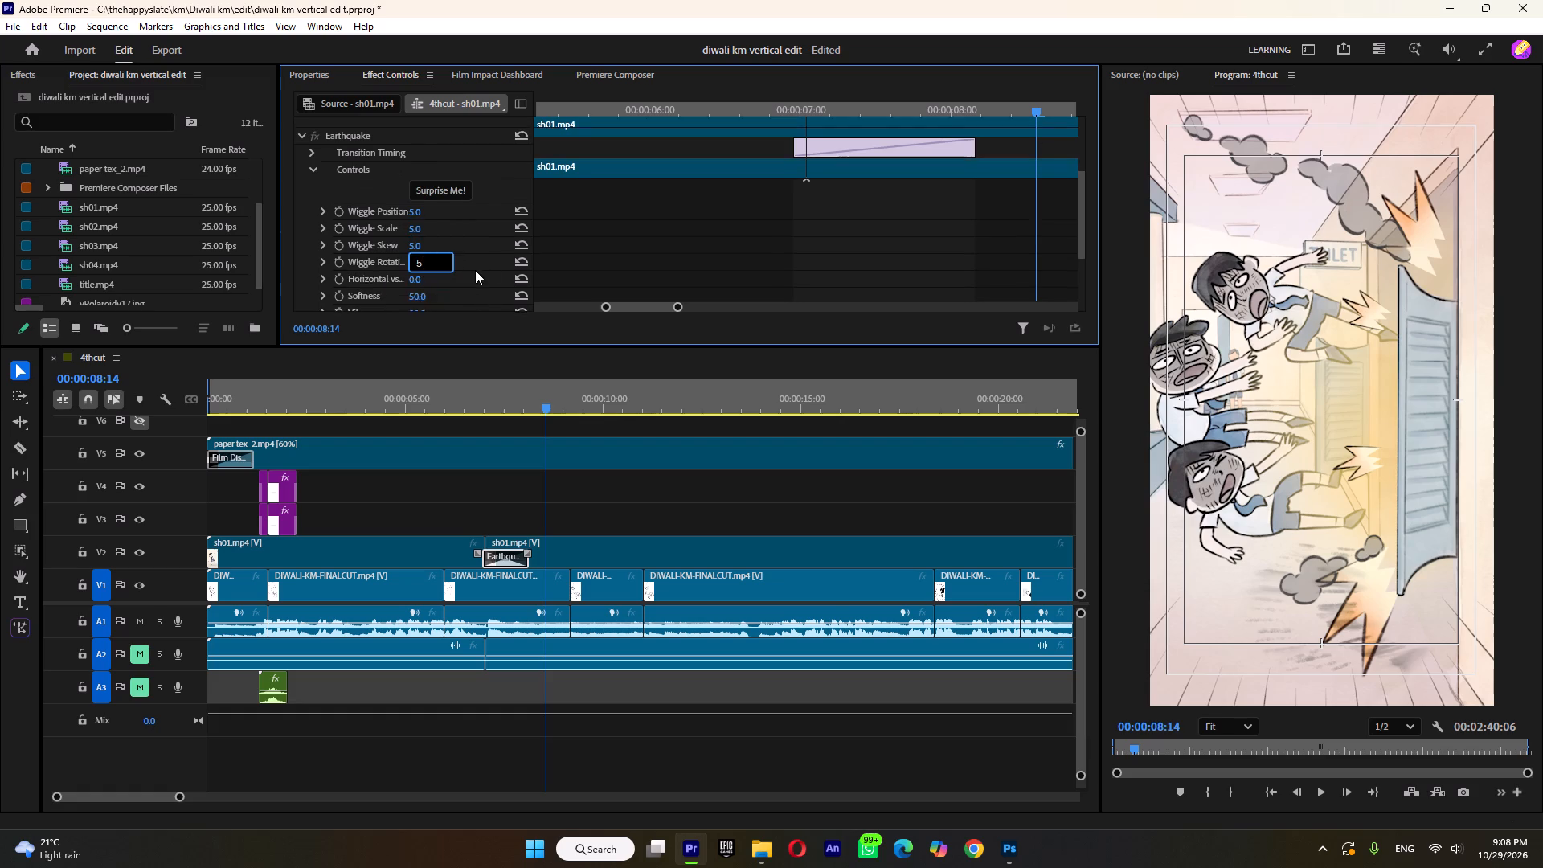
scroll(475, 270, down, 4)
click(413, 229)
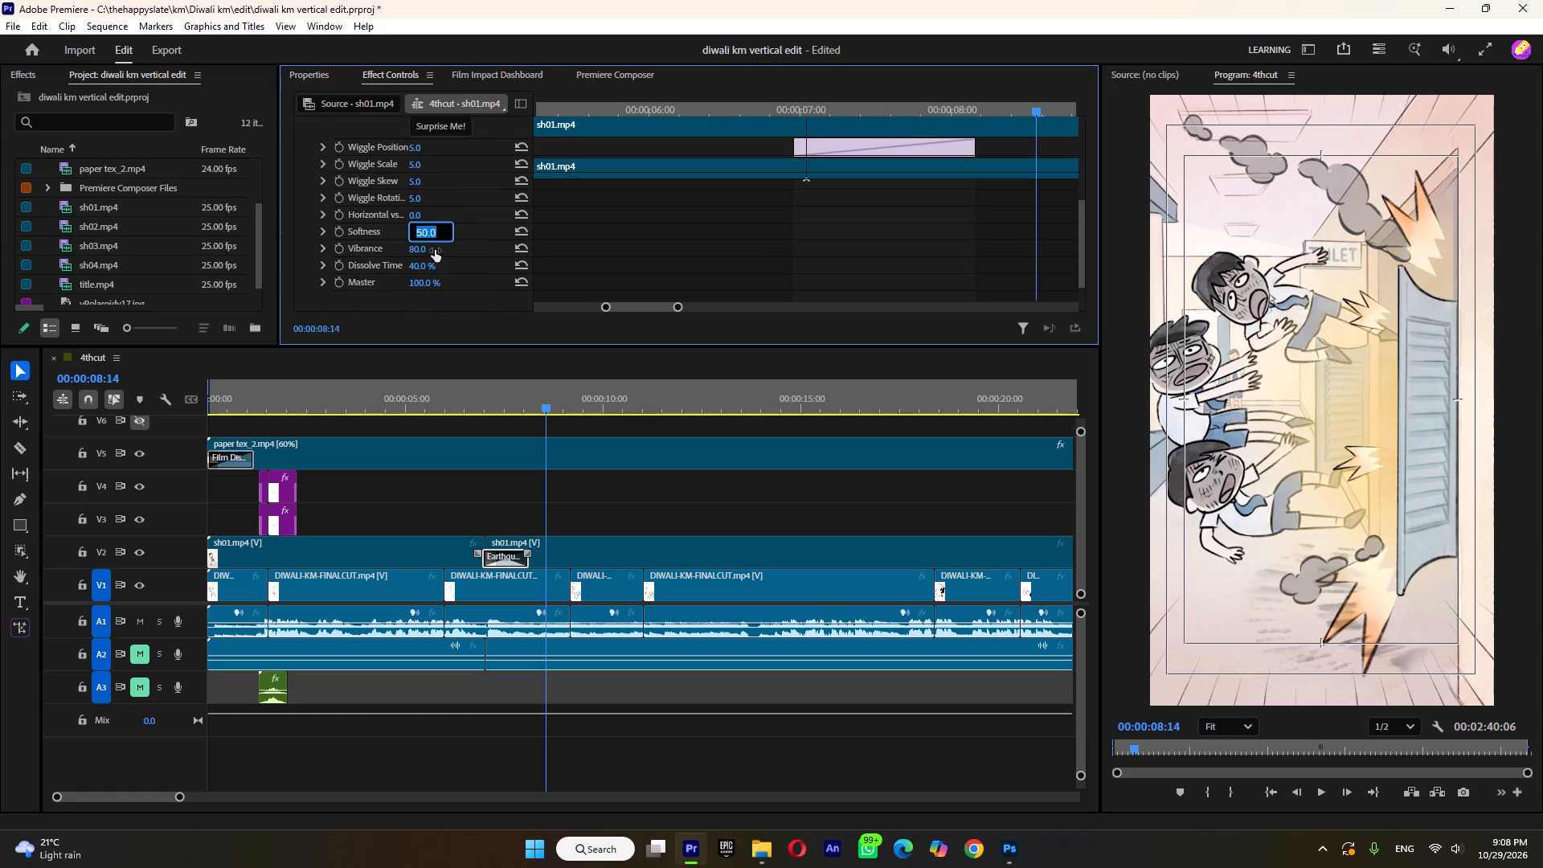
text(10)
click(485, 407)
key(space)
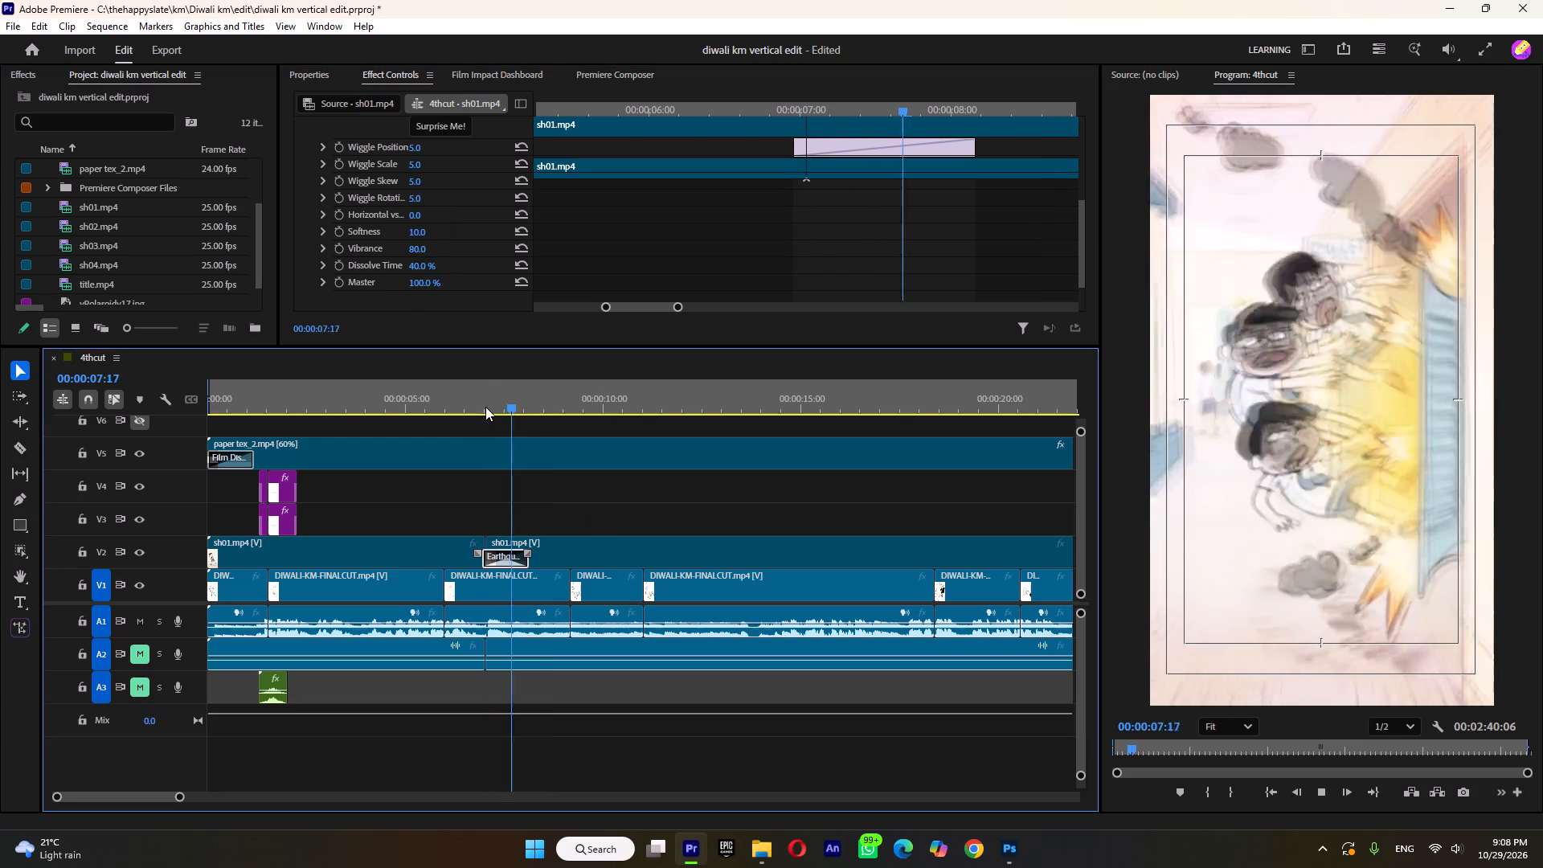
key(space)
click(460, 404)
key(space)
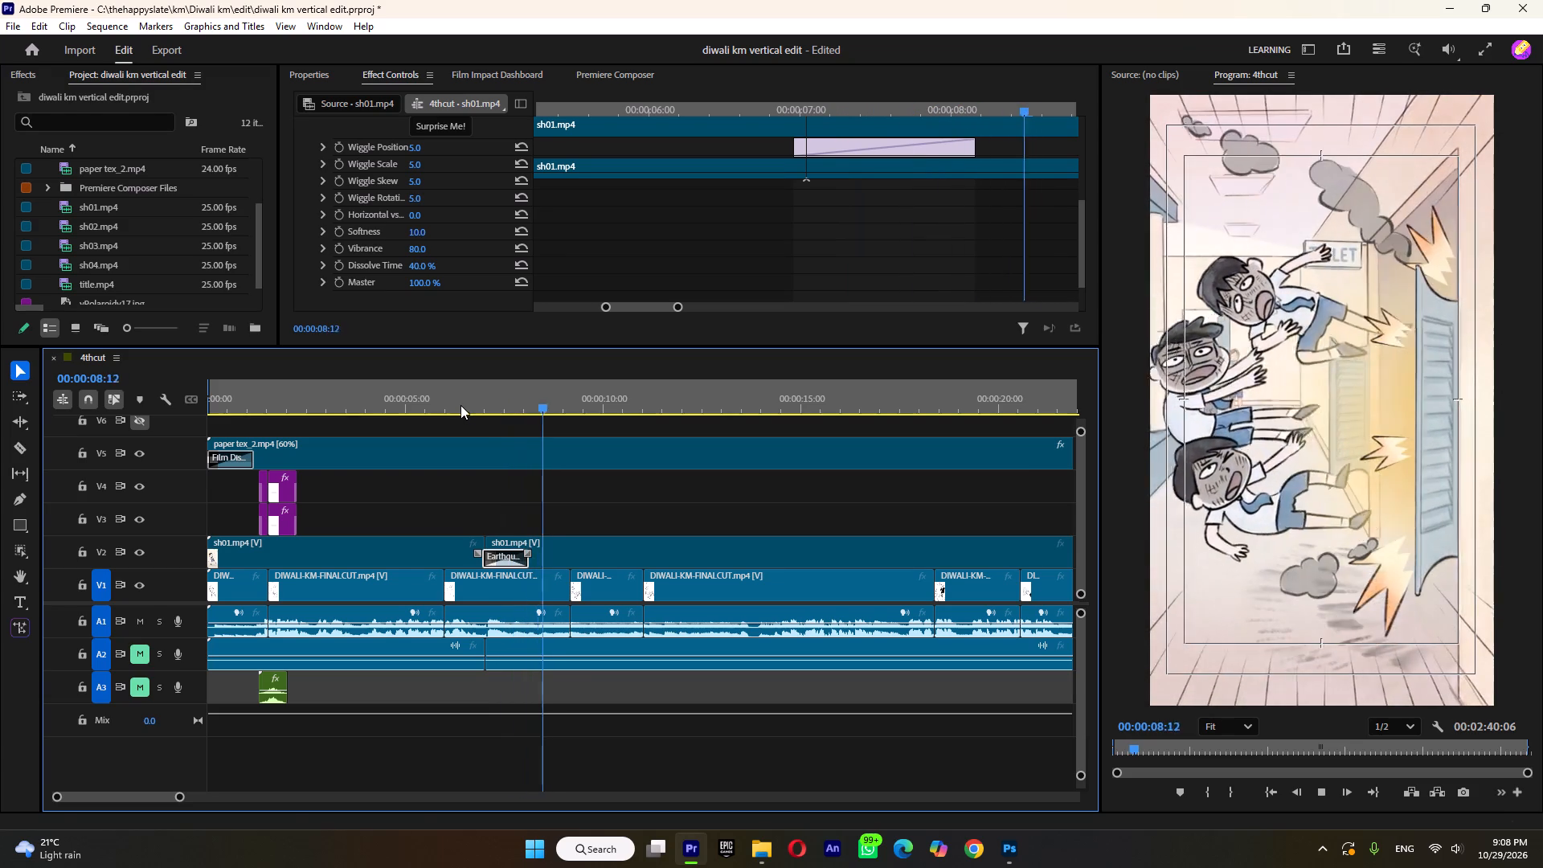
key(space)
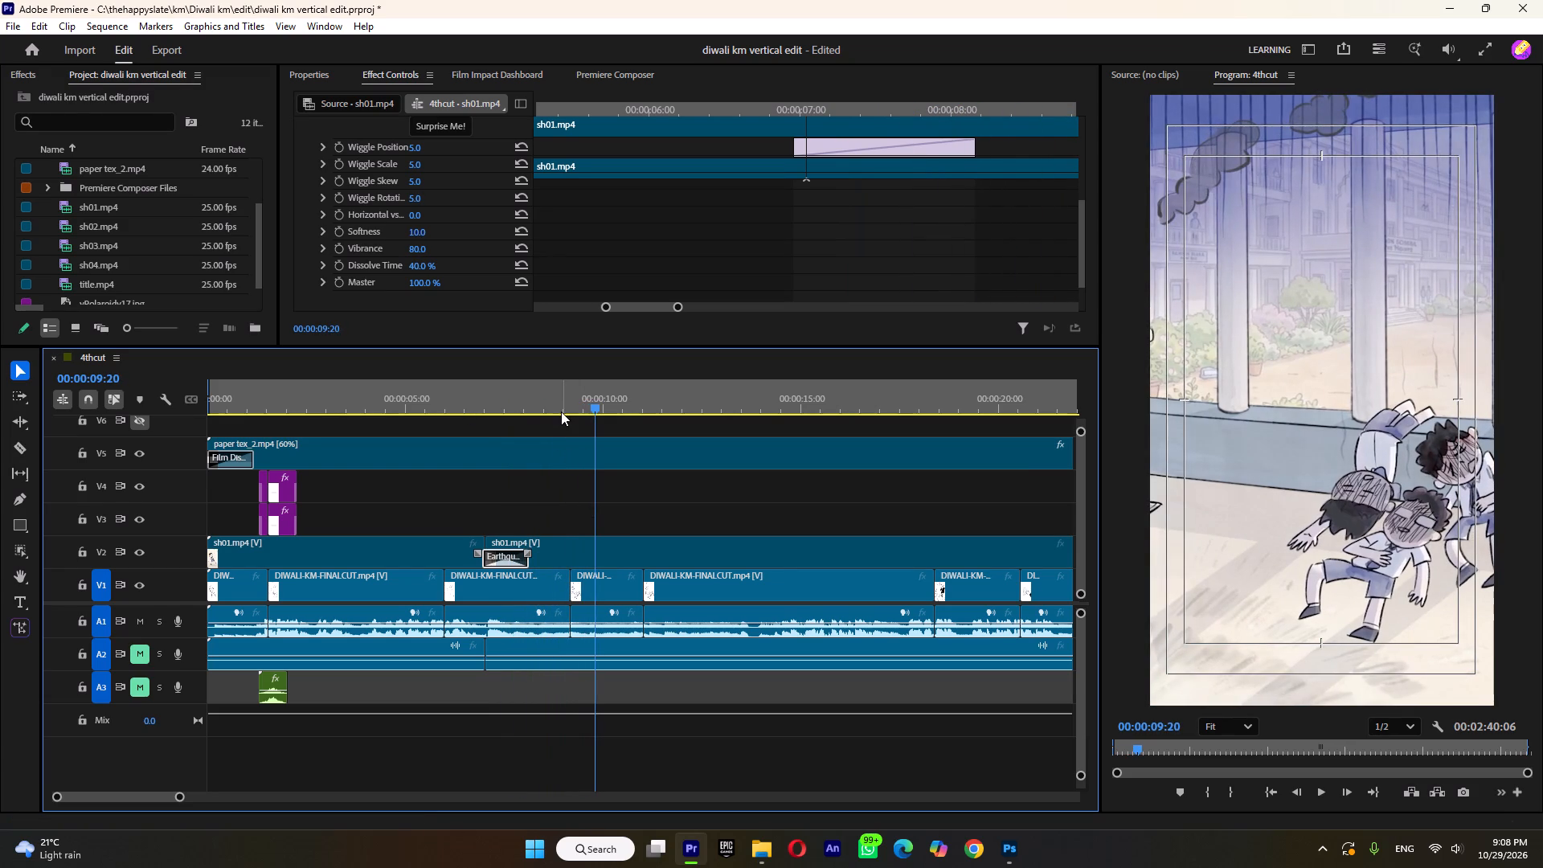
Add Premiere Composer's Pan Left transition on V3 and V4 at the toilet-to-courtyard shot change just after 9 seconds, and play it back.
drag(561, 411, 569, 418)
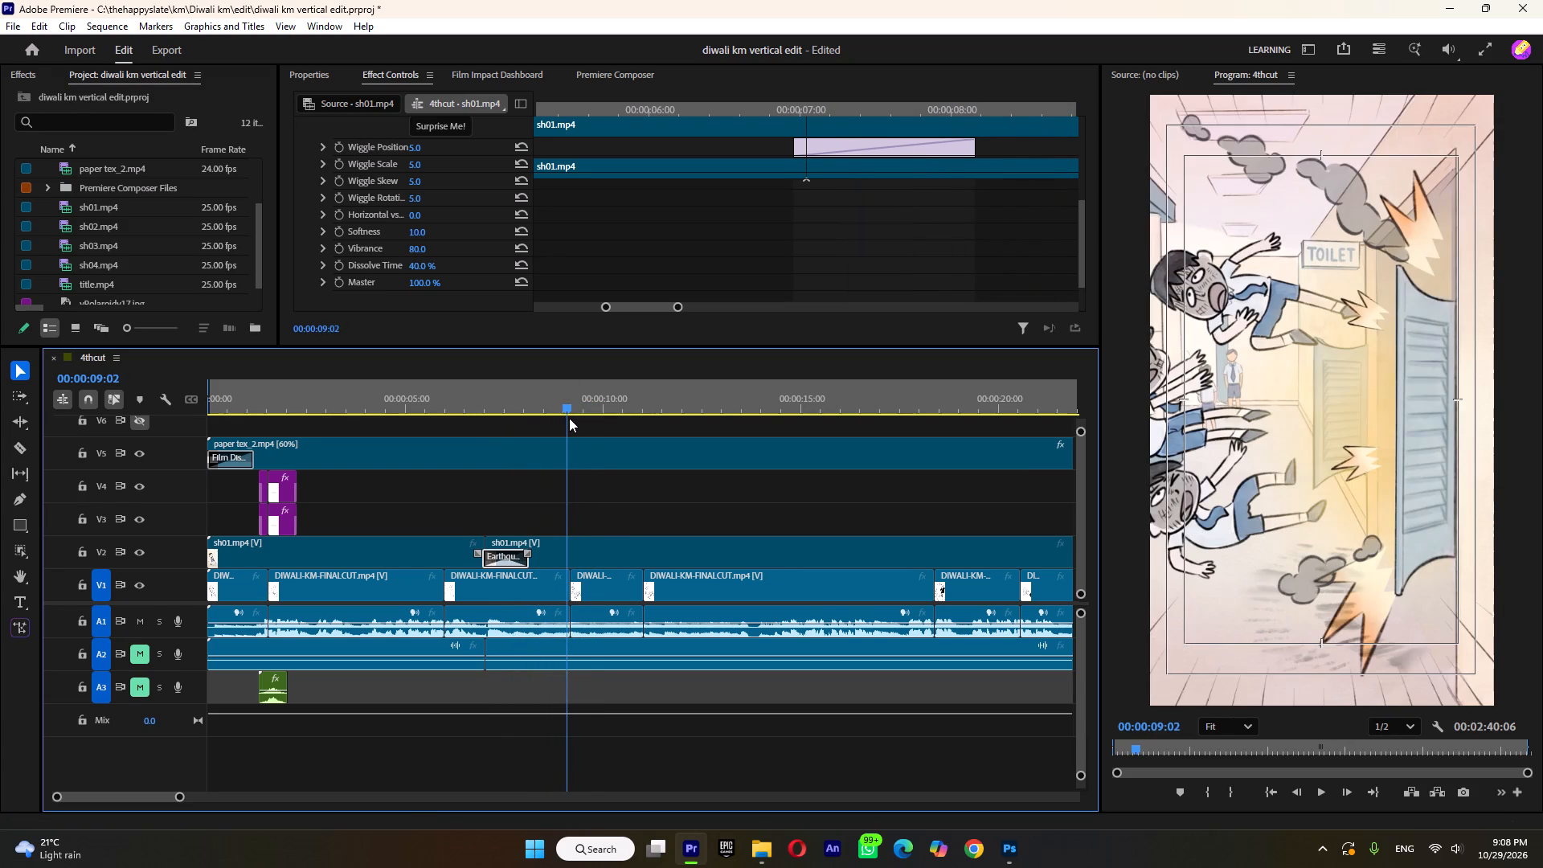
drag(569, 418, 553, 426)
click(596, 68)
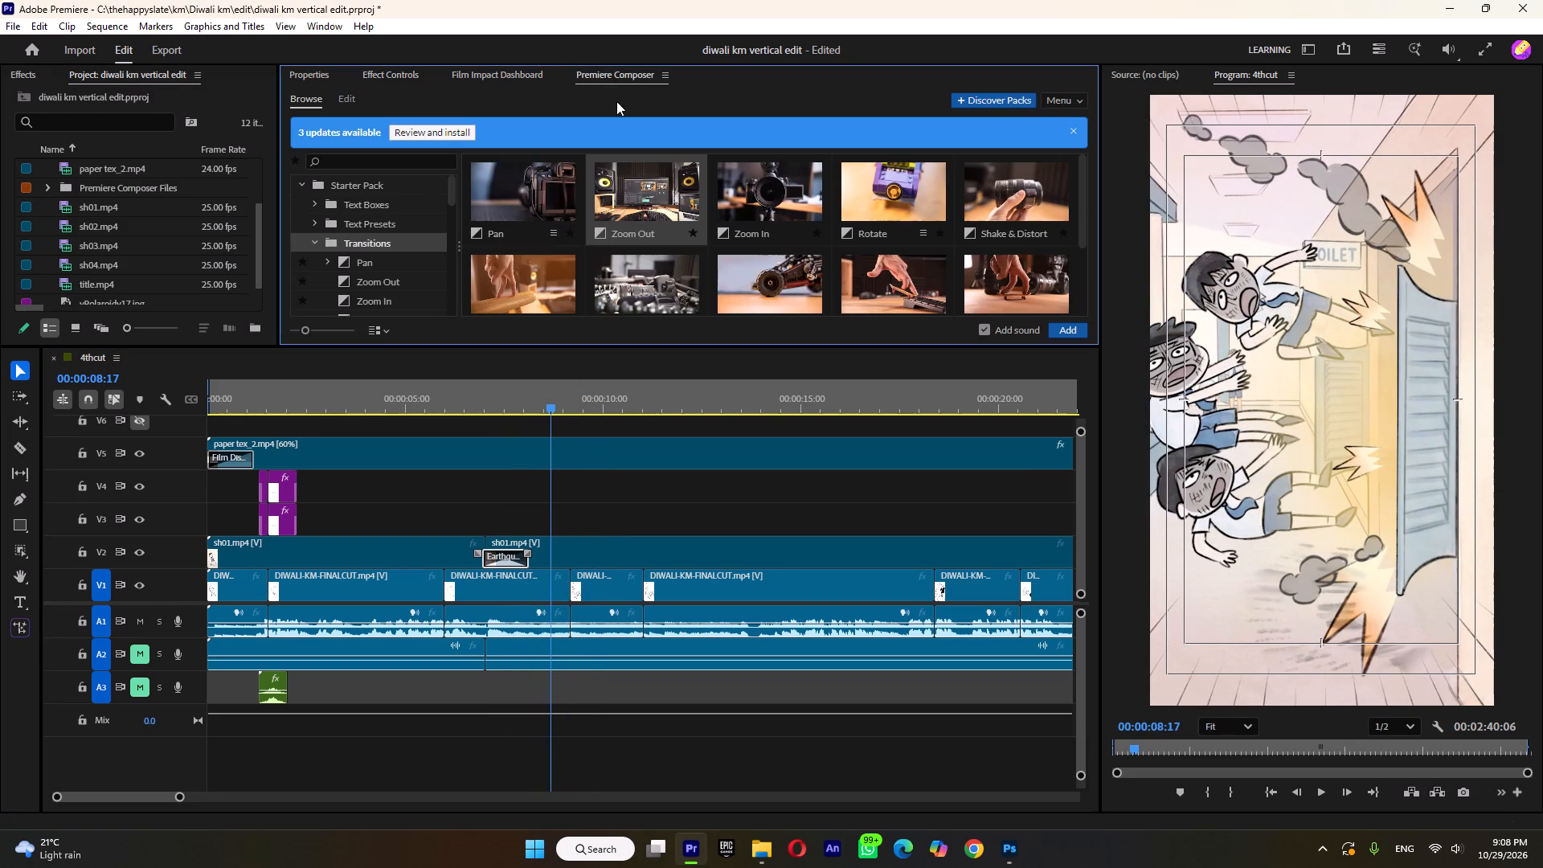
click(364, 258)
drag(533, 196, 574, 525)
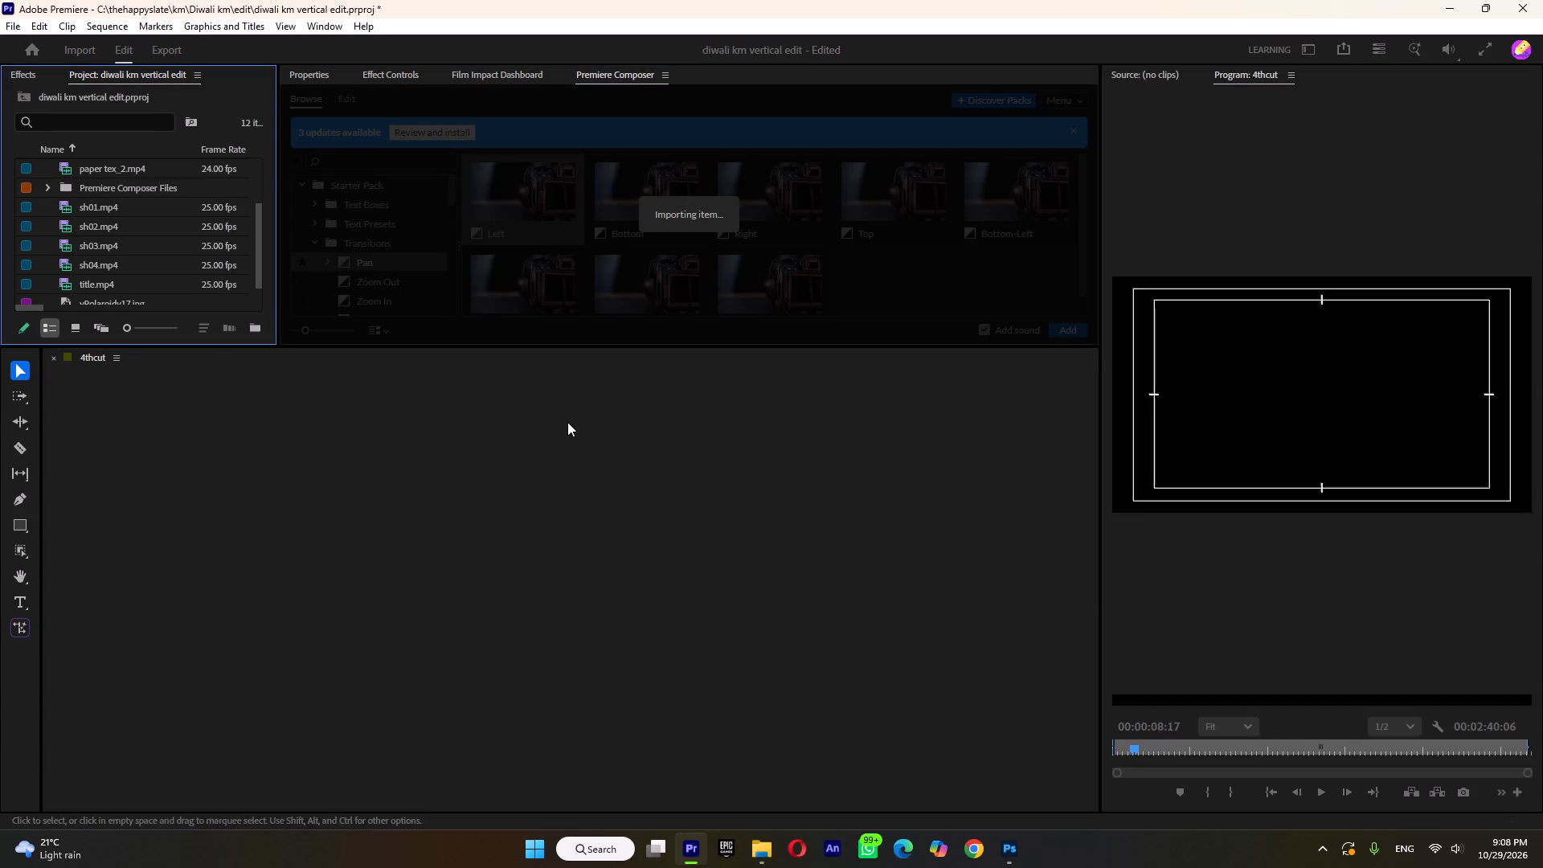
click(561, 399)
key(space)
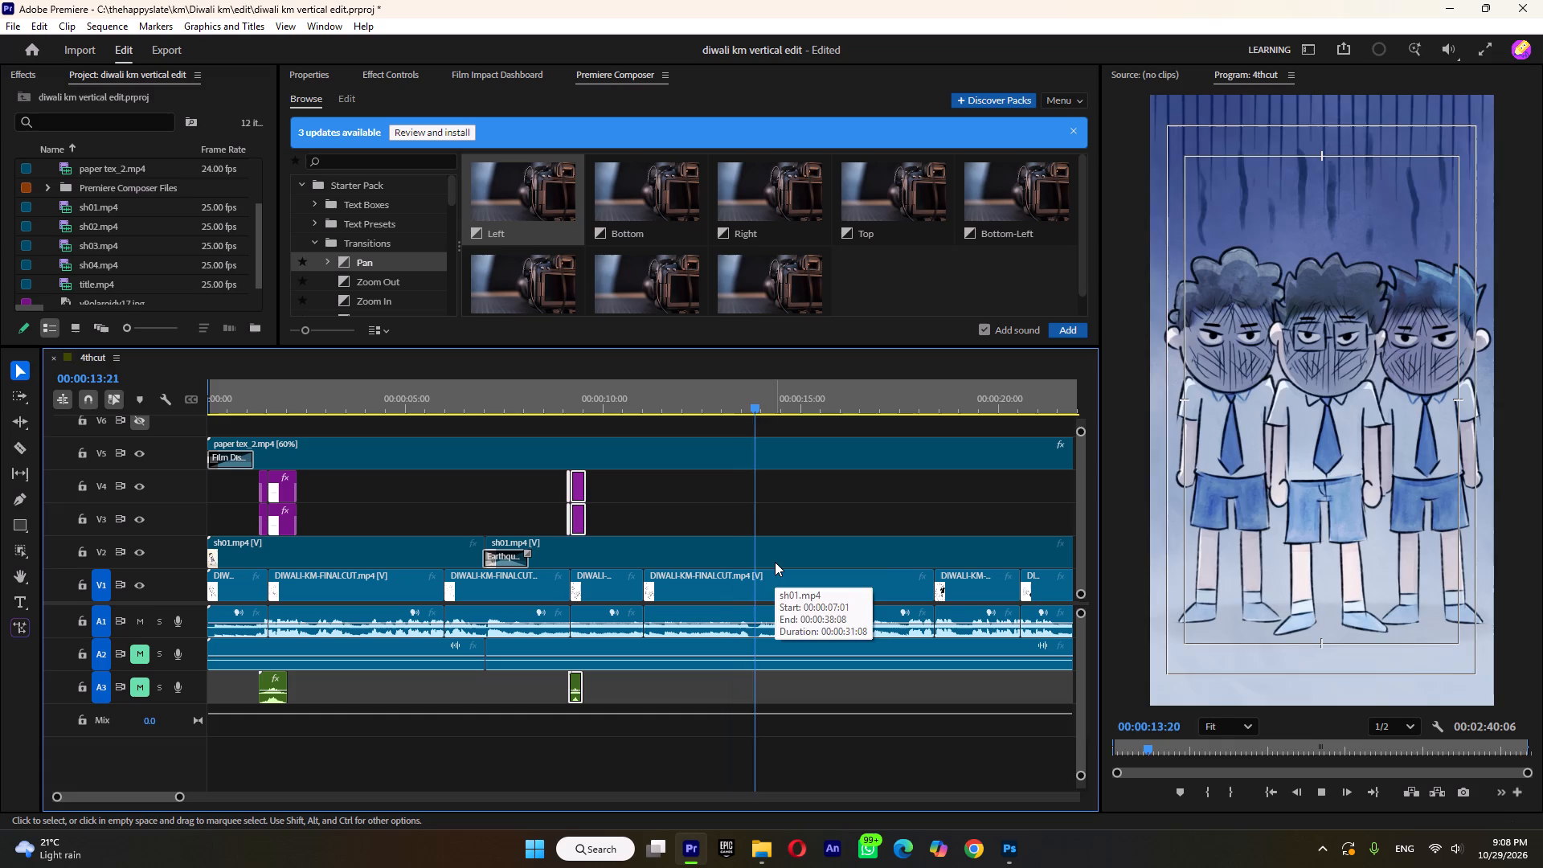
key(space)
Add another Pan Left transition on V3 and V4 at the shot change at 00:00:13:20 and play it back.
drag(771, 405, 758, 417)
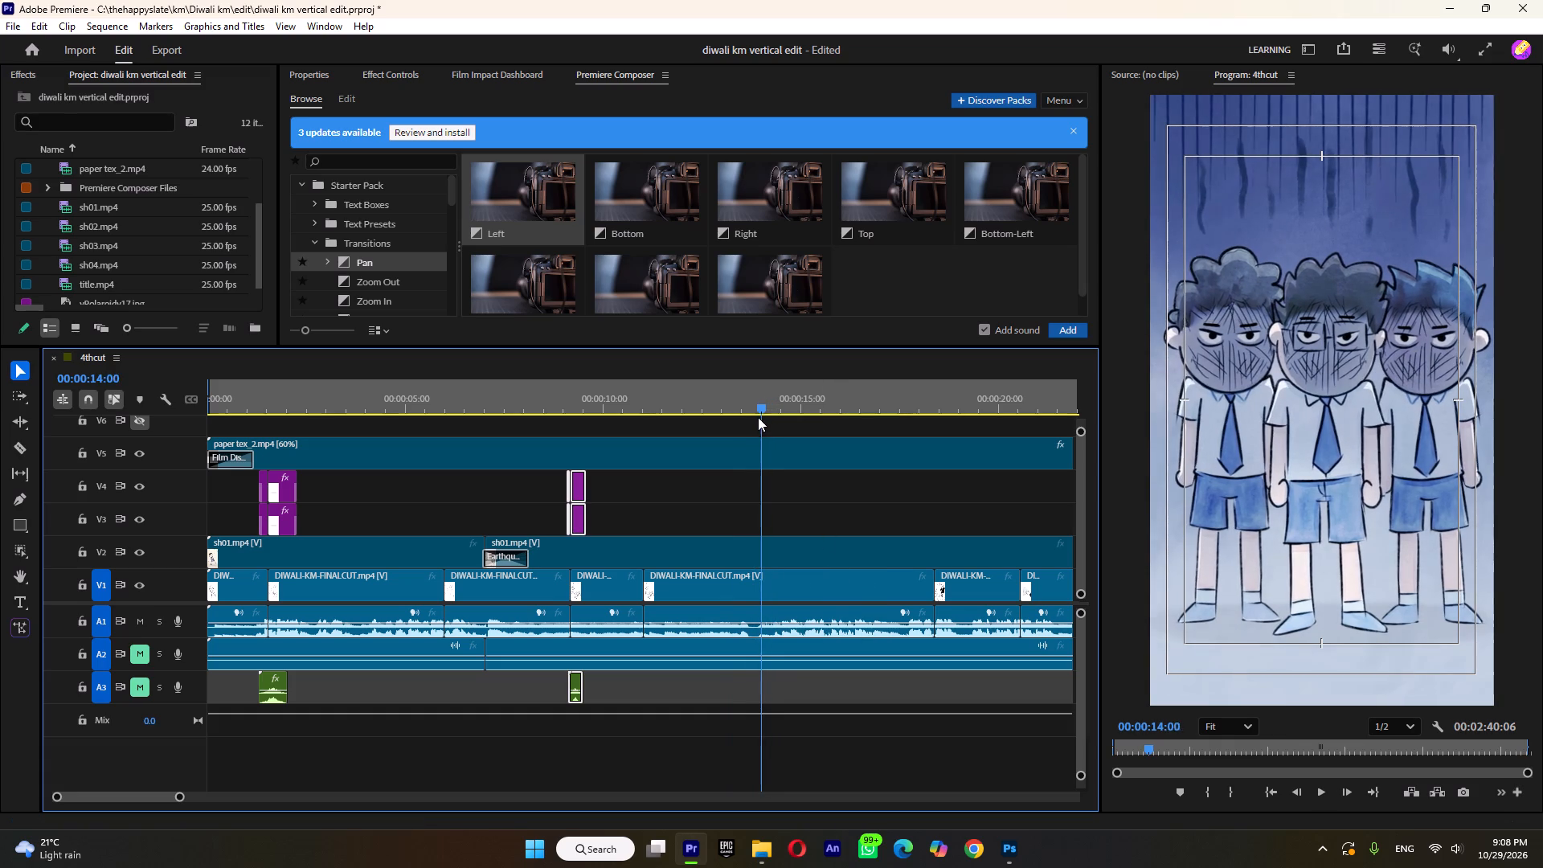
drag(758, 417, 746, 433)
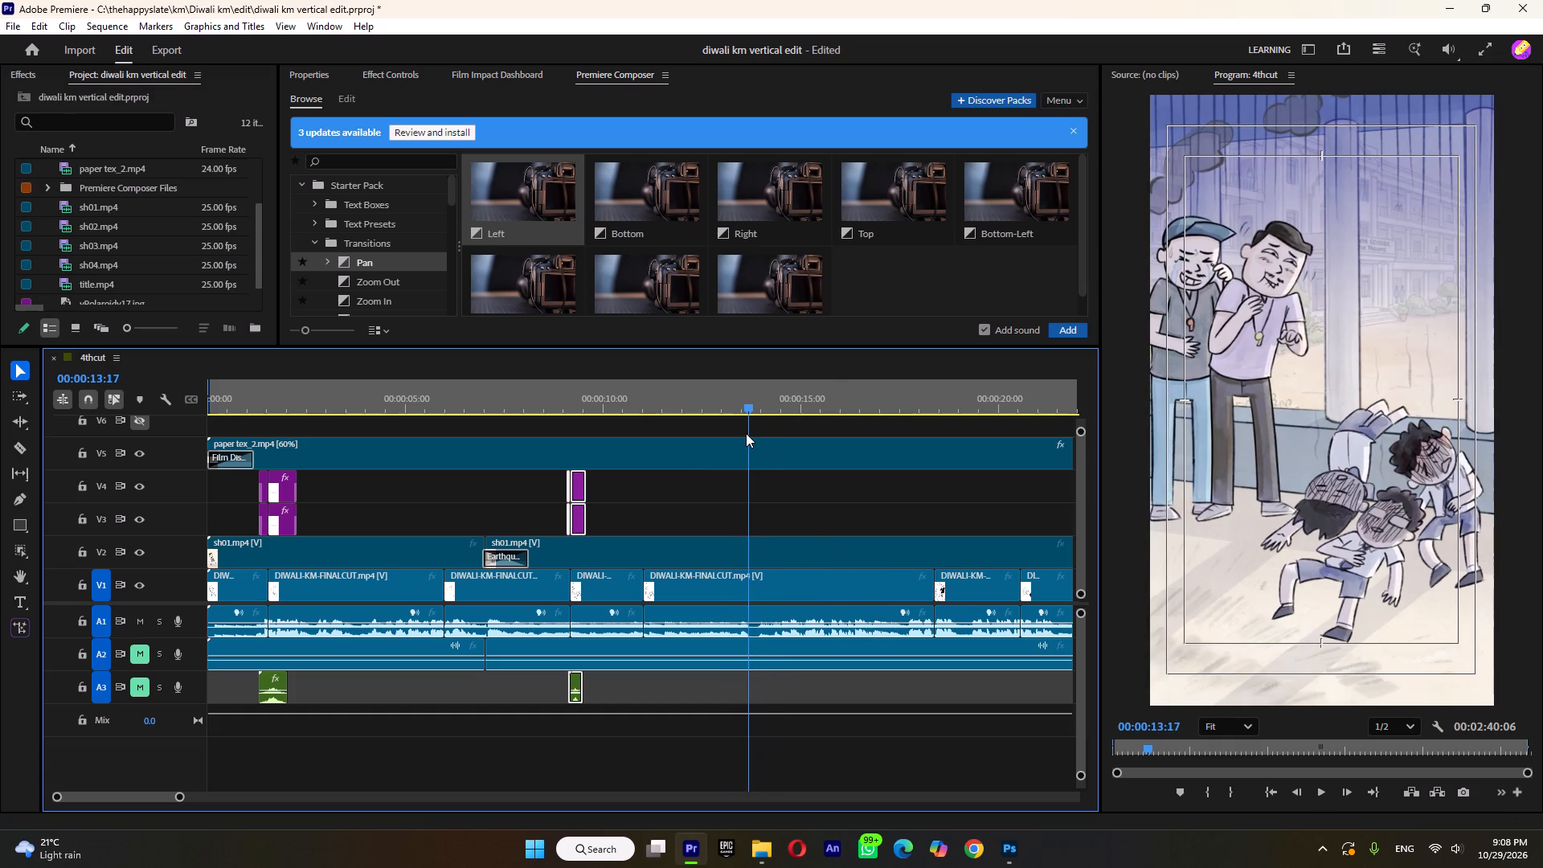
drag(746, 433, 750, 434)
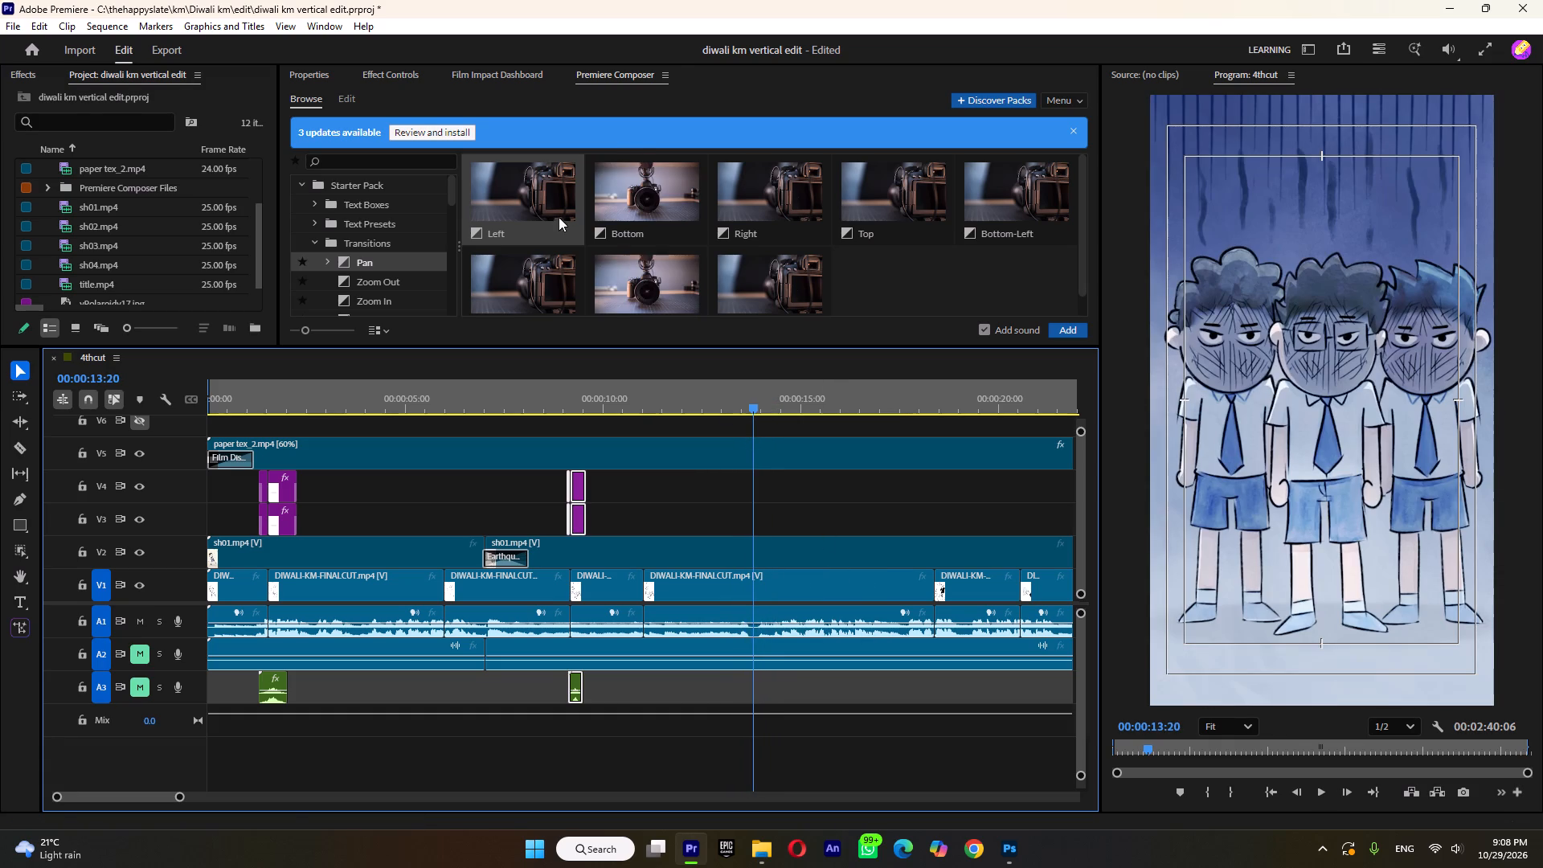
drag(530, 210, 756, 532)
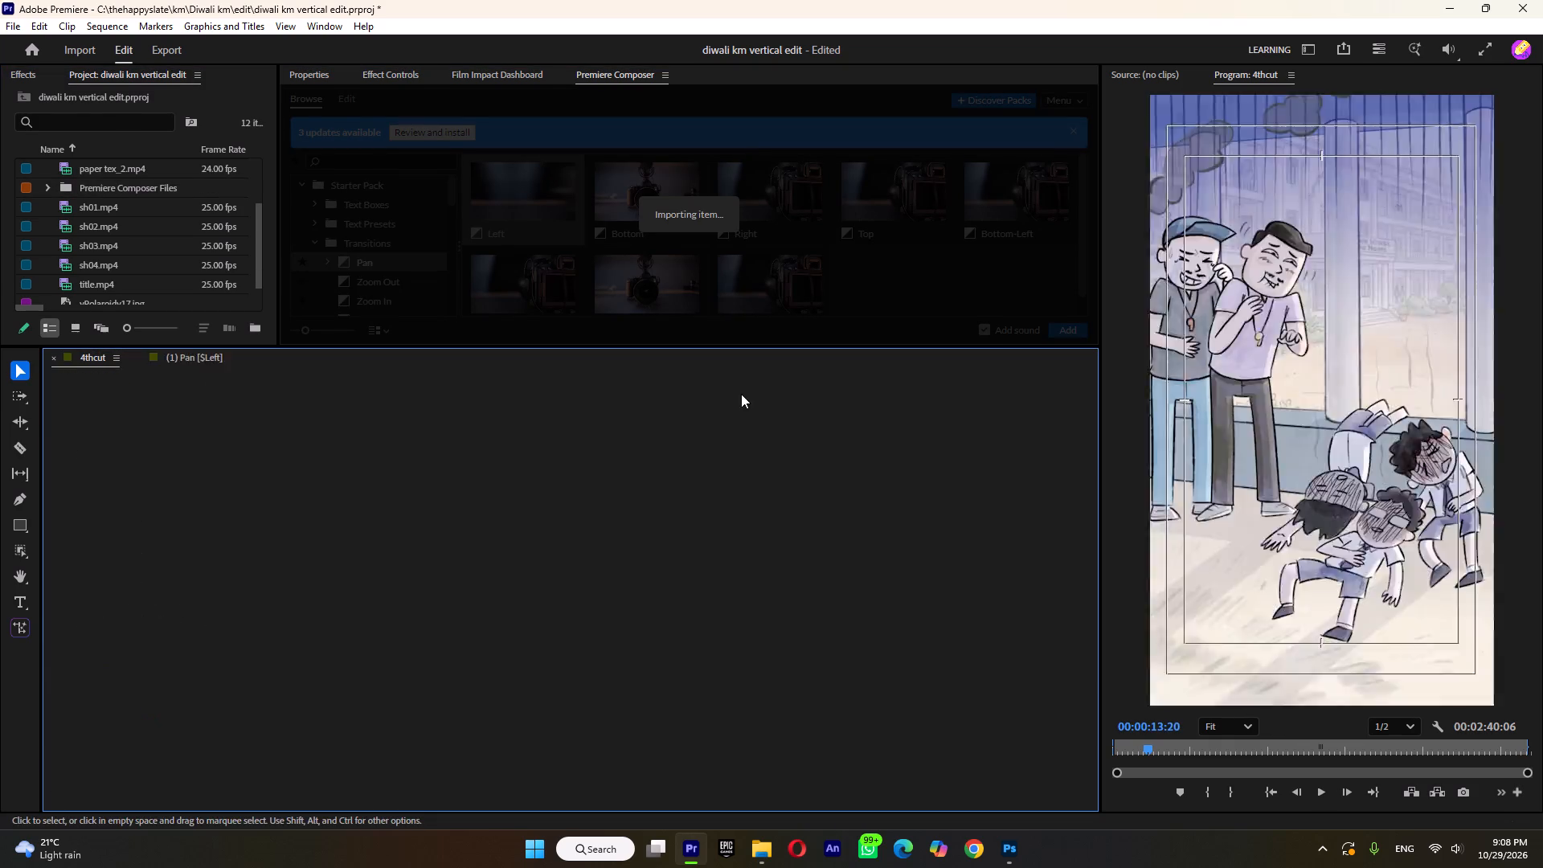
click(741, 396)
key(space)
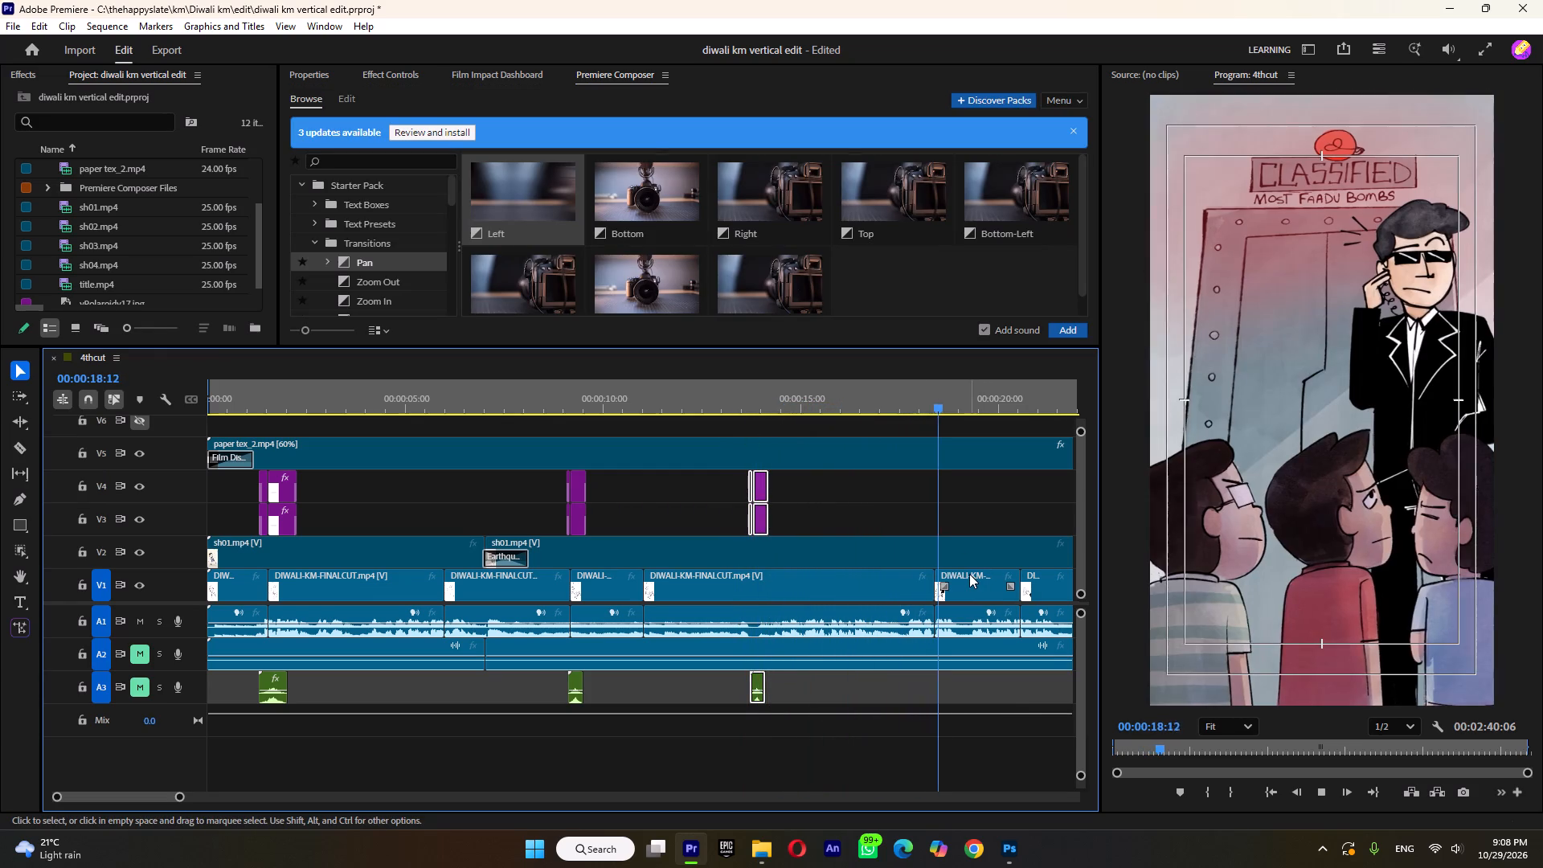
key(space)
Add the Rotate CCW transition on V3 and V4 near the change to the Classified door shot at about 18 seconds, and preview it.
click(925, 399)
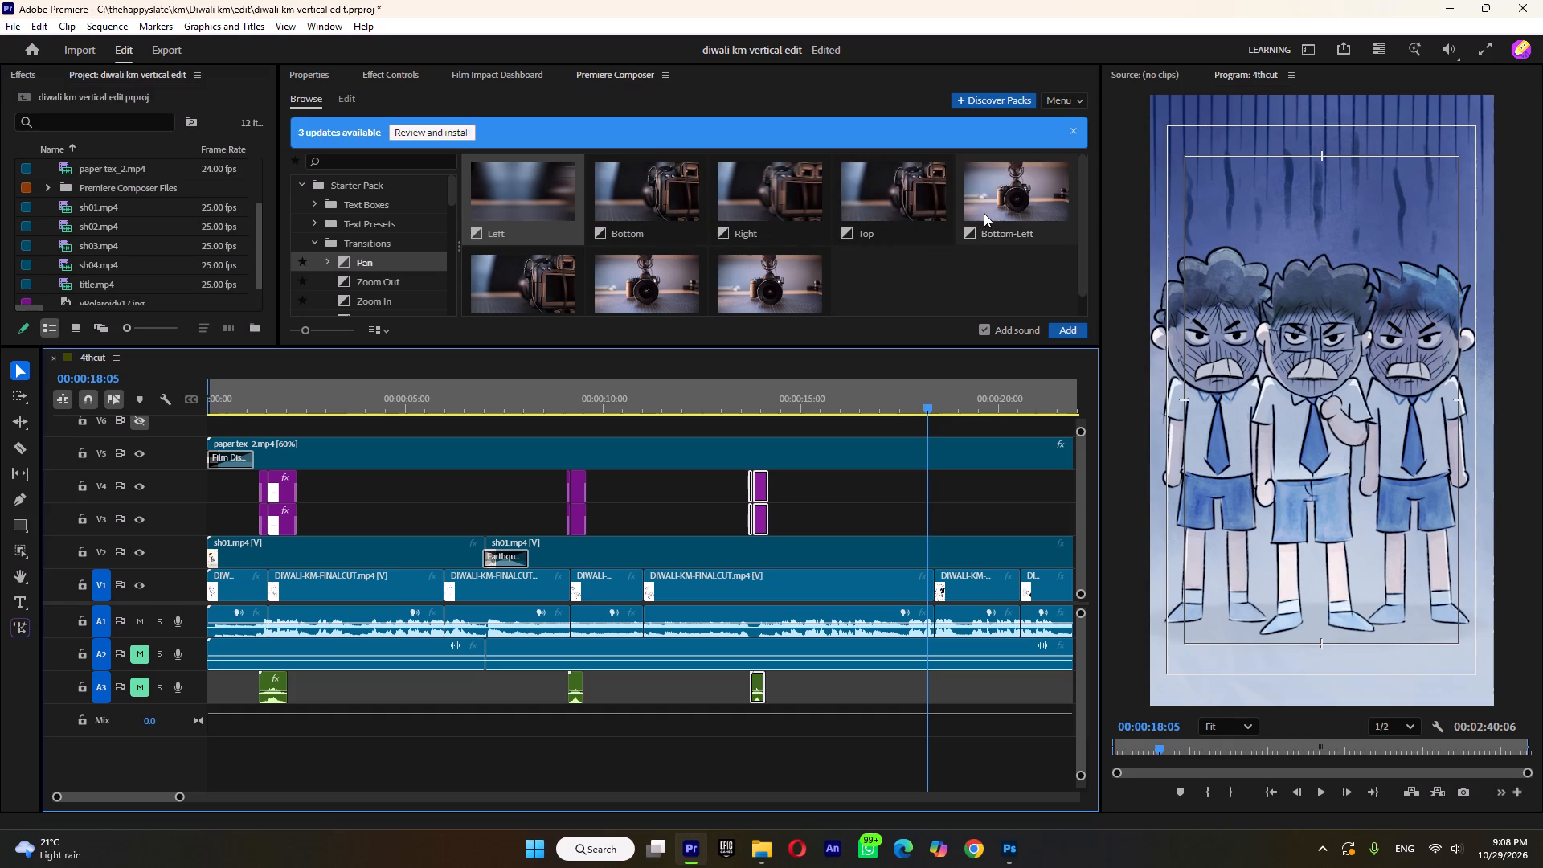
scroll(383, 297, down, 2)
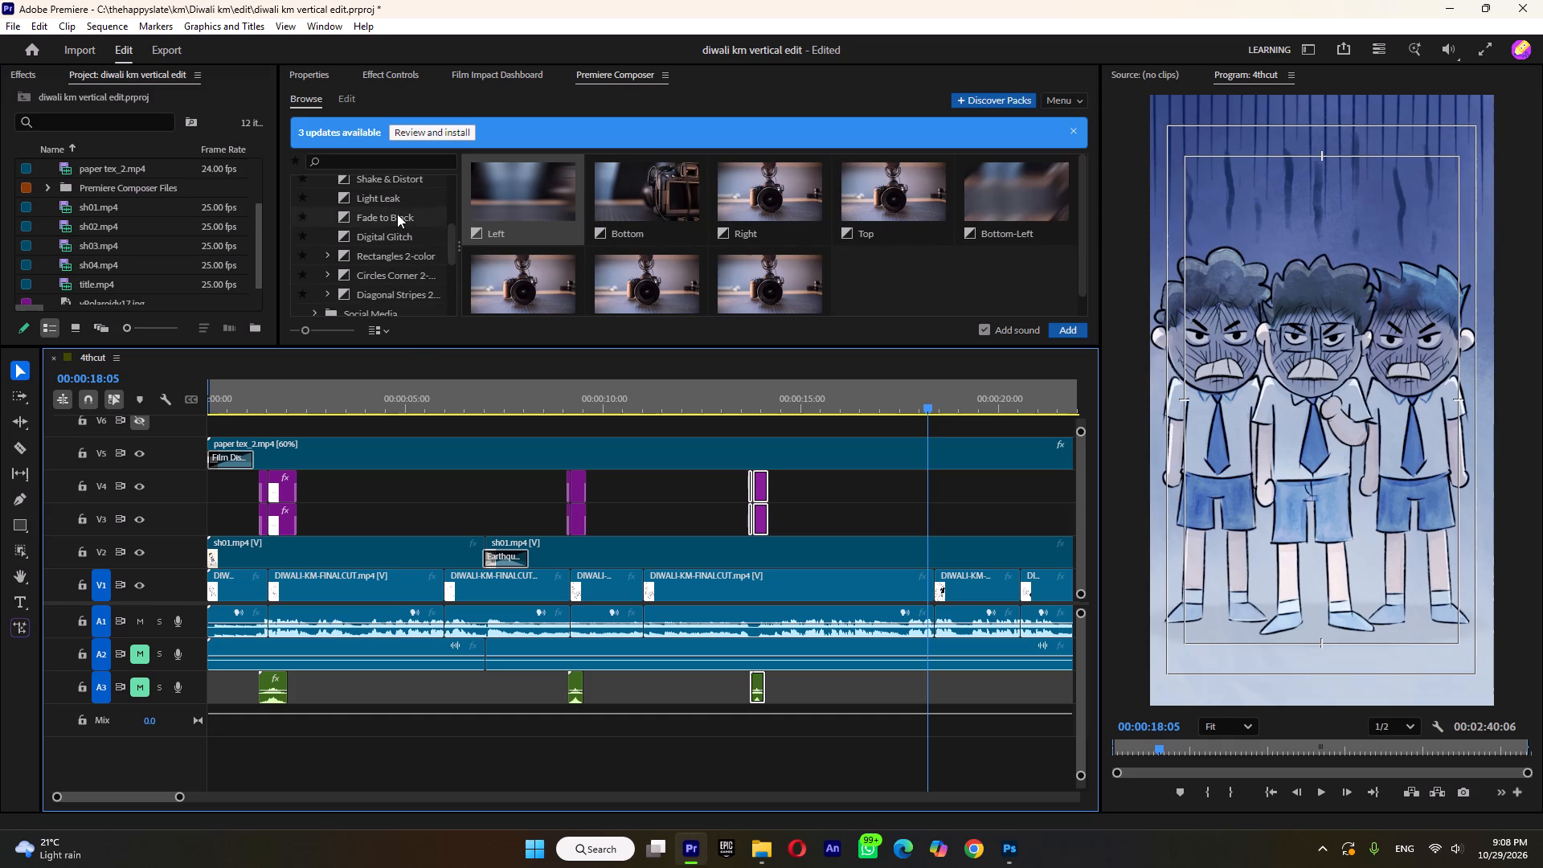
drag(403, 346, 400, 452)
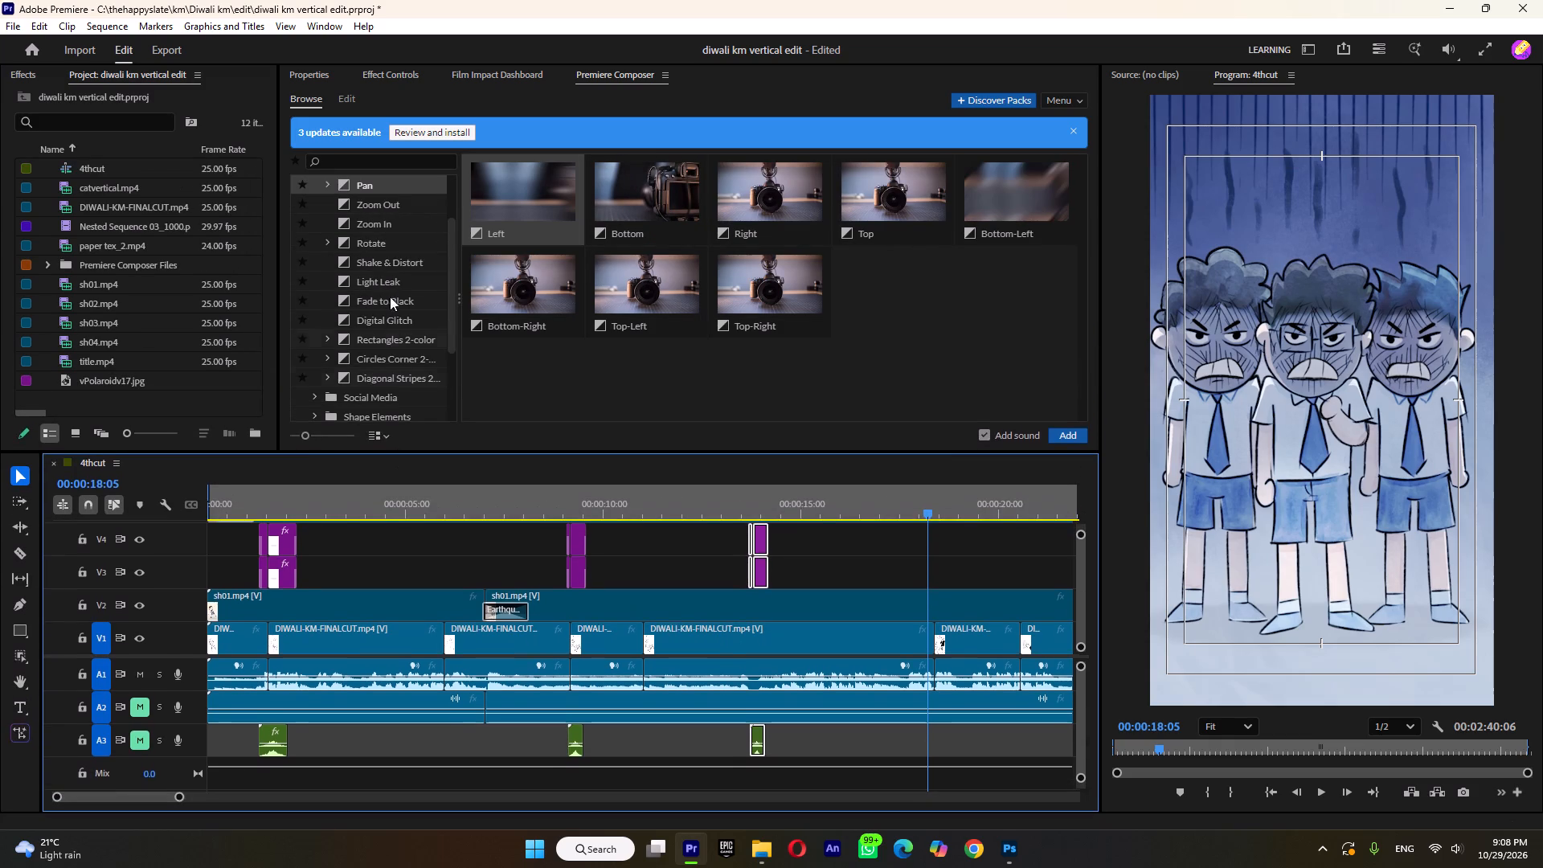
click(382, 241)
drag(530, 194, 907, 562)
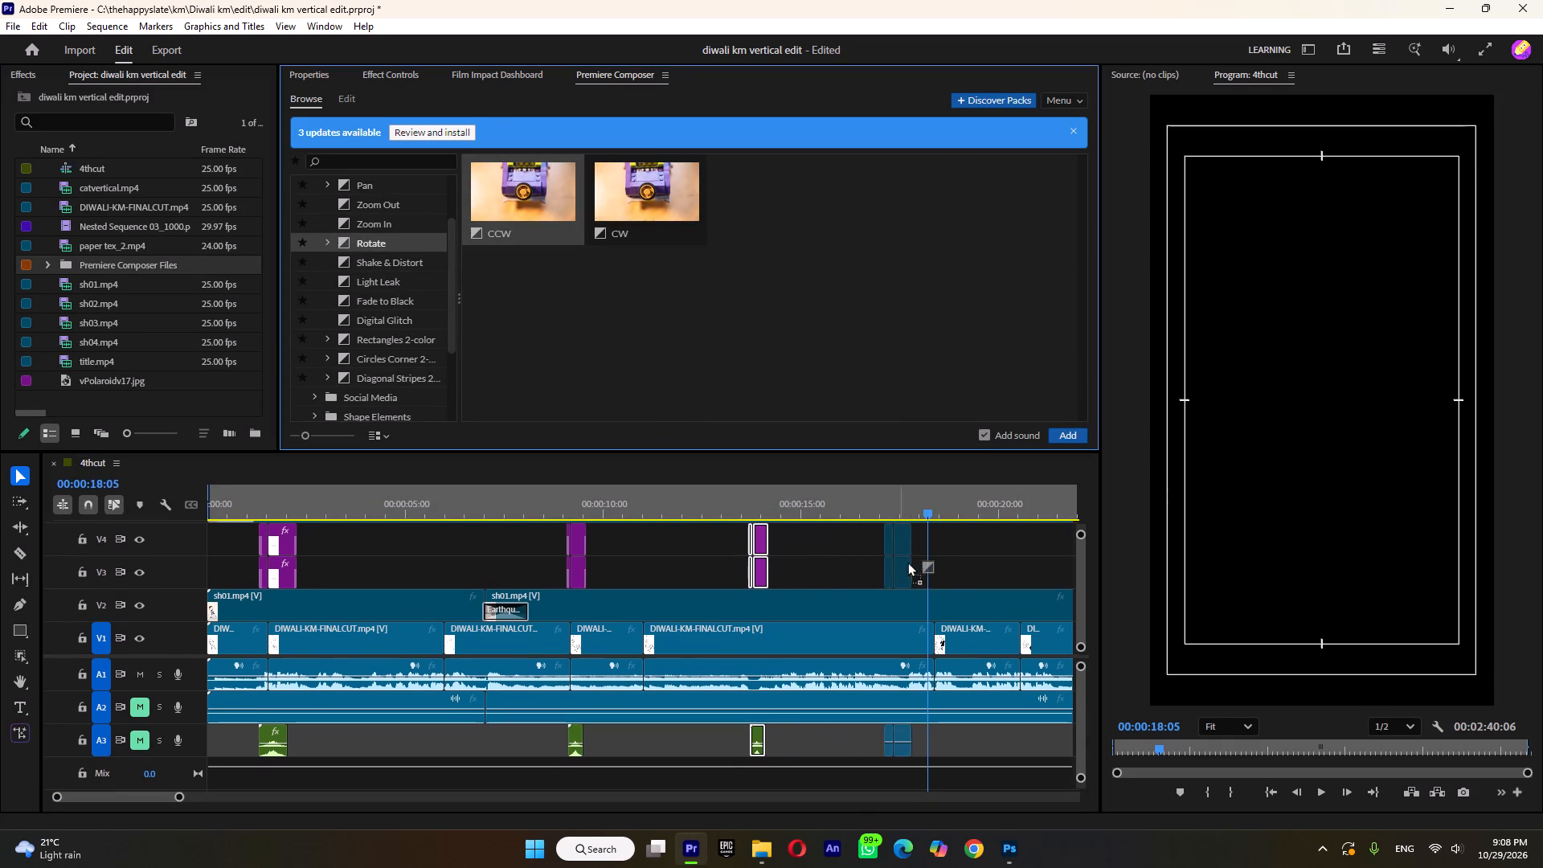
drag(907, 562, 932, 566)
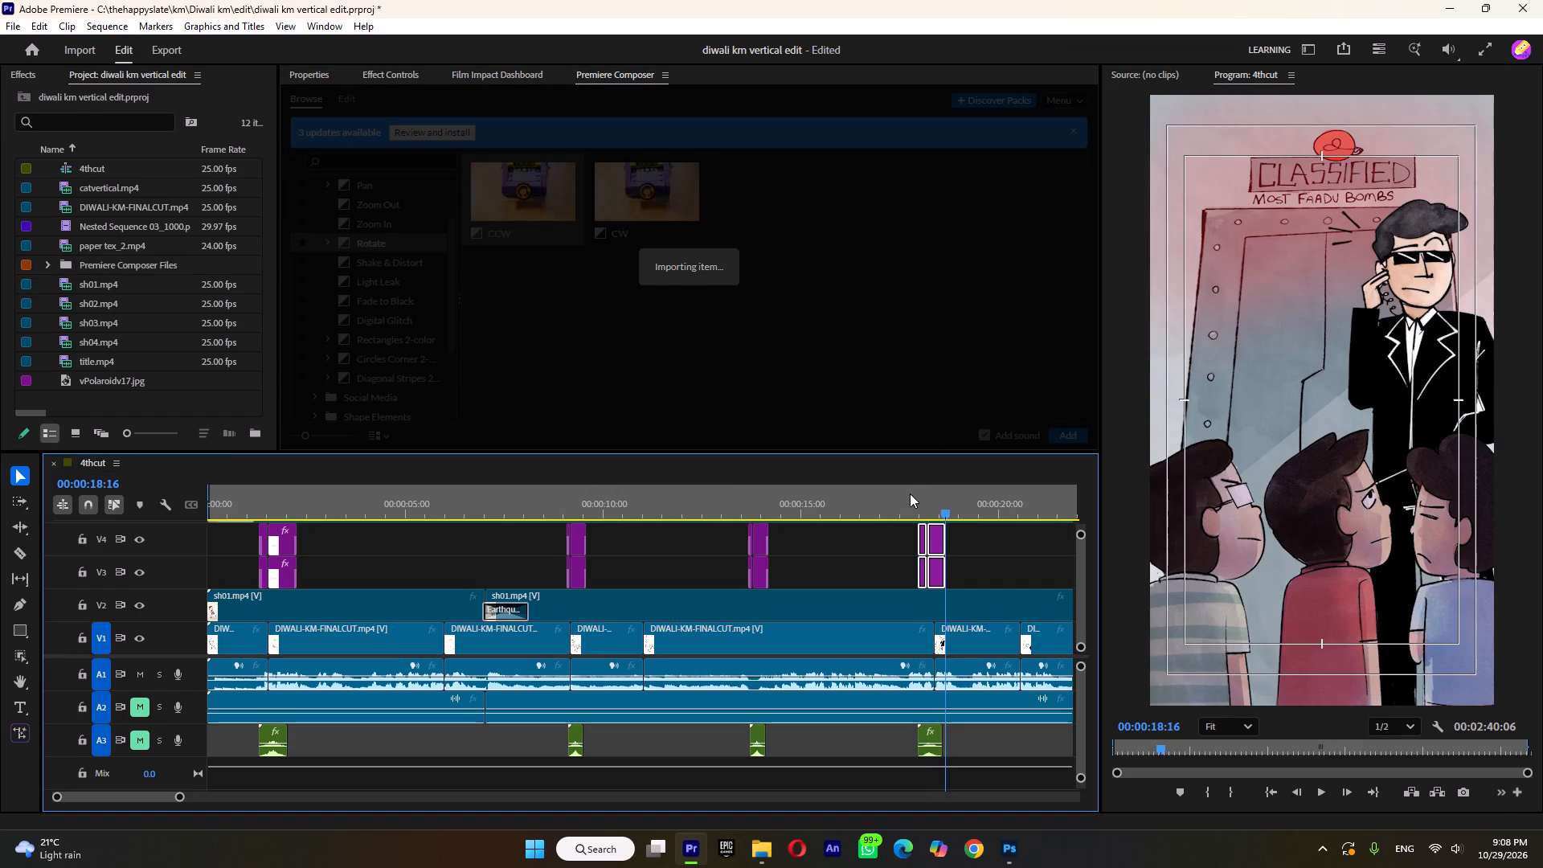
click(910, 493)
key(space)
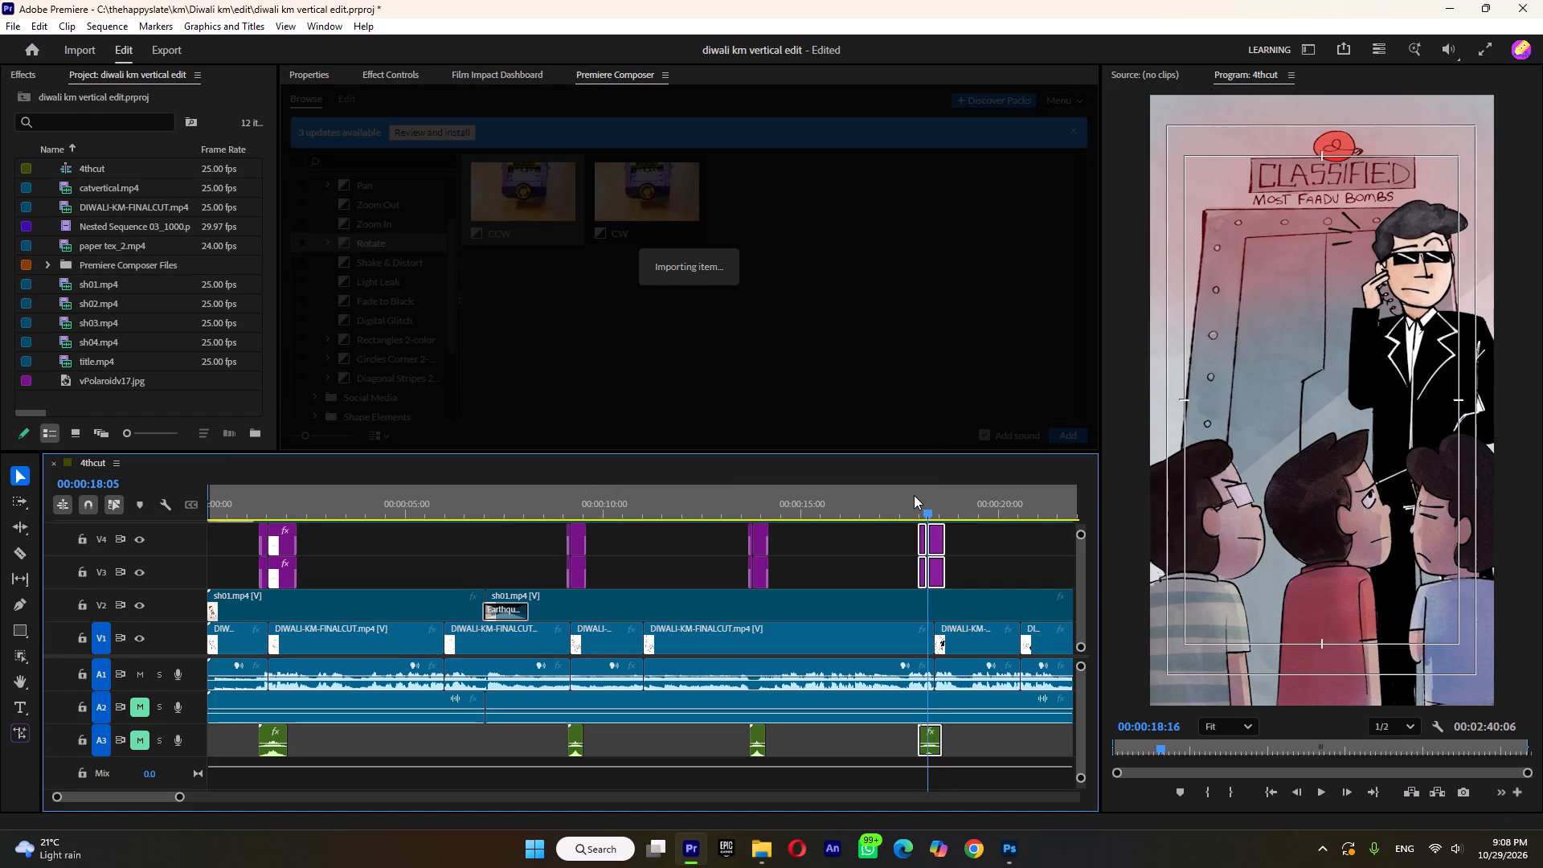
click(914, 495)
click(913, 508)
key(space)
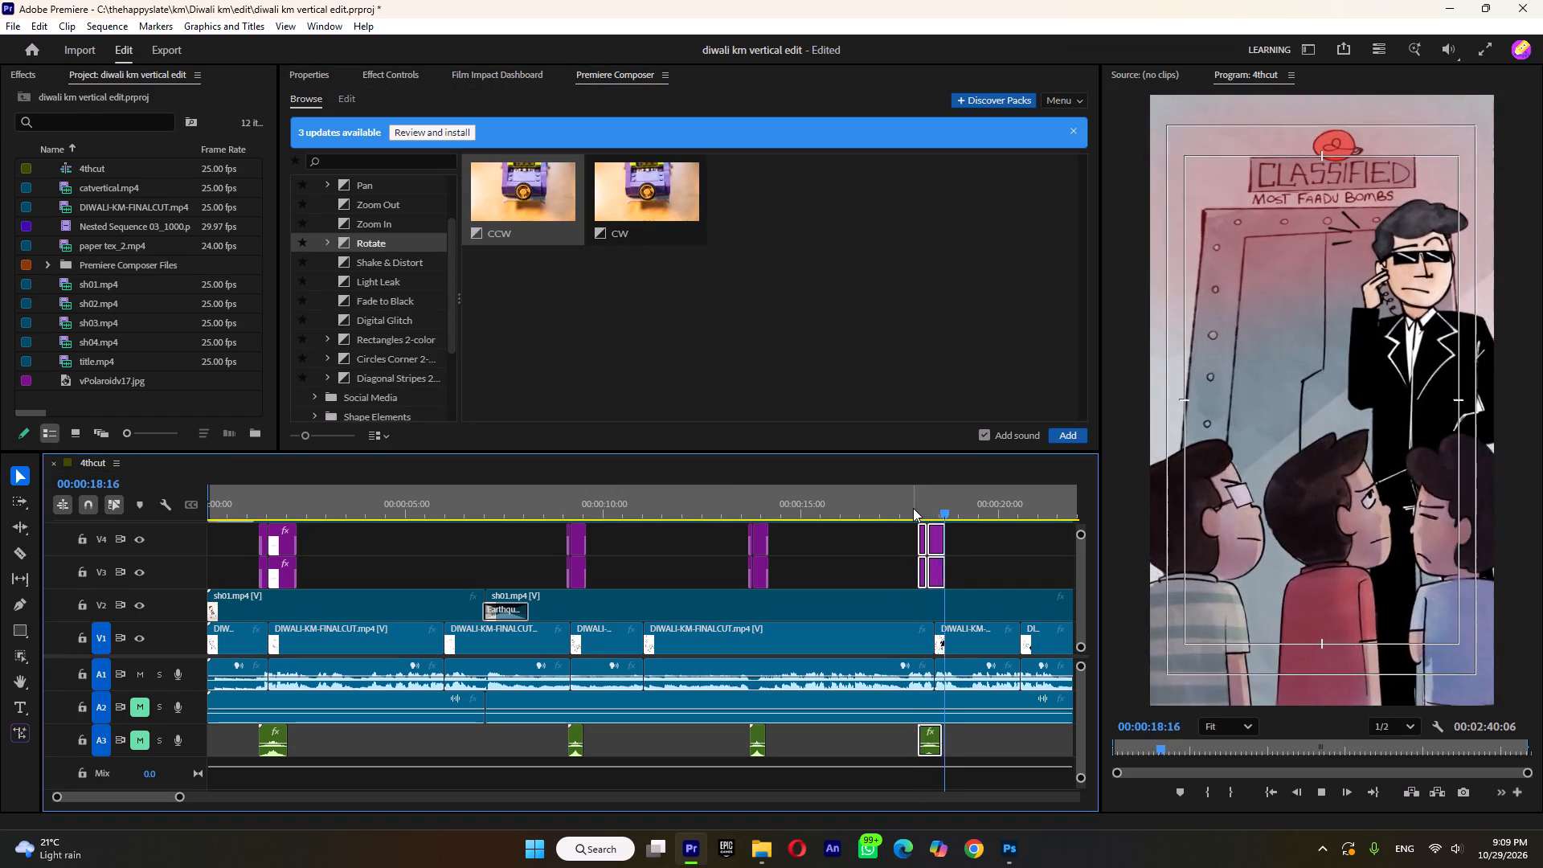
drag(913, 508, 936, 518)
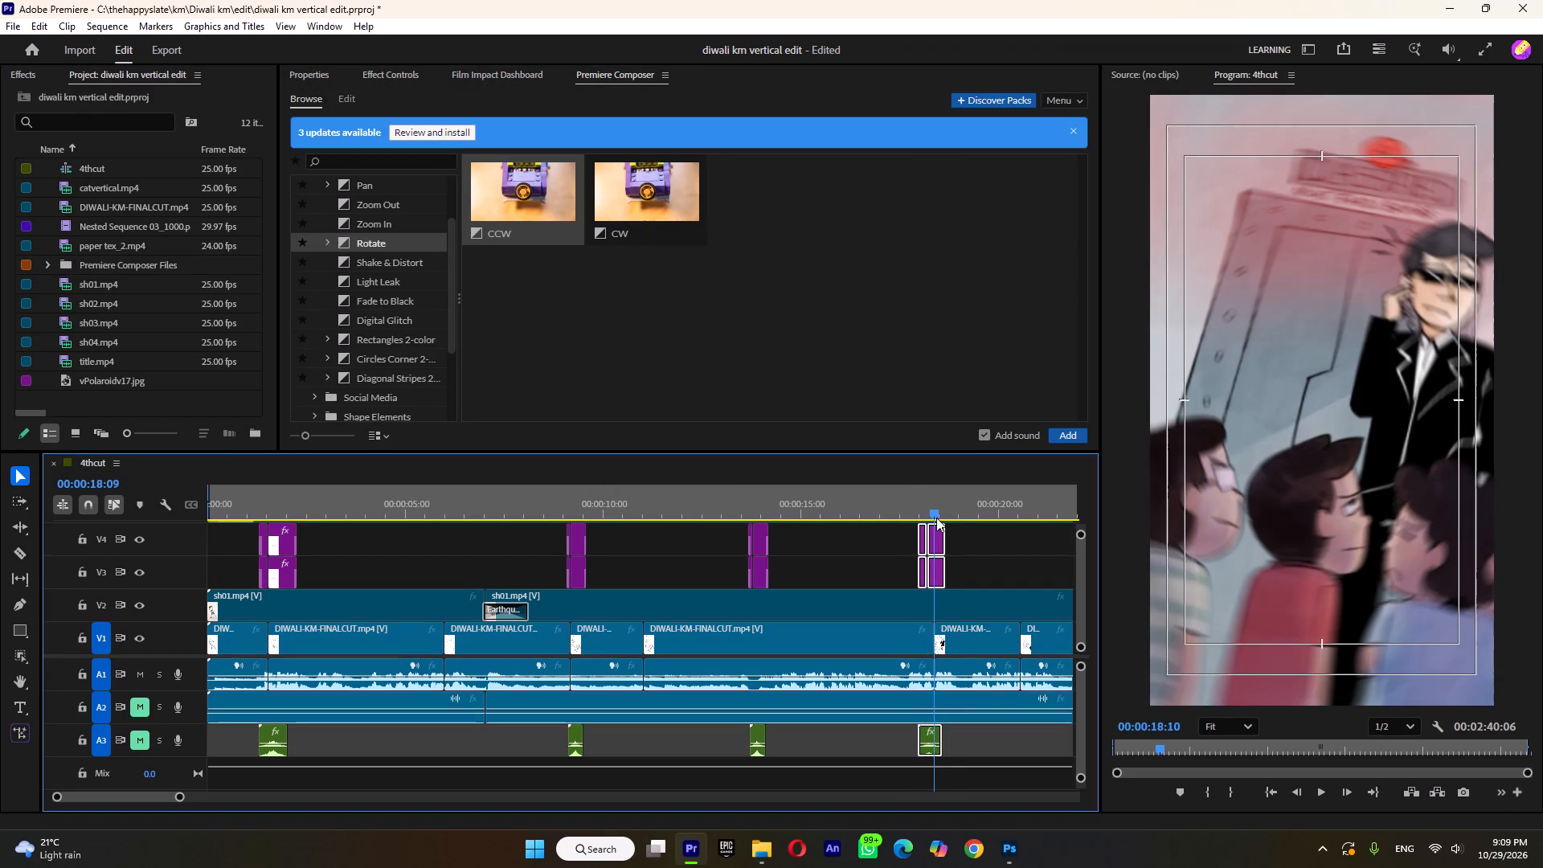
drag(936, 518, 904, 532)
Shift the Rotate CCW transition pieces and their sound slightly later to line up with the Classified door shot change, and play back.
drag(877, 538, 953, 572)
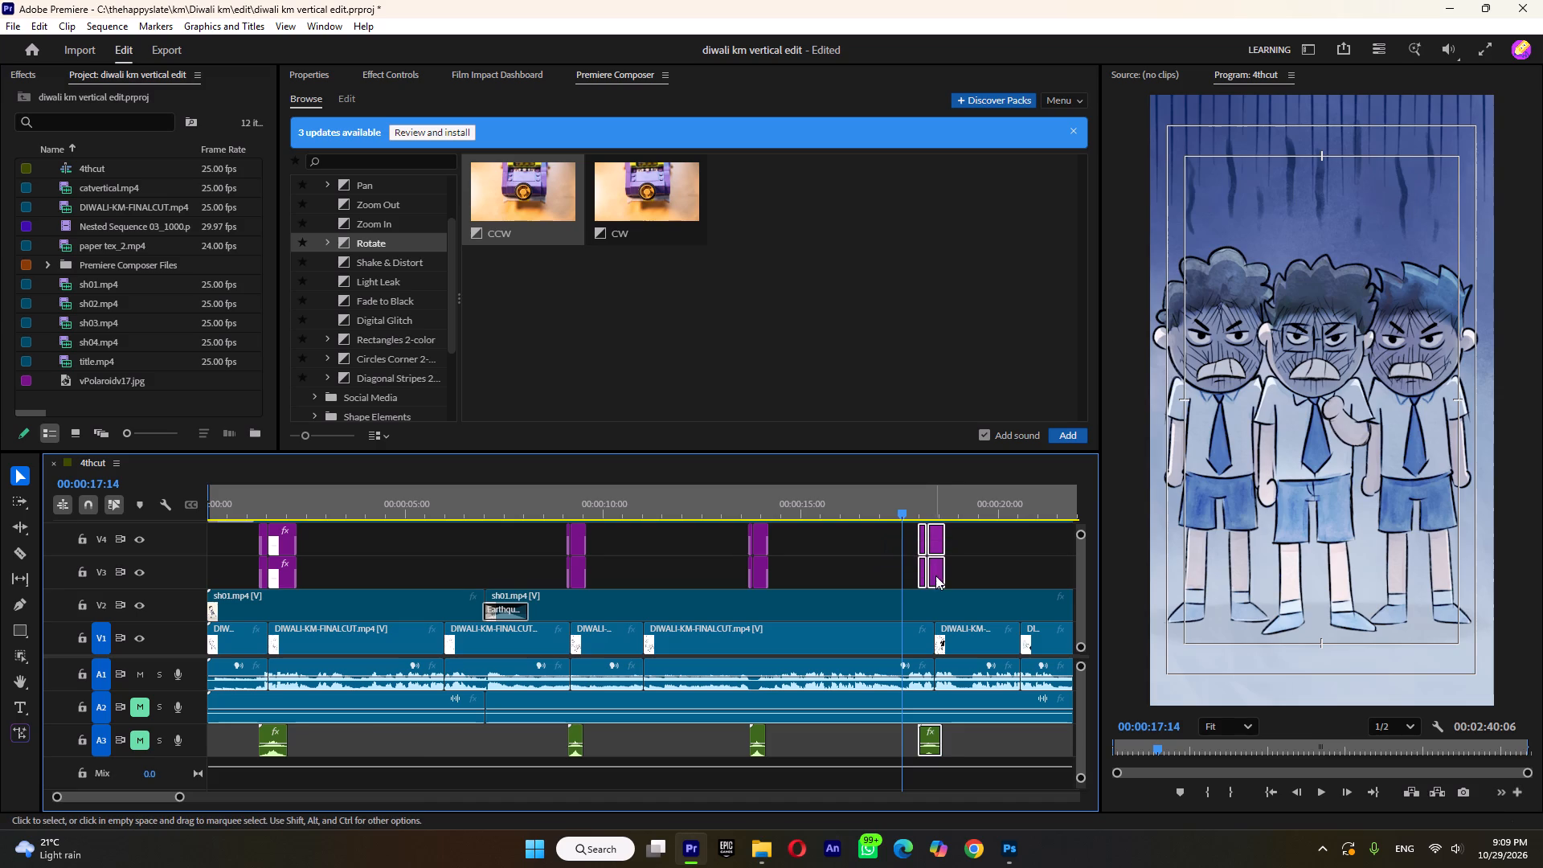
click(935, 575)
click(922, 490)
key(space)
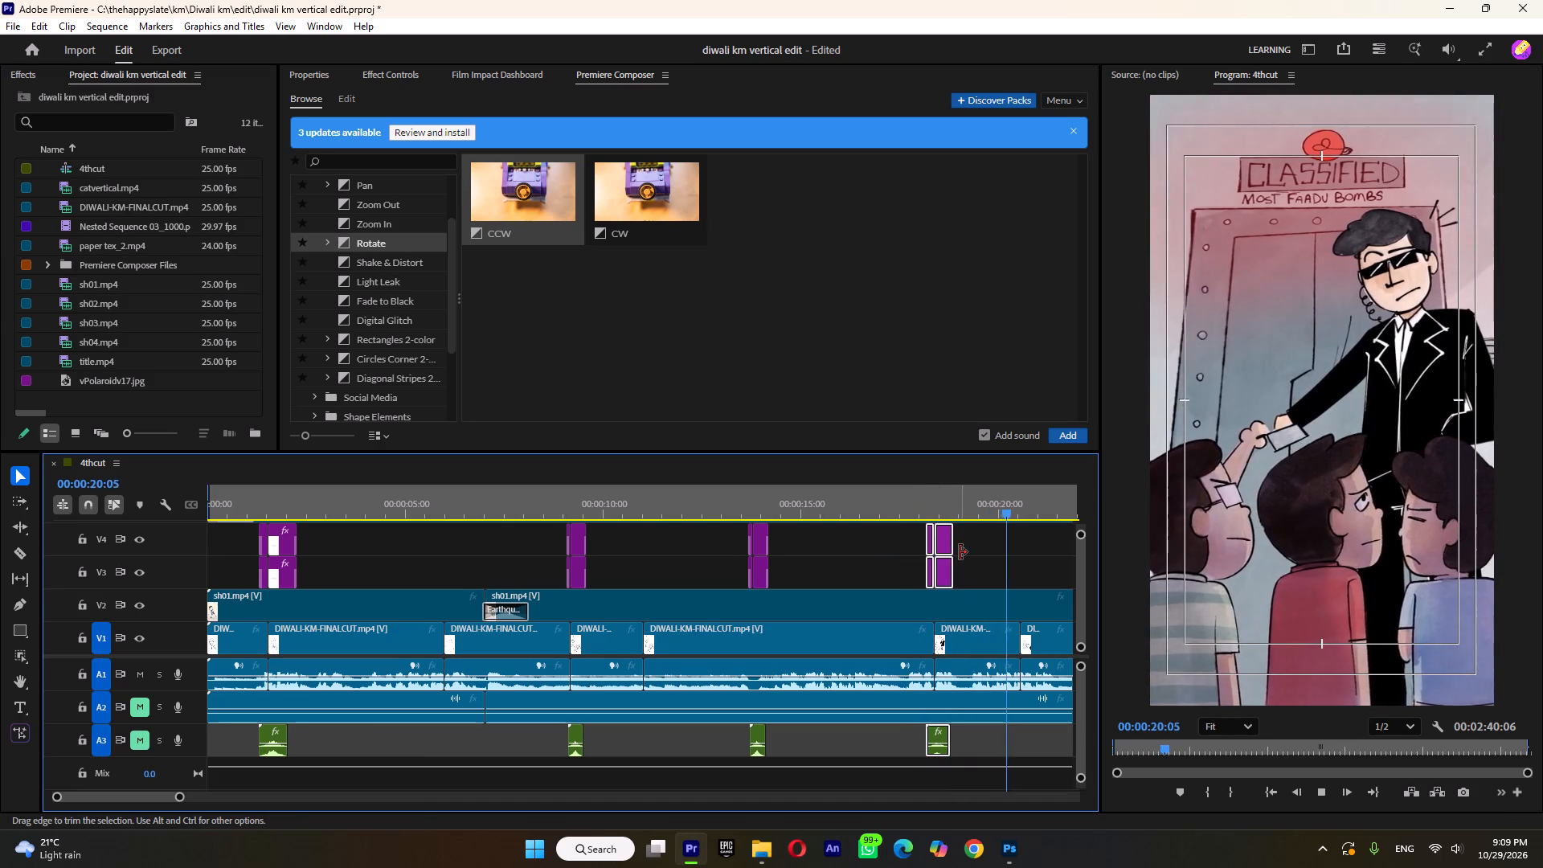
key(space)
Split the sh01.mp4 clip on V2 at the shot change from the student ID scan to the weapons room, at about 22 seconds.
drag(987, 501, 717, 554)
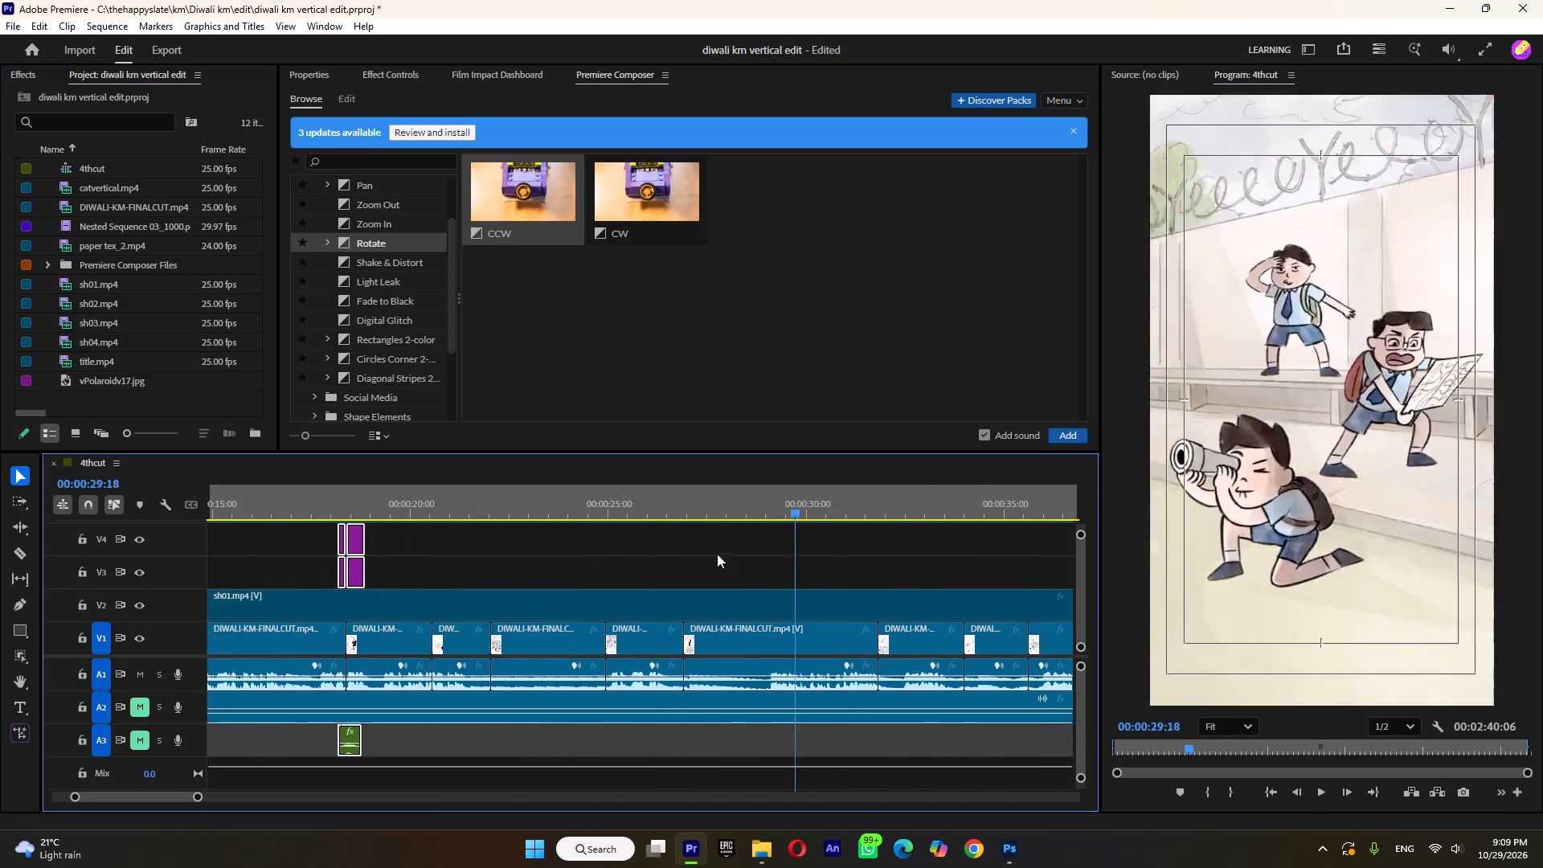
drag(717, 554, 493, 599)
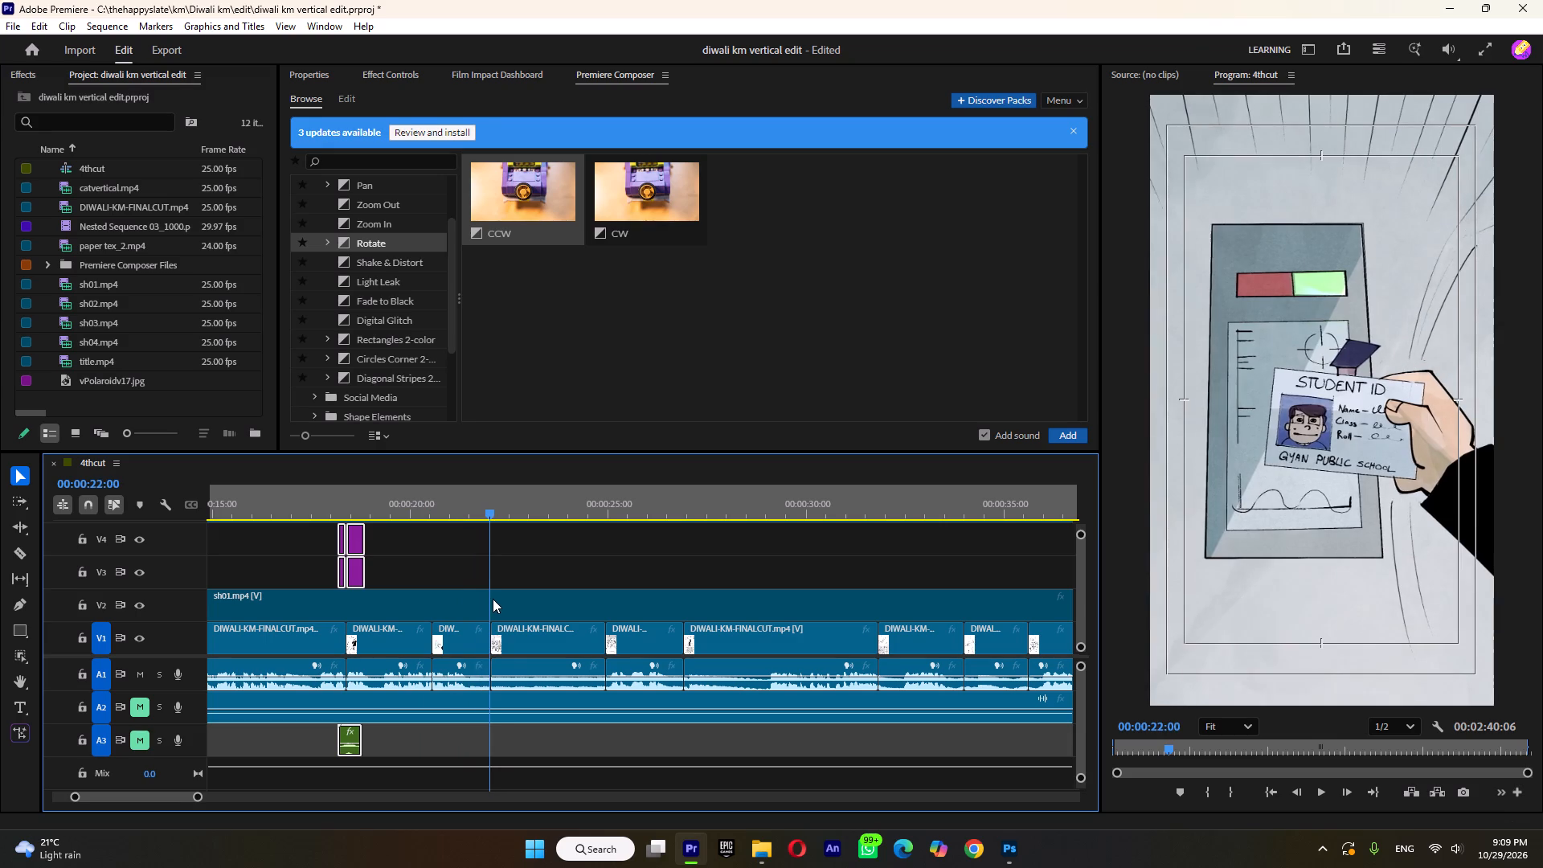
drag(493, 599, 483, 609)
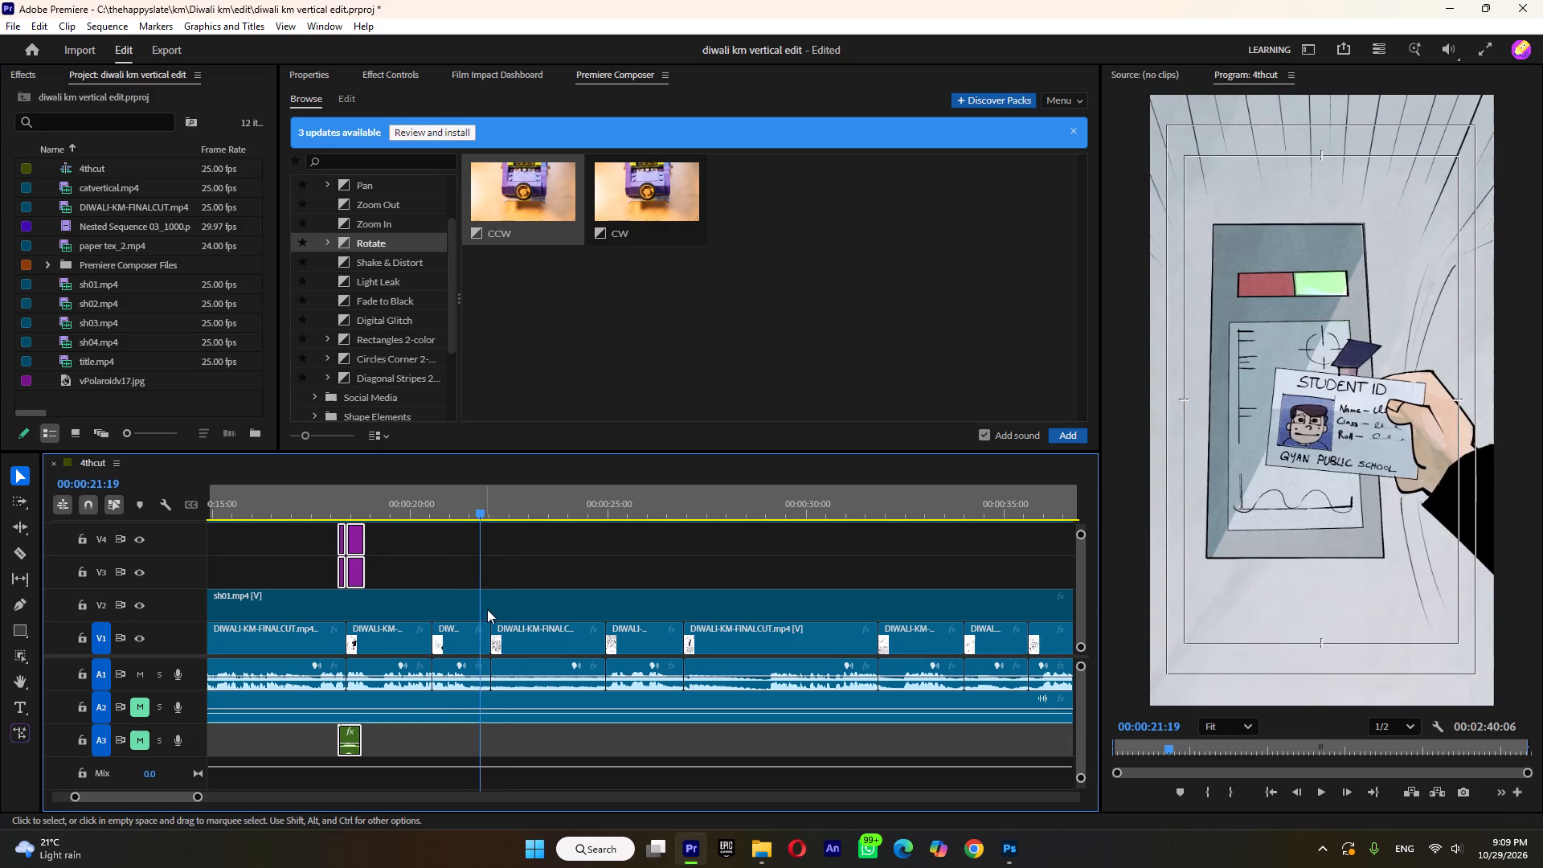
click(24, 553)
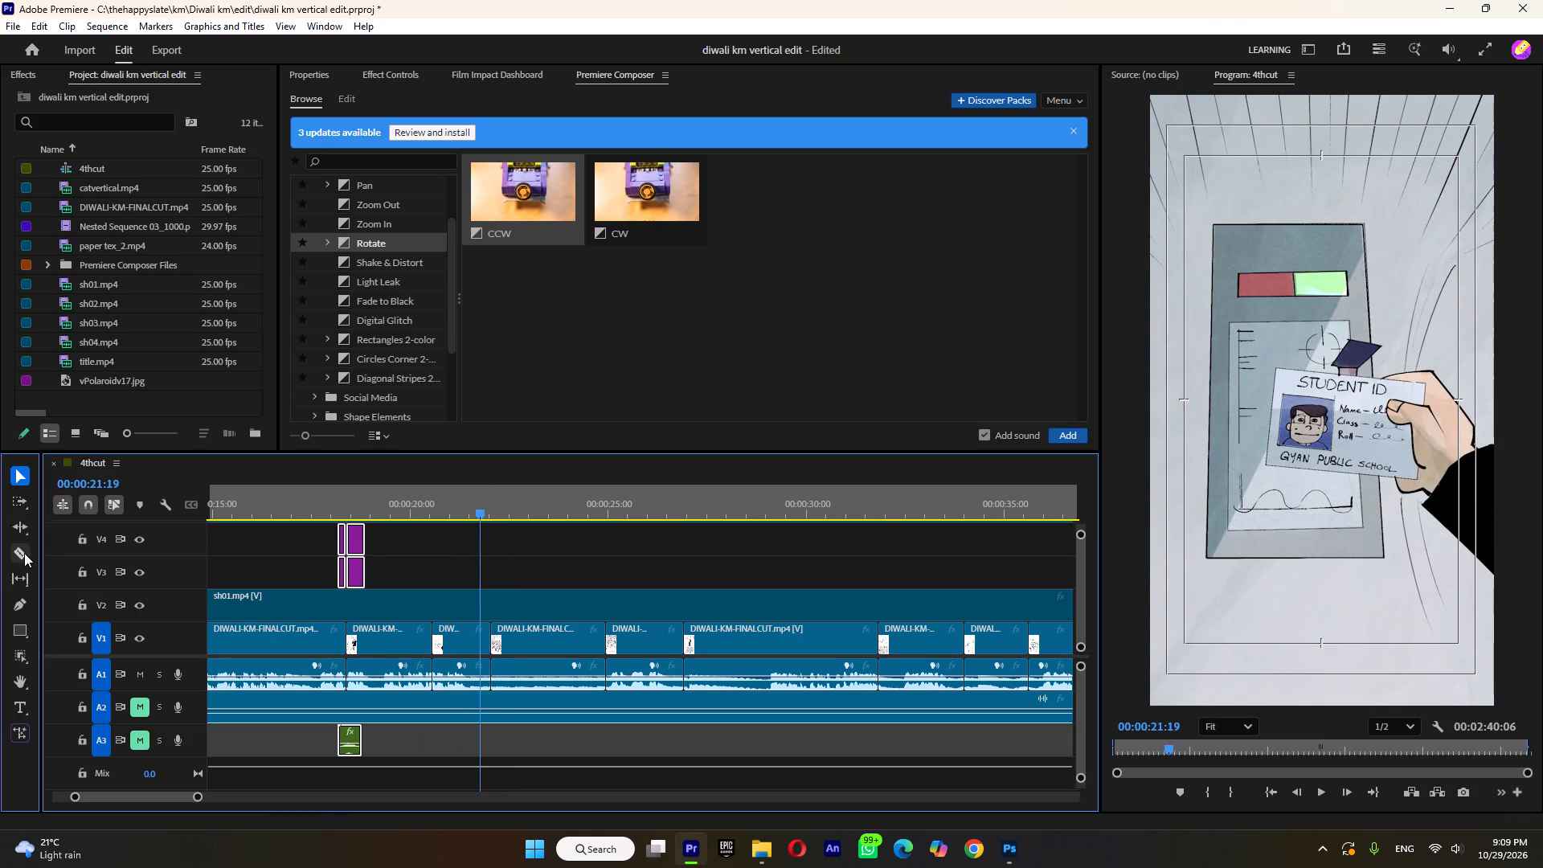
click(493, 610)
click(22, 479)
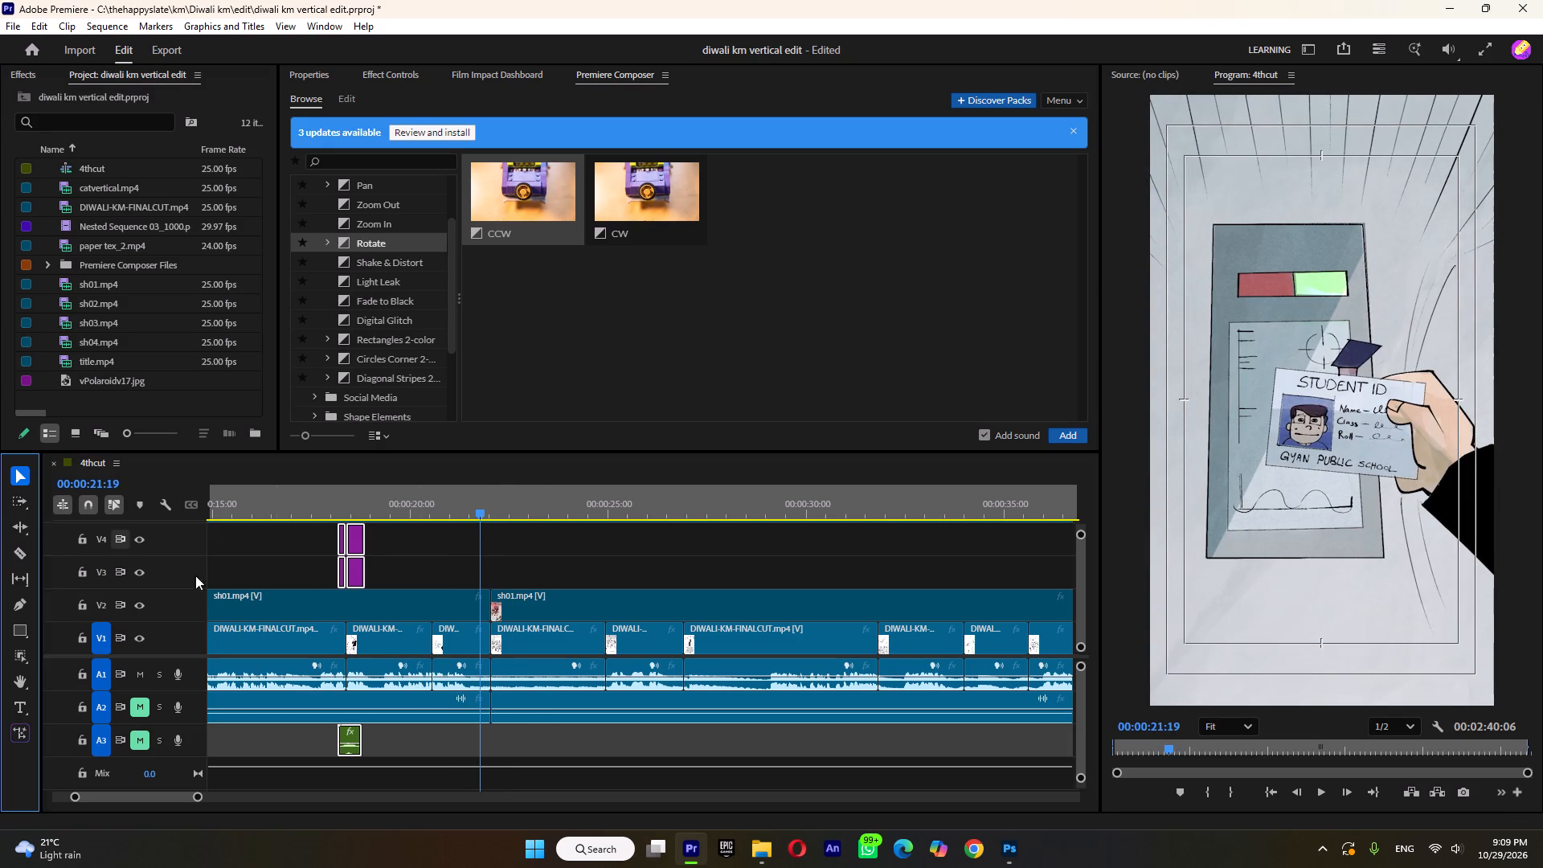
Find Film Impact's Lens Blur transition, apply it to the new sh01.mp4 cut on V2, and play it back.
drag(503, 564, 489, 593)
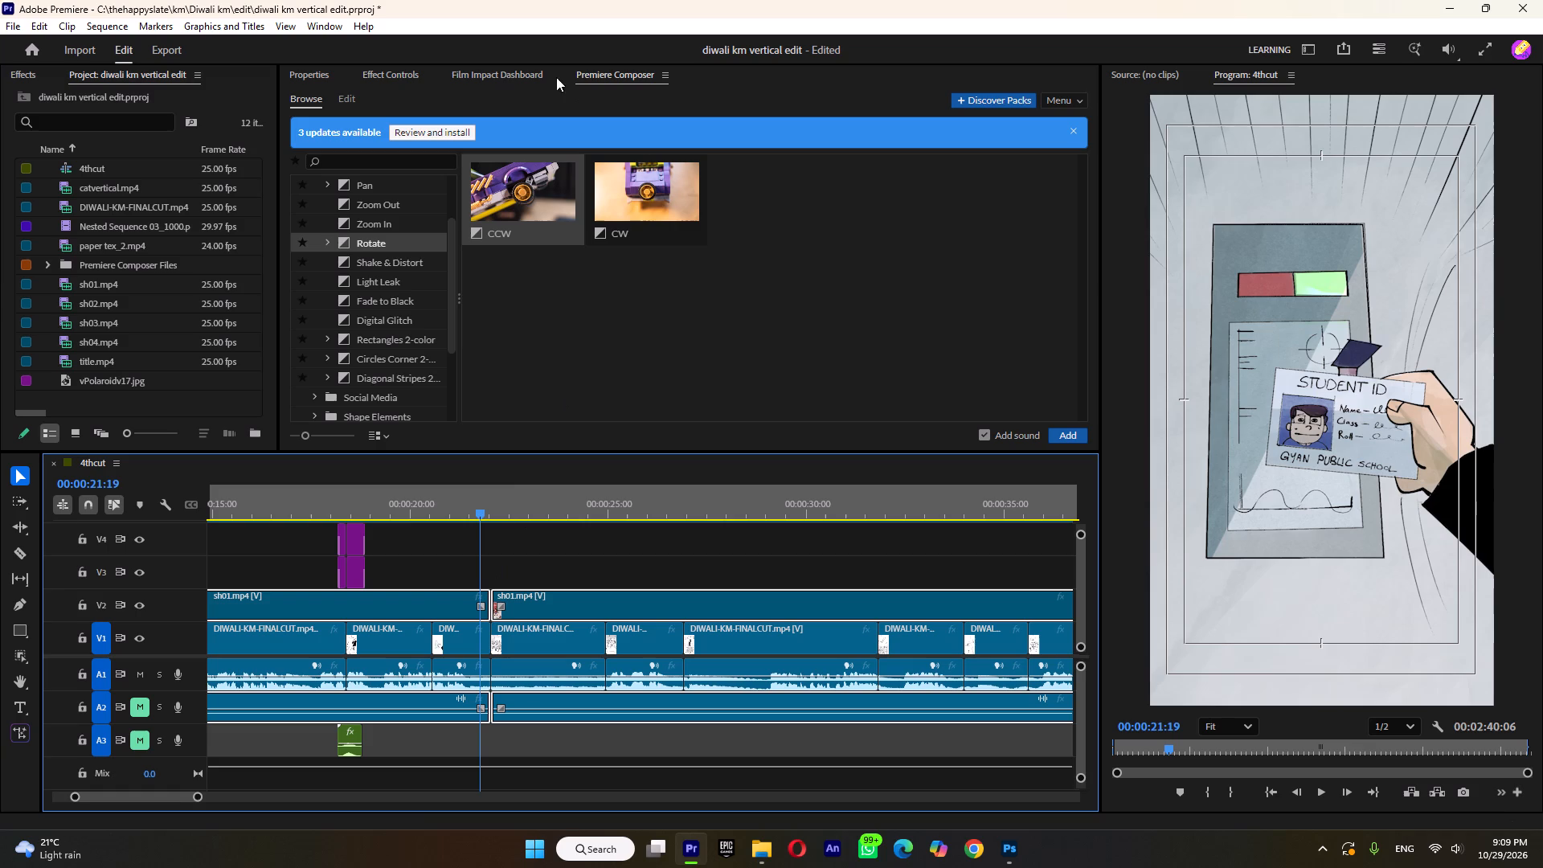
click(501, 65)
click(481, 83)
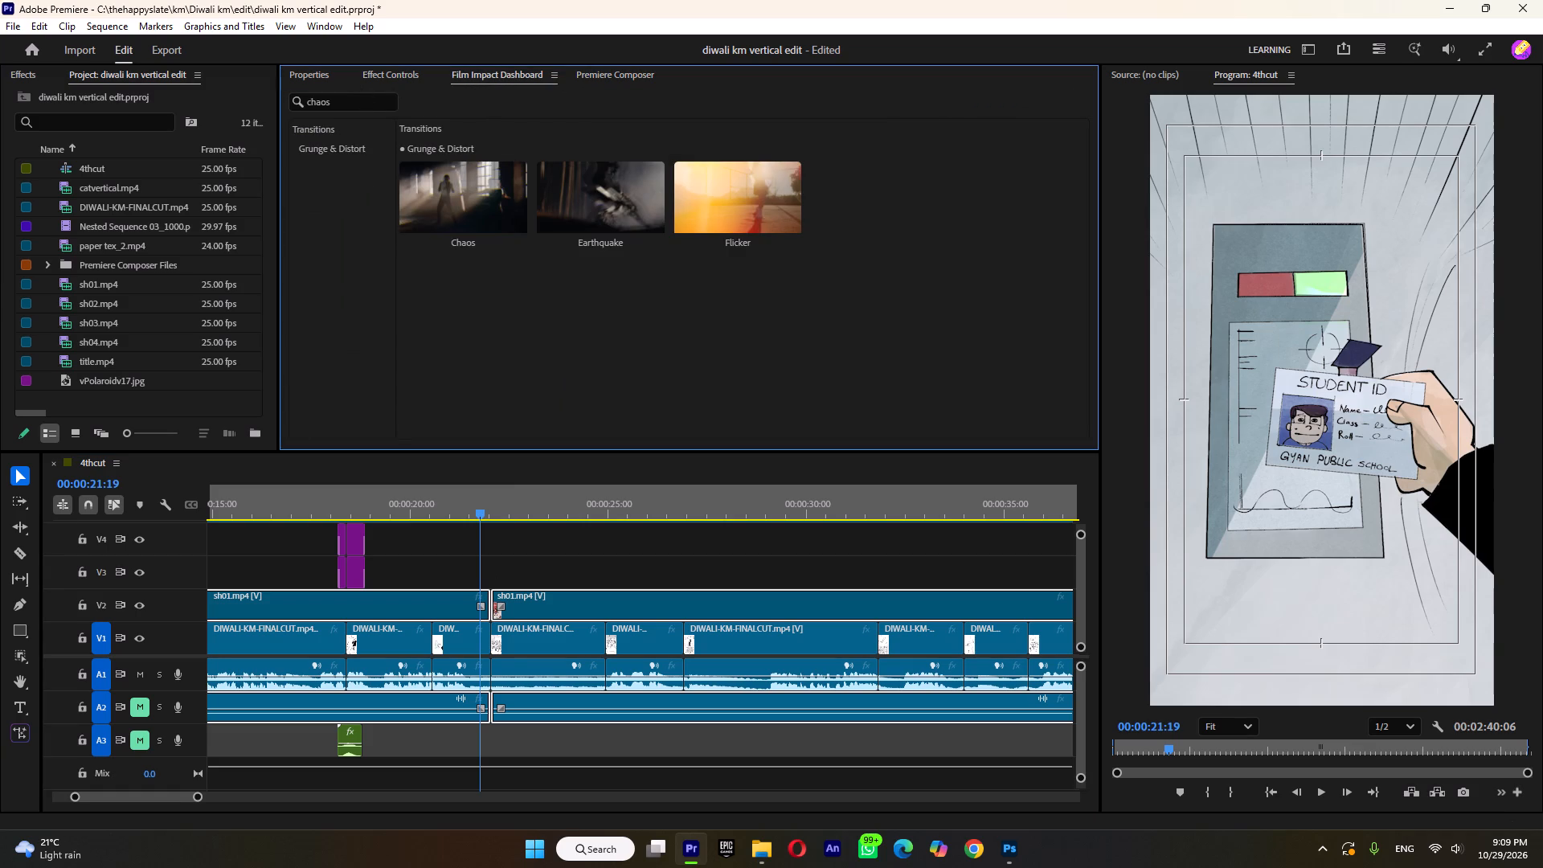
drag(352, 96, 207, 119)
text(lens)
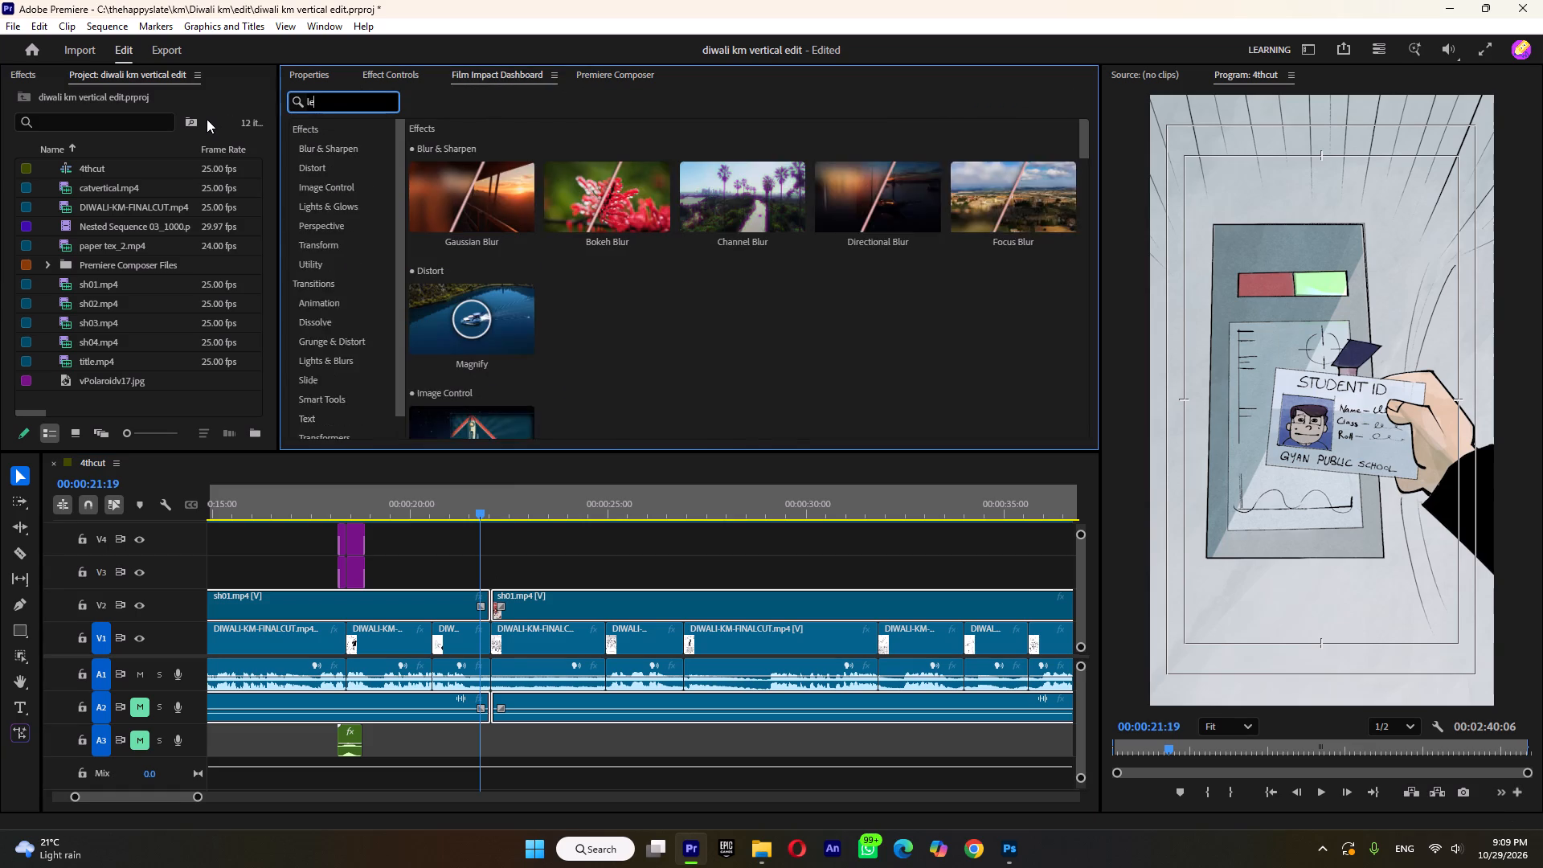
key(space)
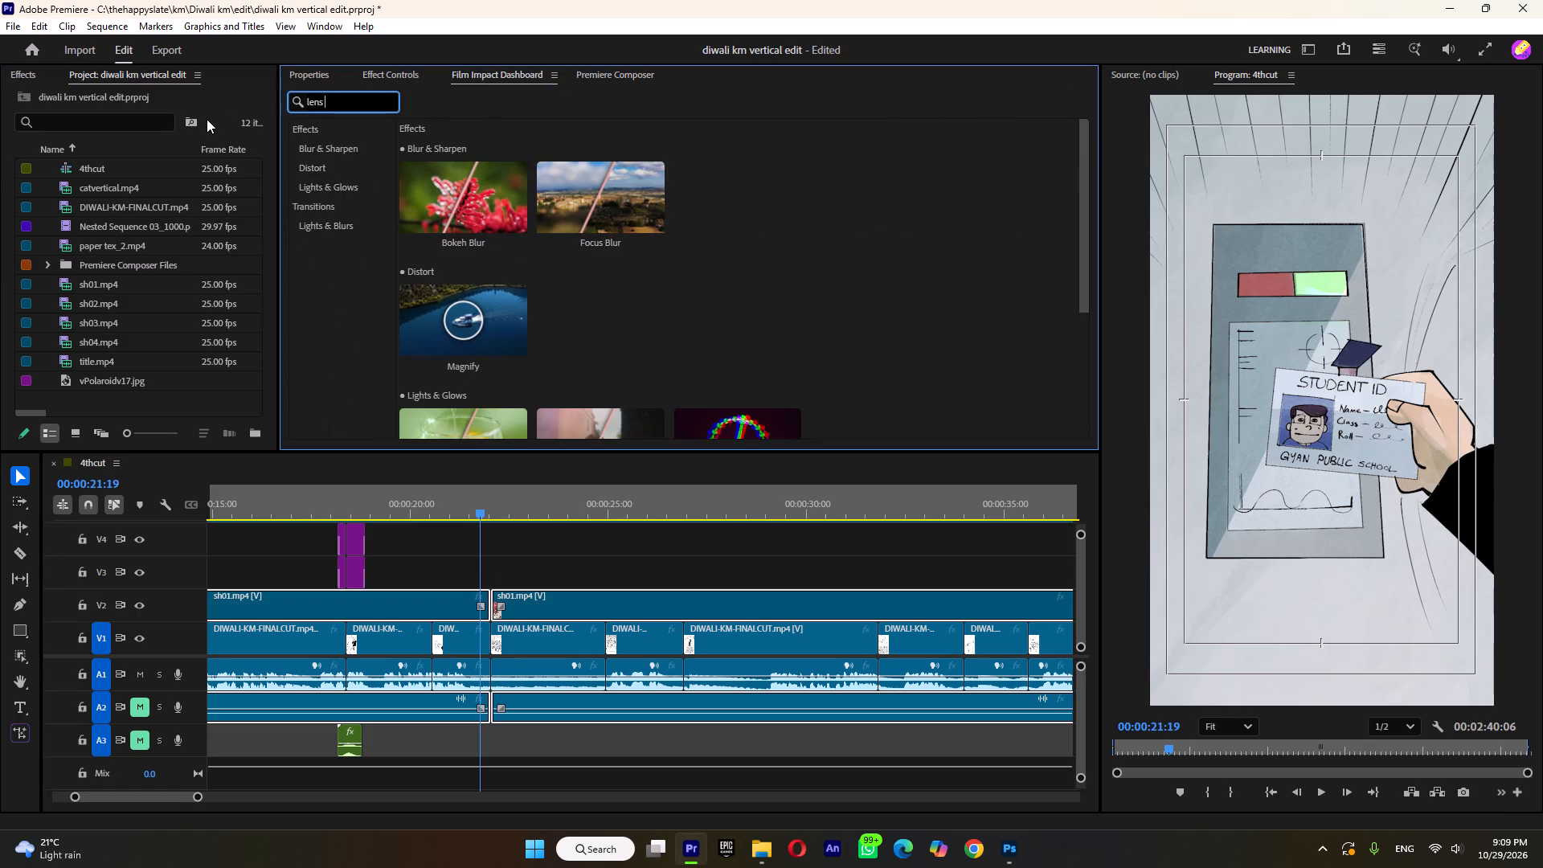
text(b)
key(k)
key(BackSpace)
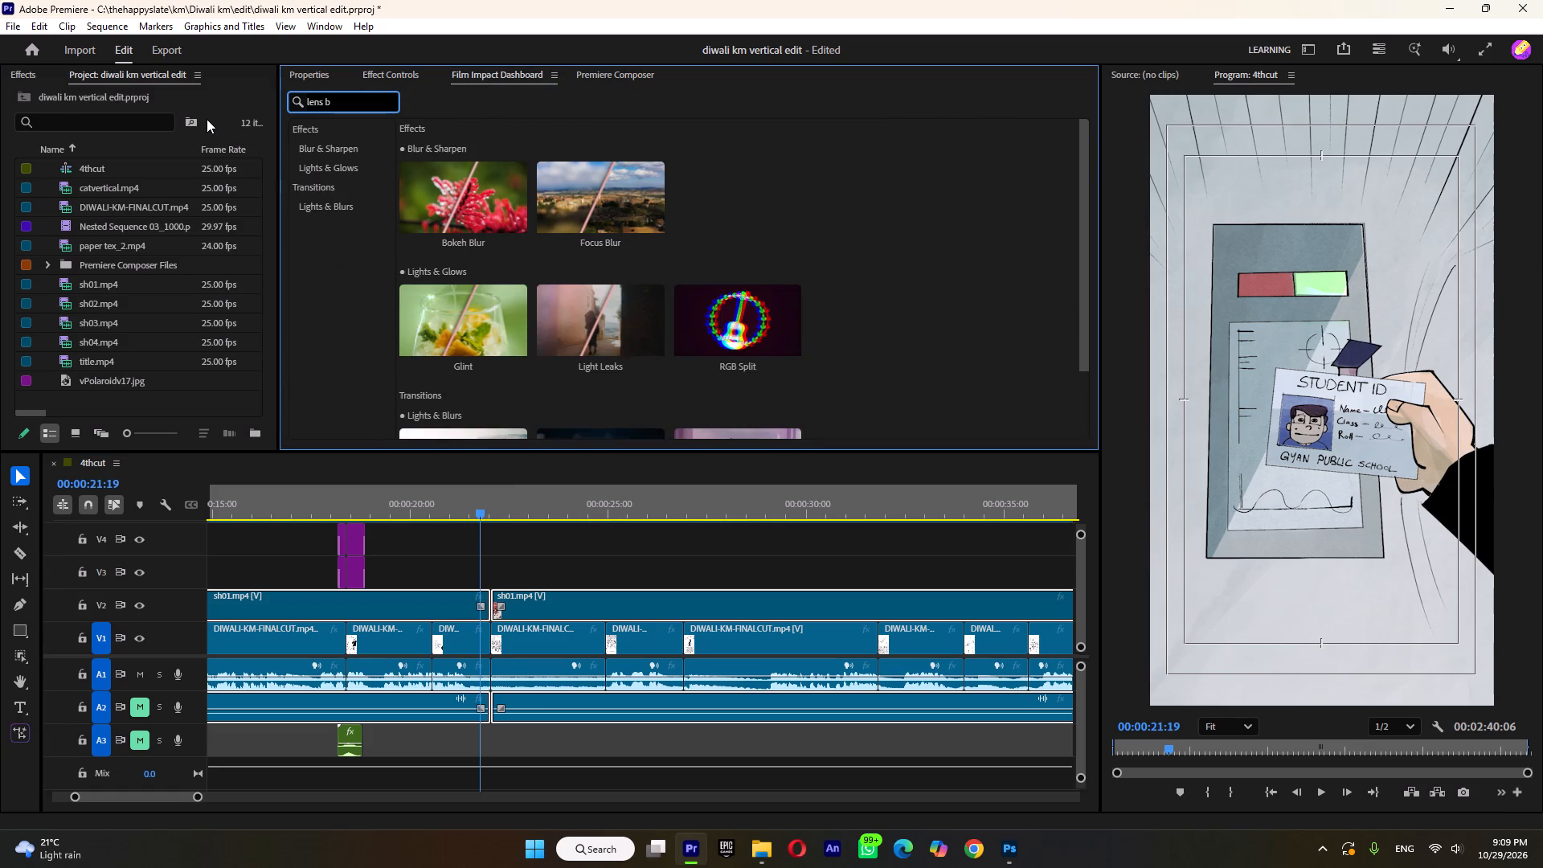
text(lur)
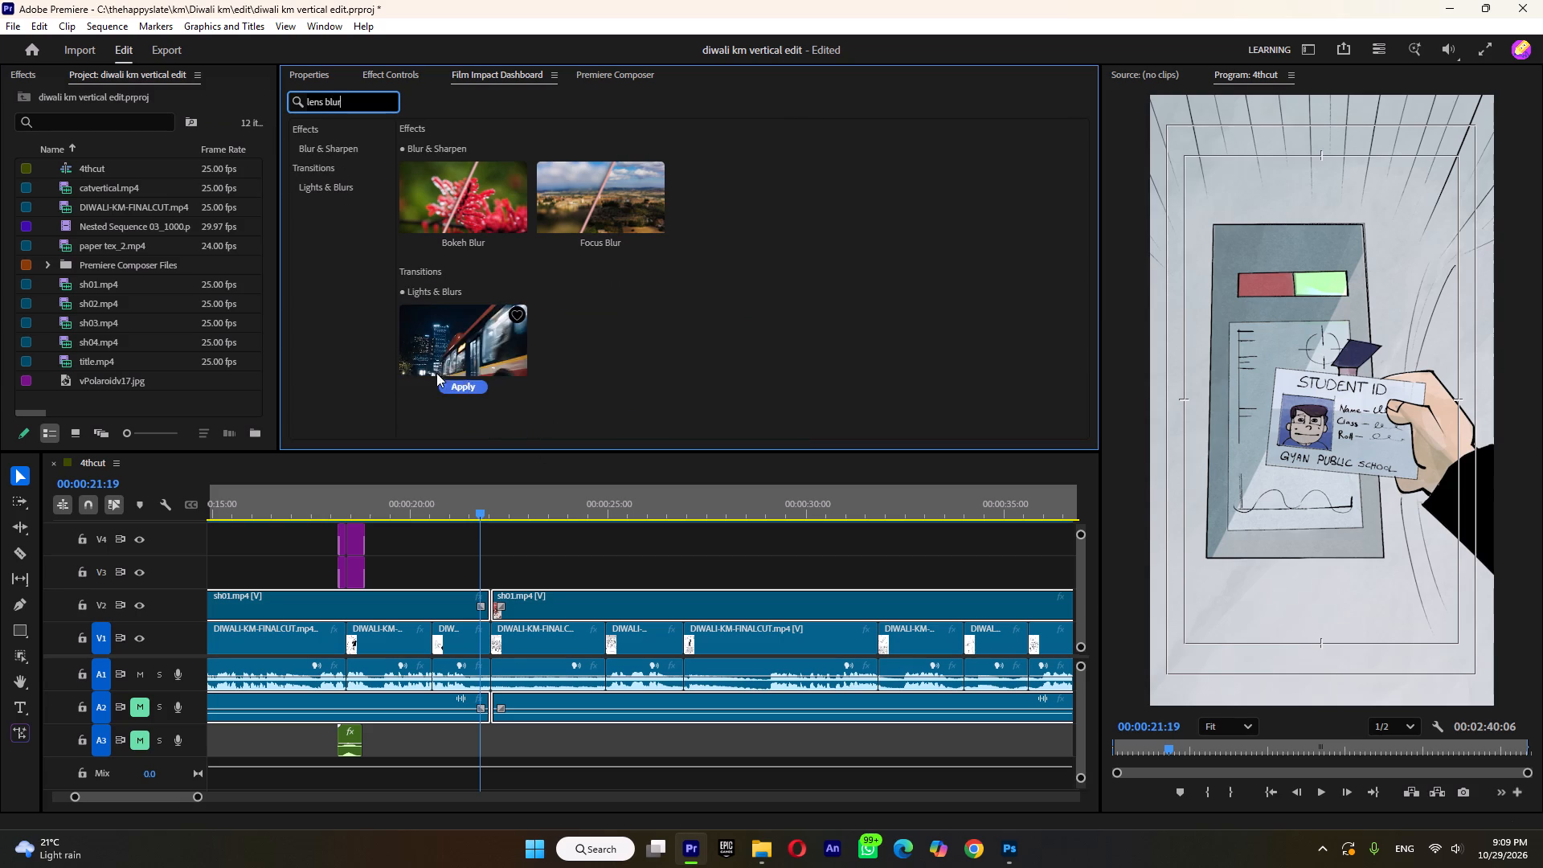
click(455, 387)
click(466, 510)
key(space)
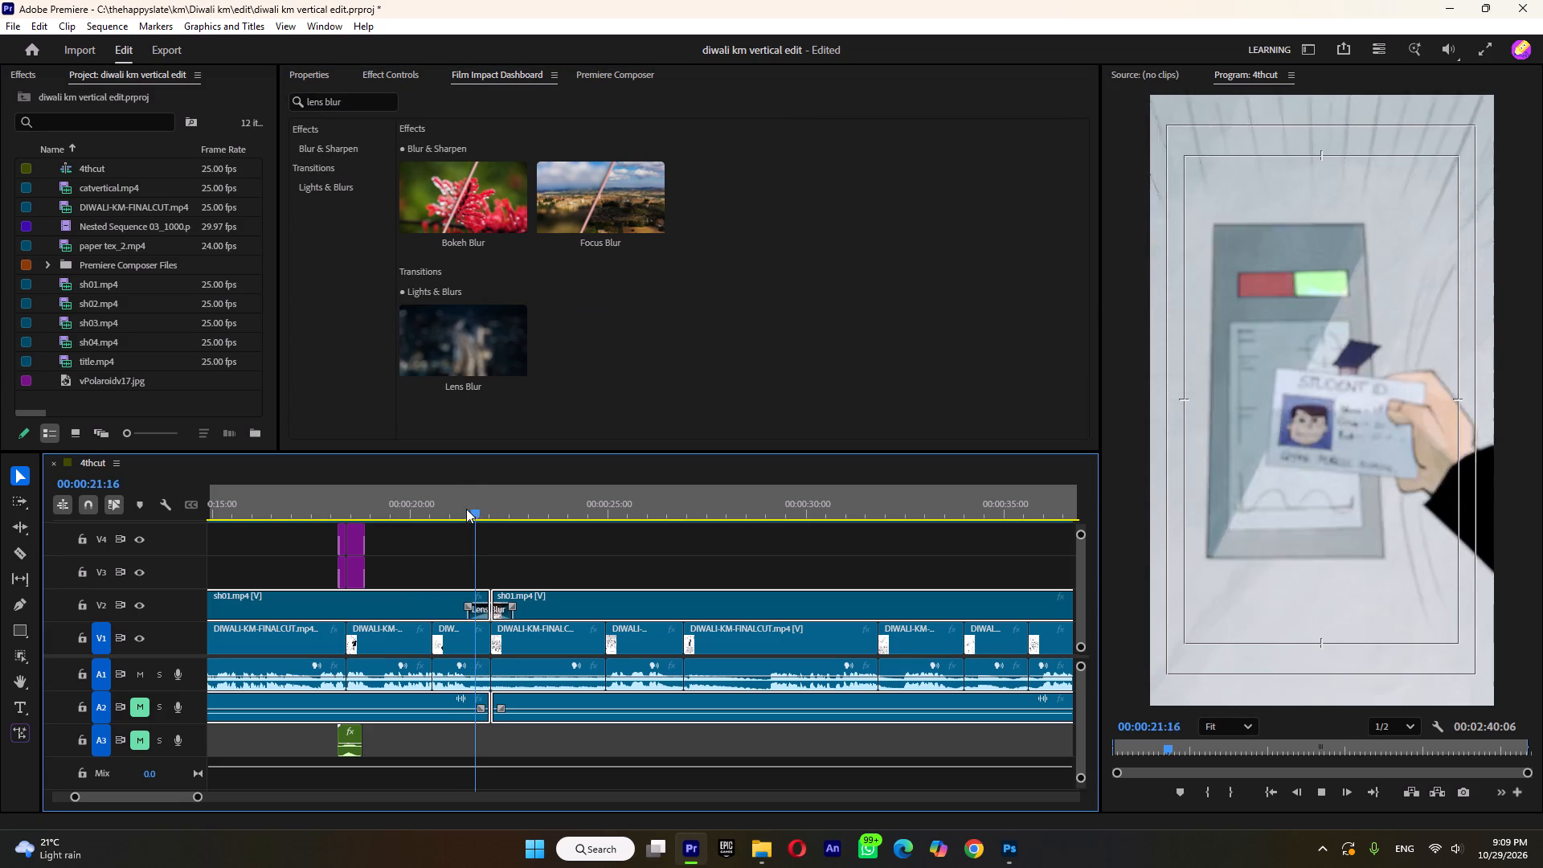
key(space)
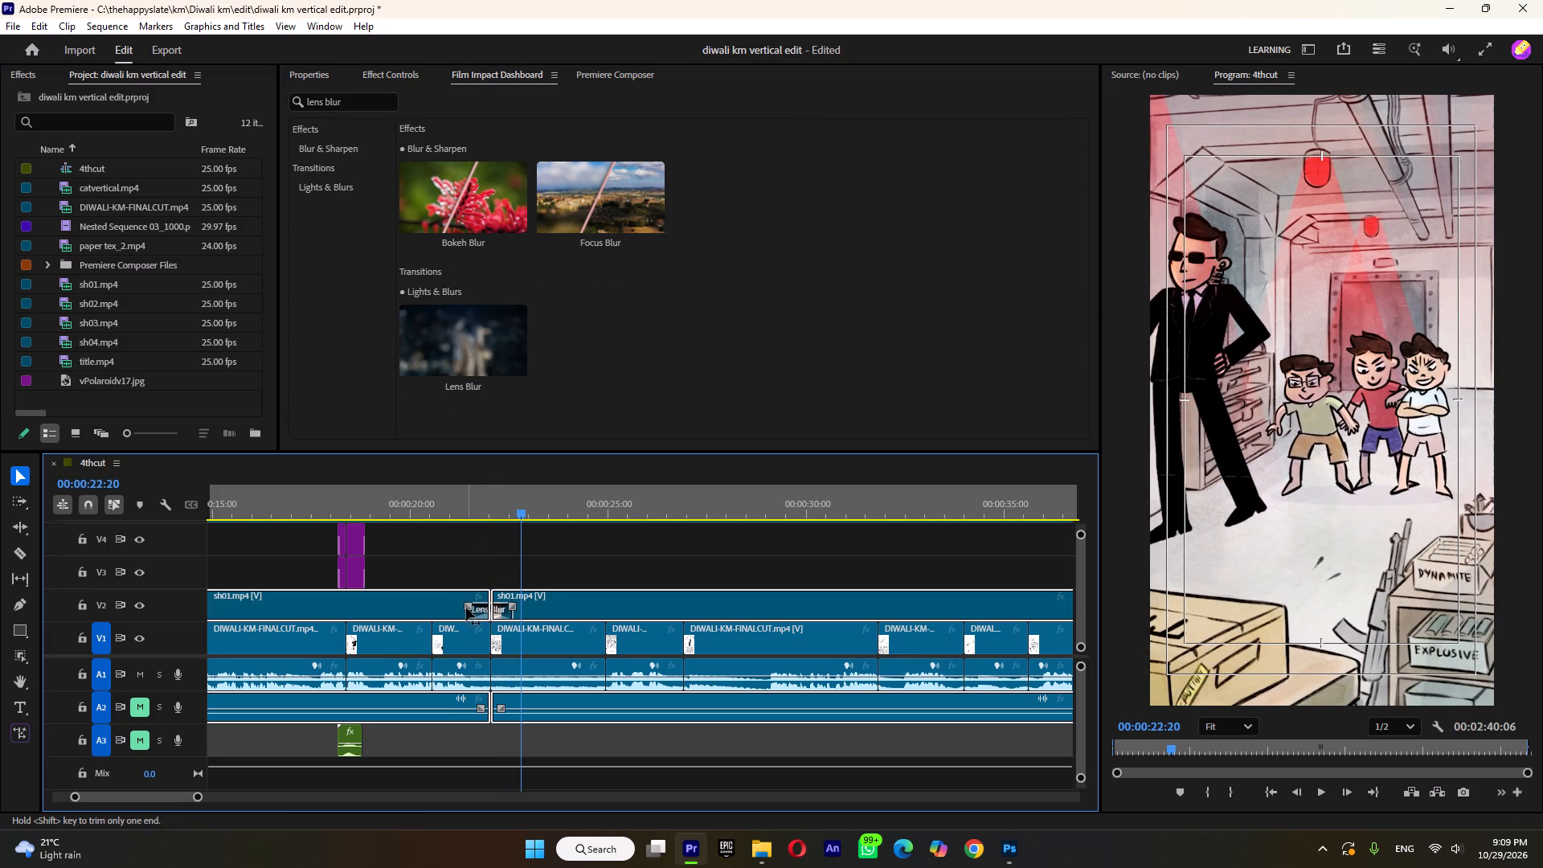
Shorten the Lens Blur transition on V2 at about 22 seconds and play through it.
drag(467, 606, 478, 607)
click(469, 503)
key(space)
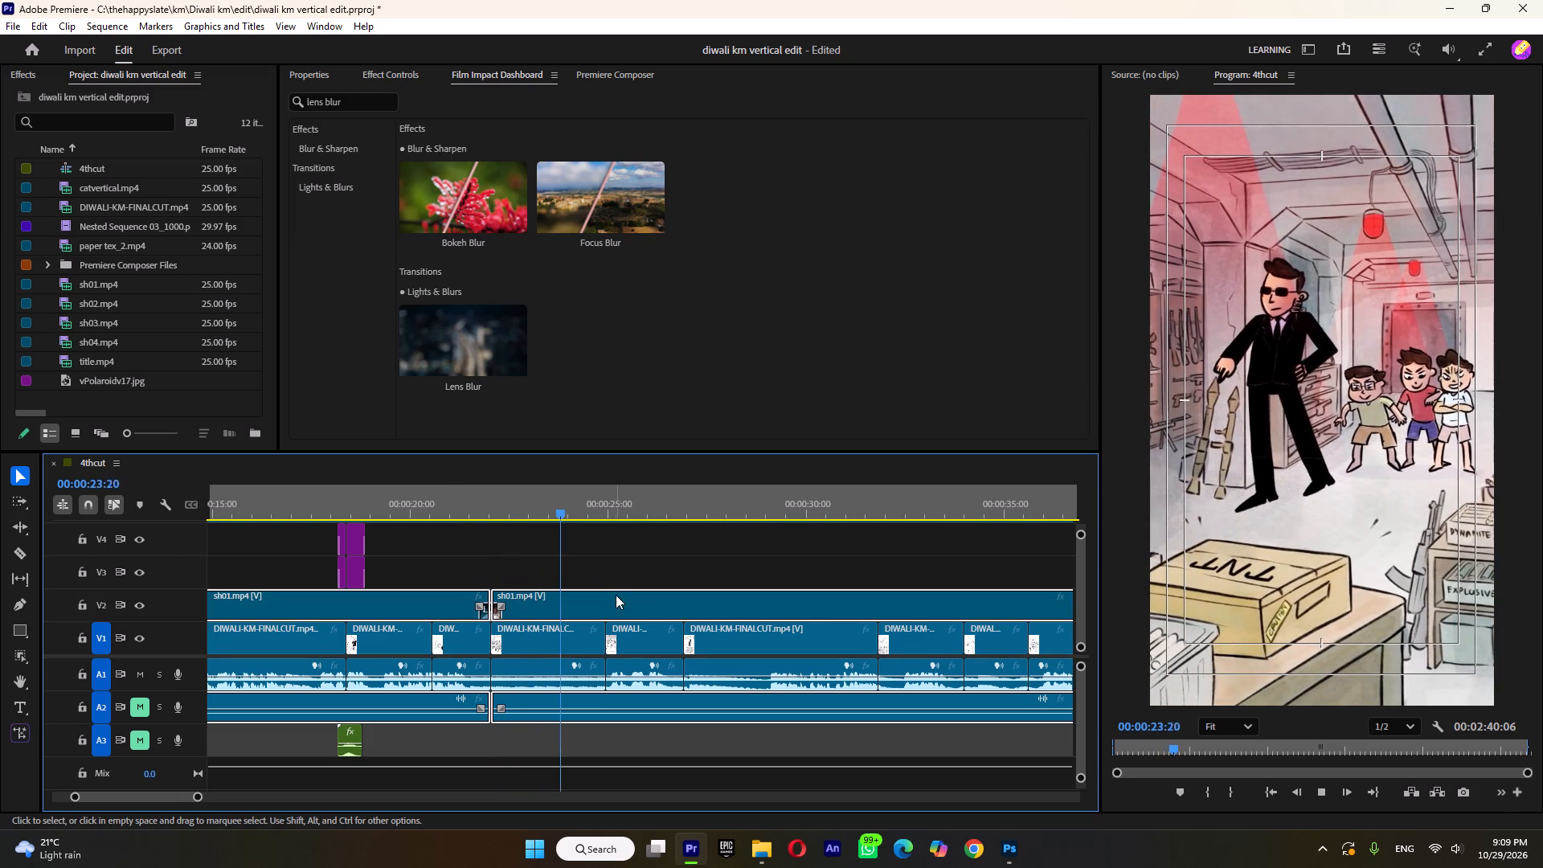
key(space)
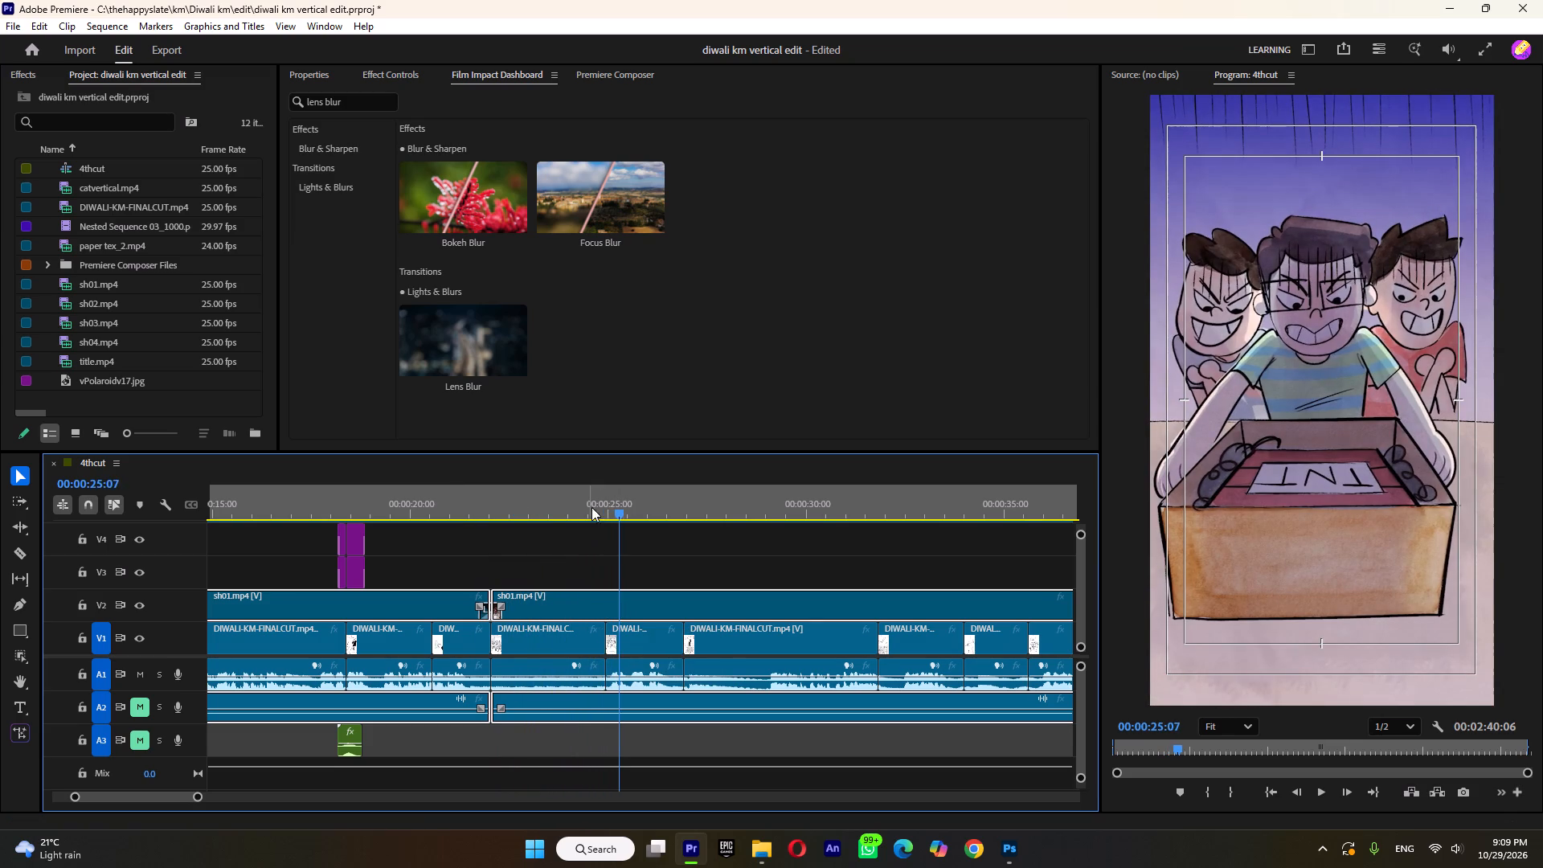
Add Premiere Composer's Pan Left transition on V3 and V4 at the weapons-room-to-TNT-box shot change, about 25 seconds, and play it back.
drag(600, 505, 589, 510)
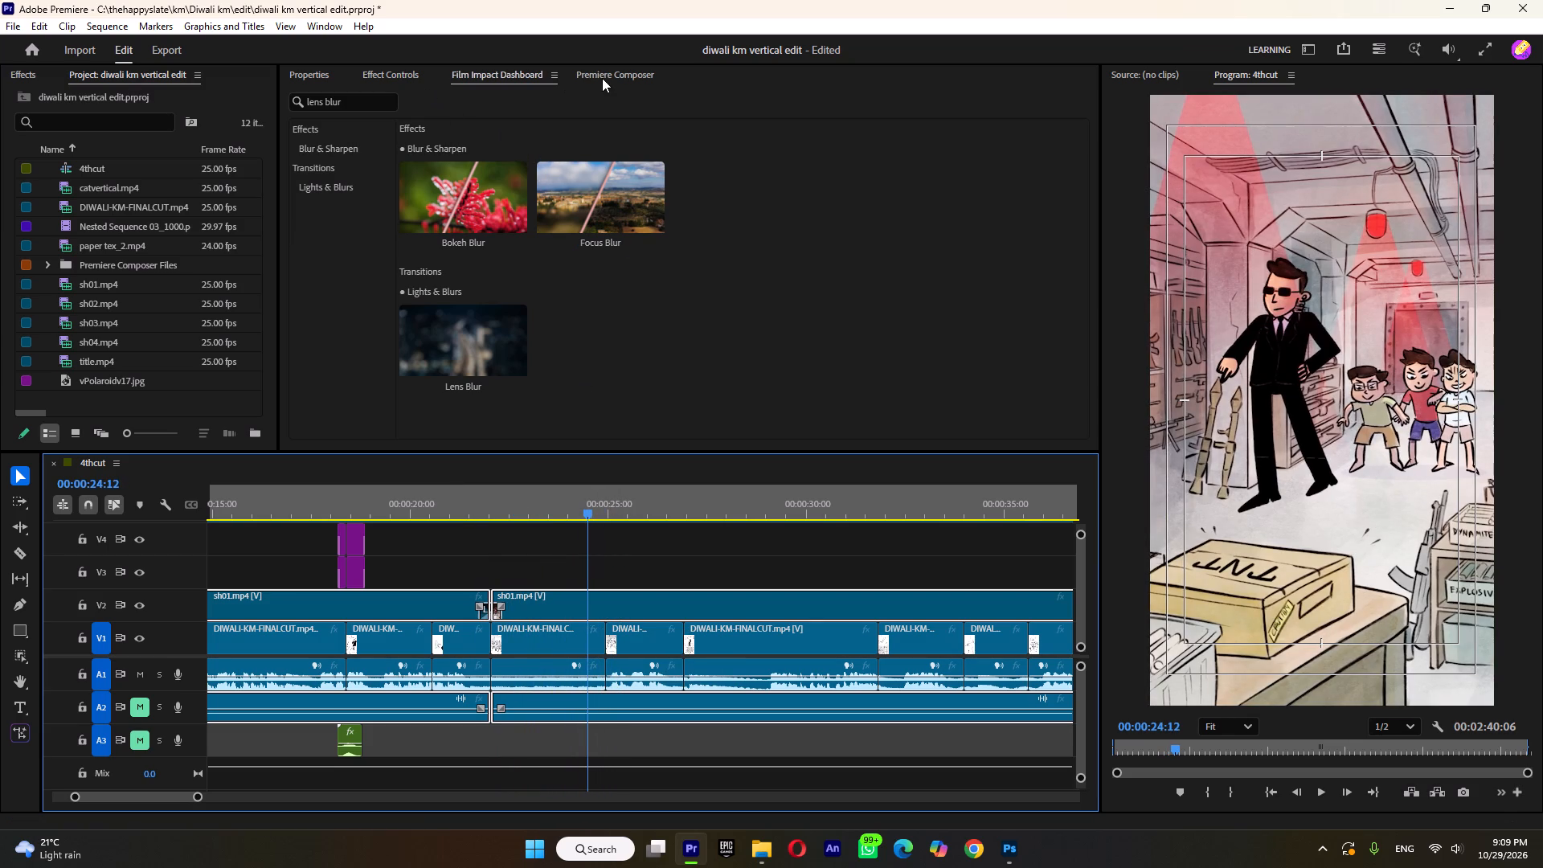
click(602, 78)
click(355, 188)
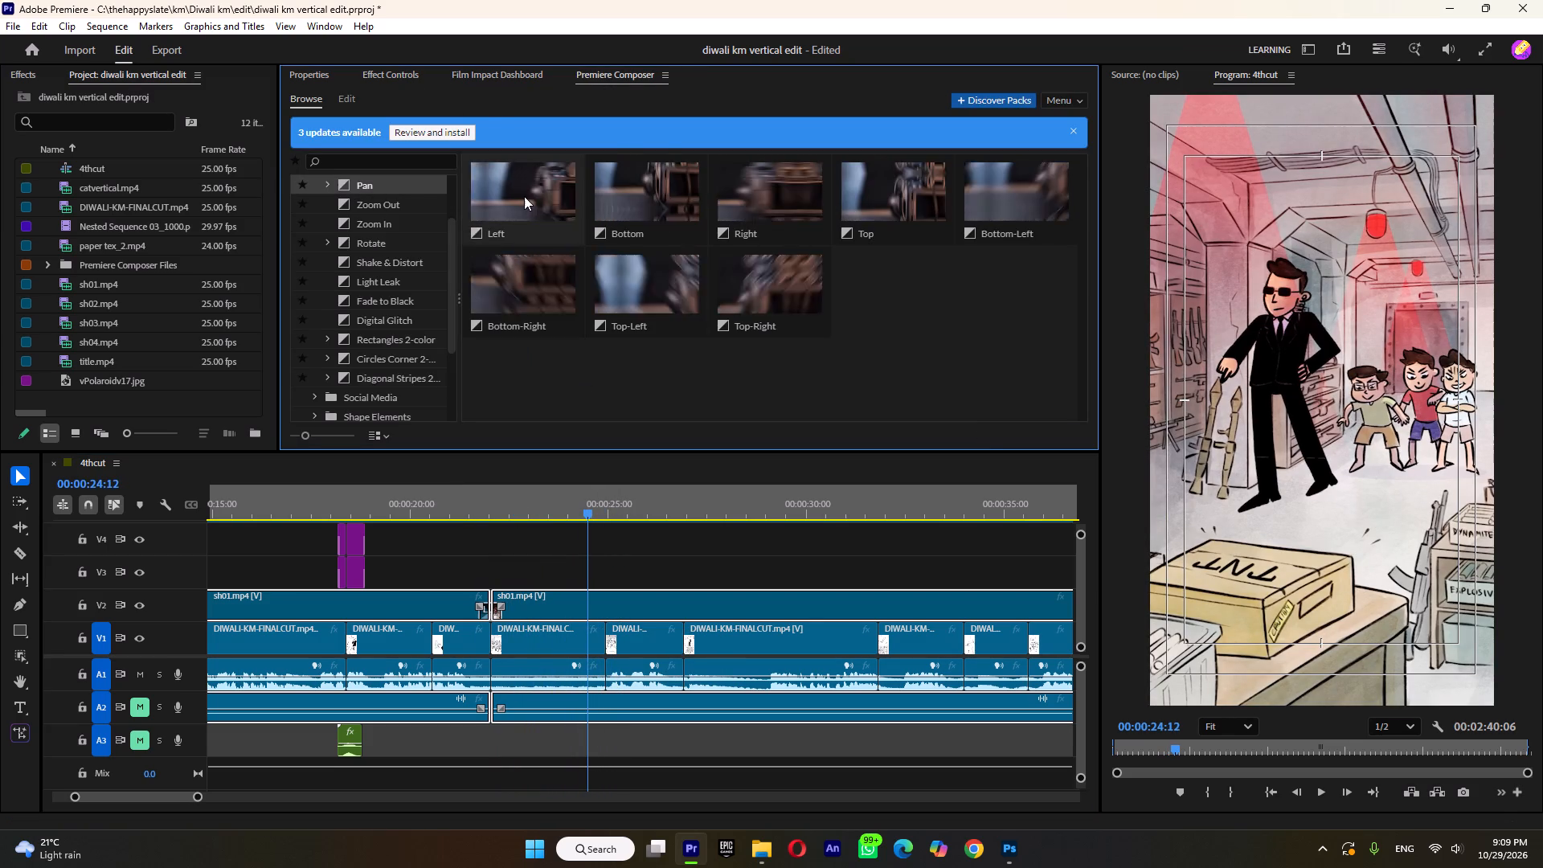
drag(524, 196, 614, 575)
click(596, 502)
key(space)
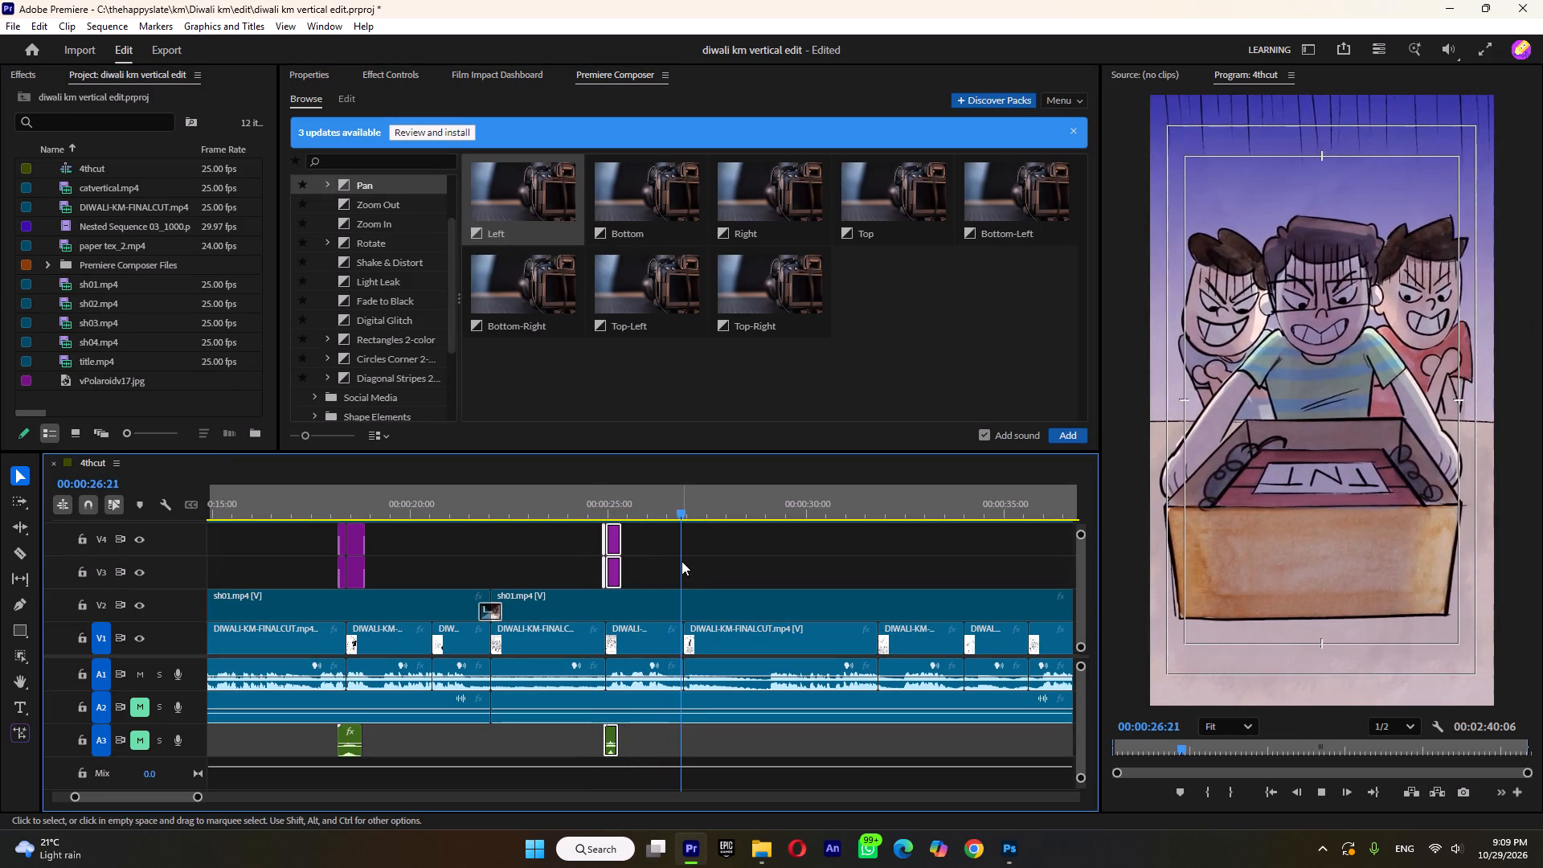
key(space)
Add the Pan Right transition on V3 and V4 at the TNT-box-to-courtyard shot change, about 27 seconds, and play through it.
click(673, 508)
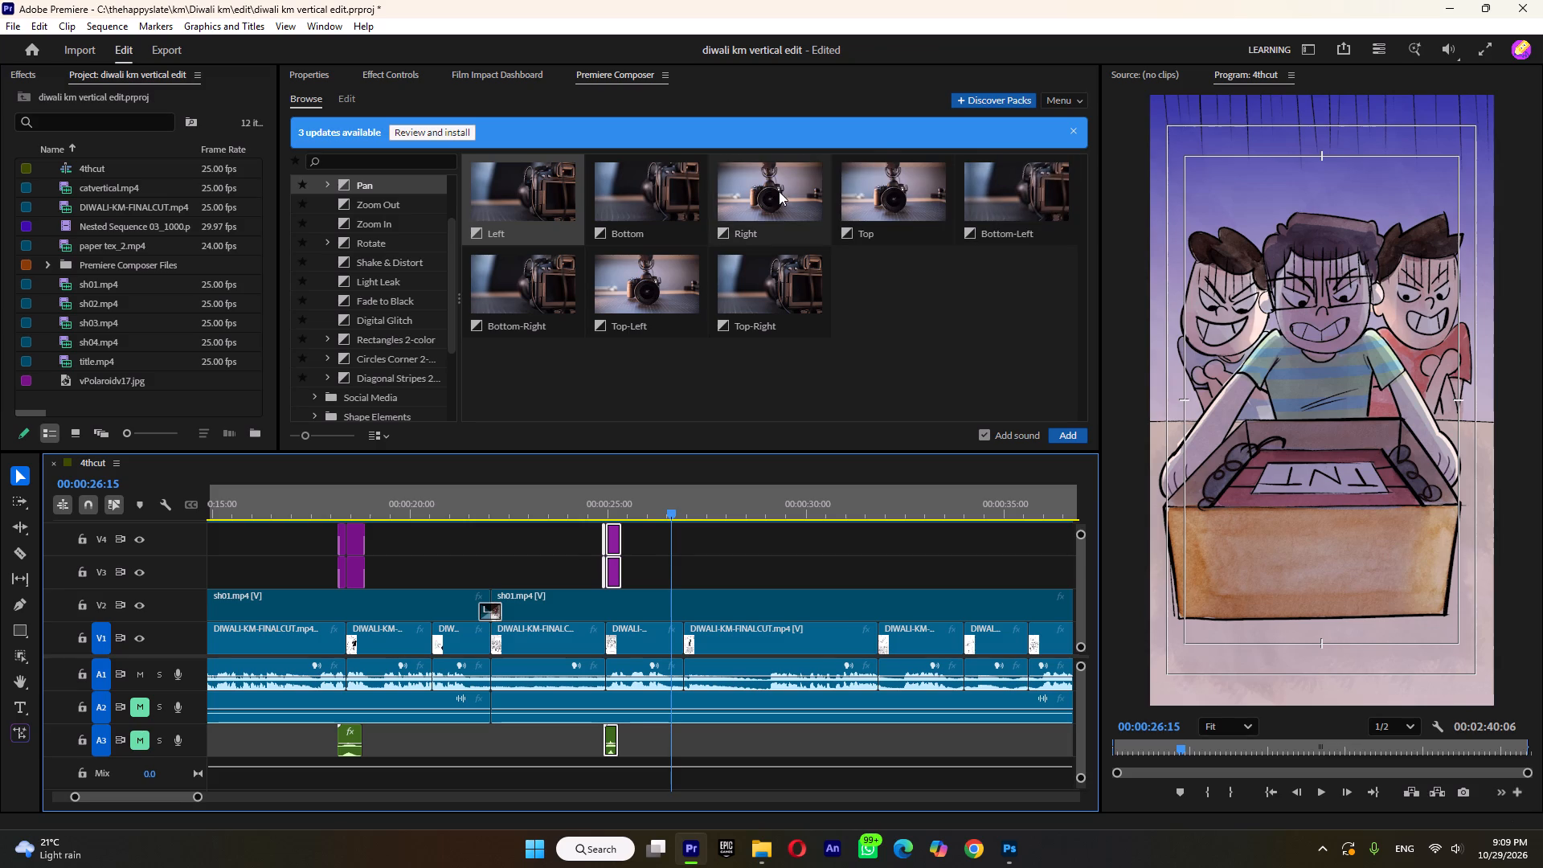
drag(778, 191, 694, 583)
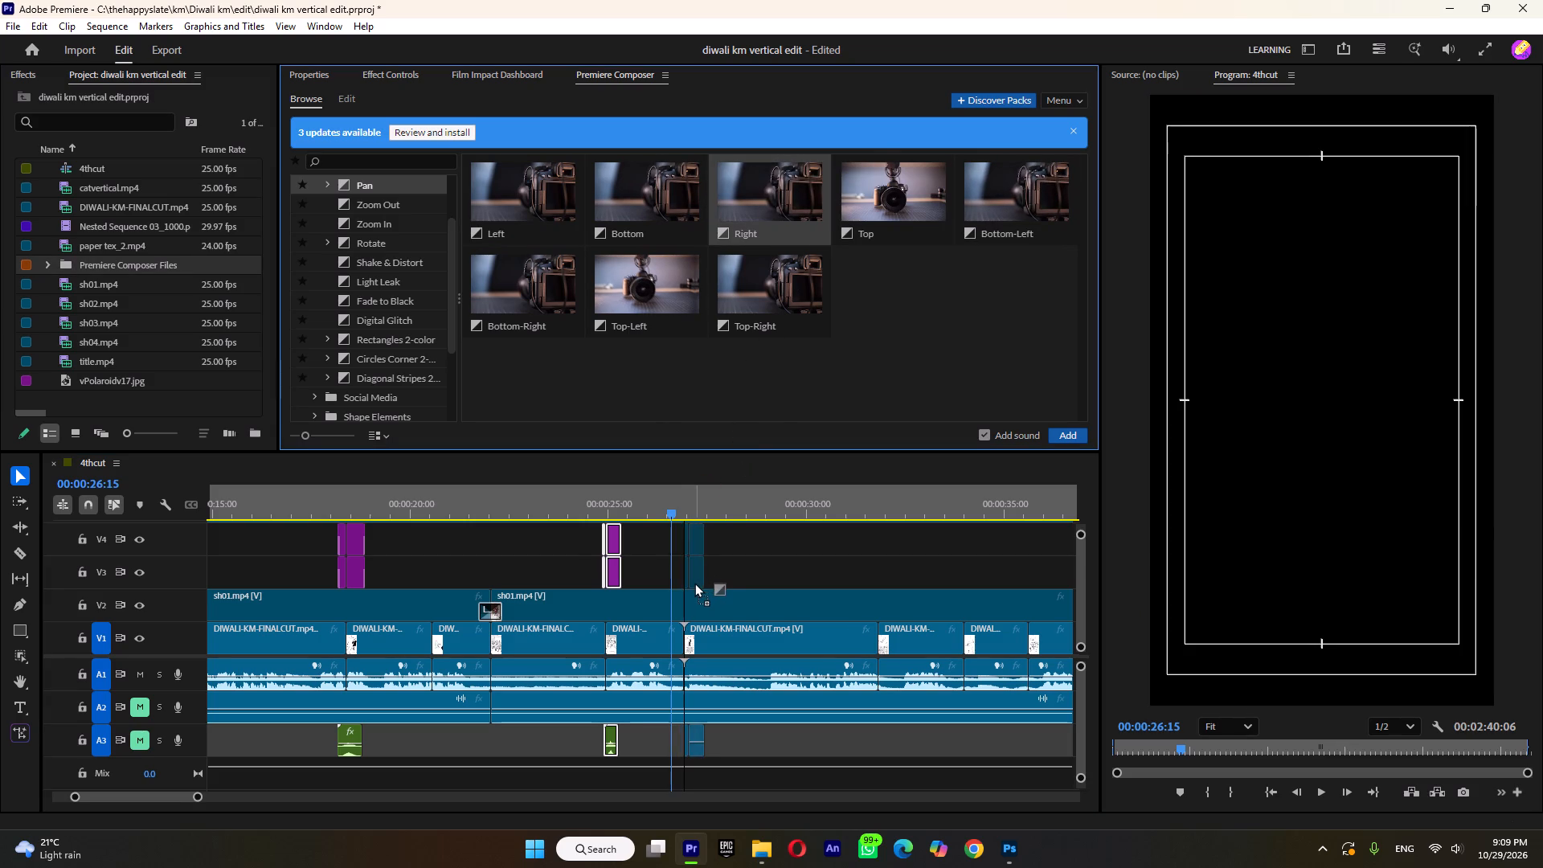
drag(694, 583, 690, 583)
click(672, 503)
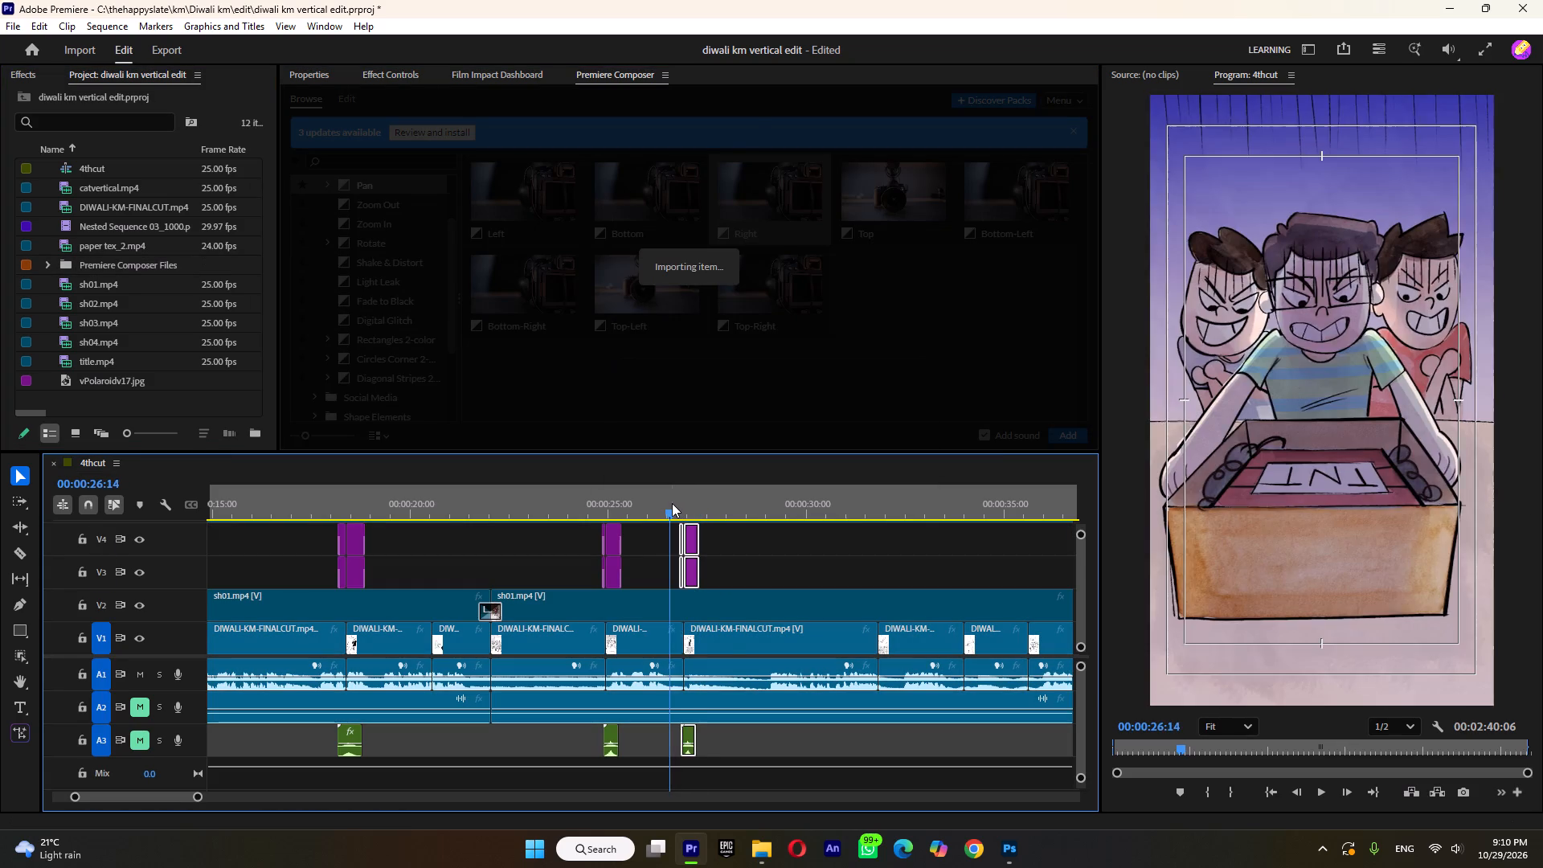
key(space)
drag(672, 503, 618, 516)
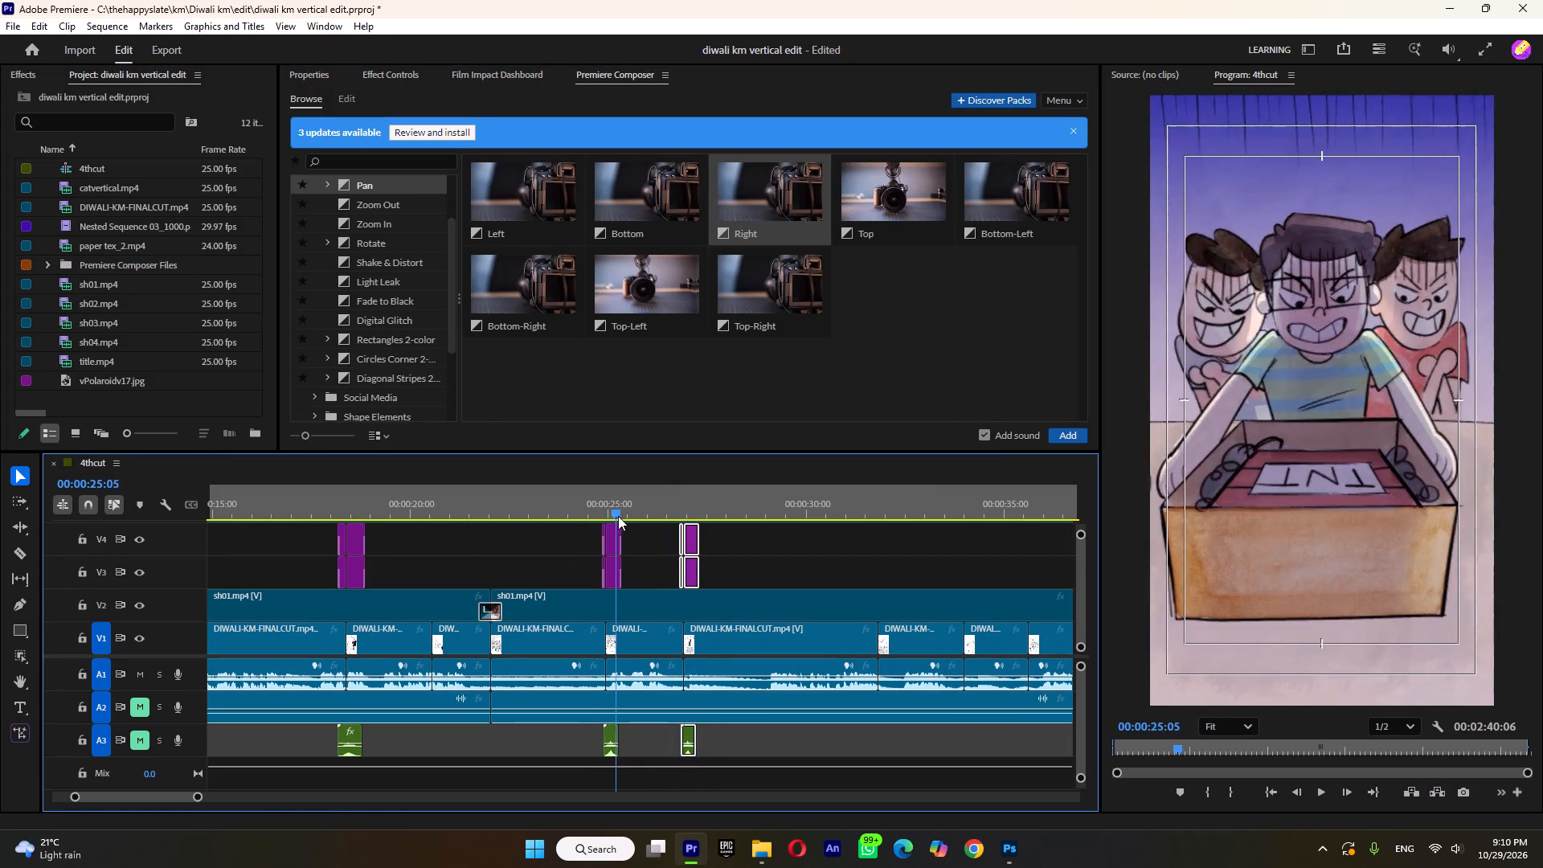
drag(618, 516, 612, 531)
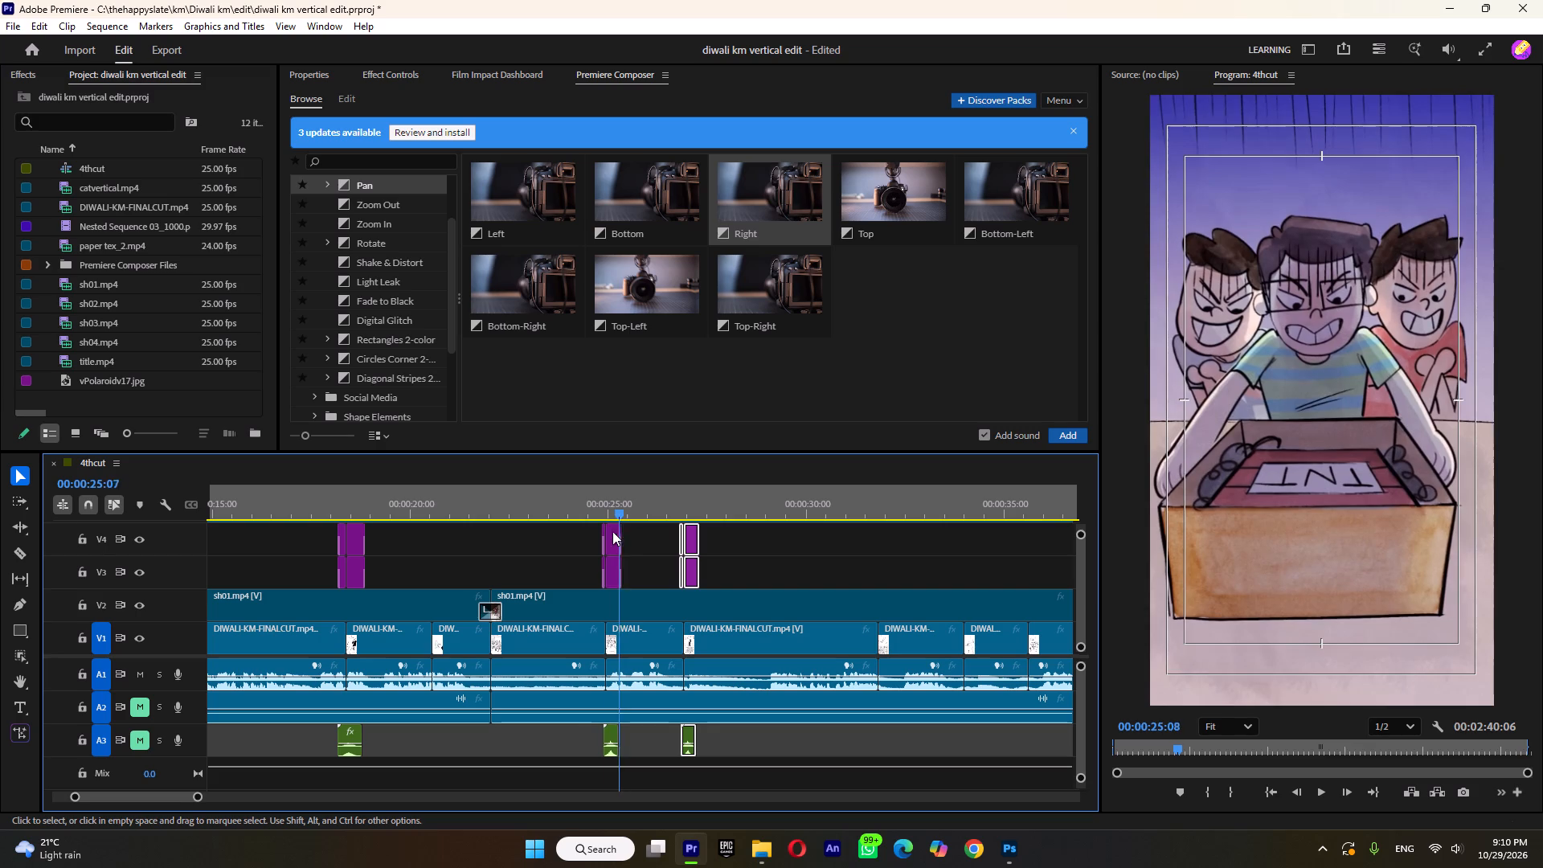
drag(612, 531, 620, 540)
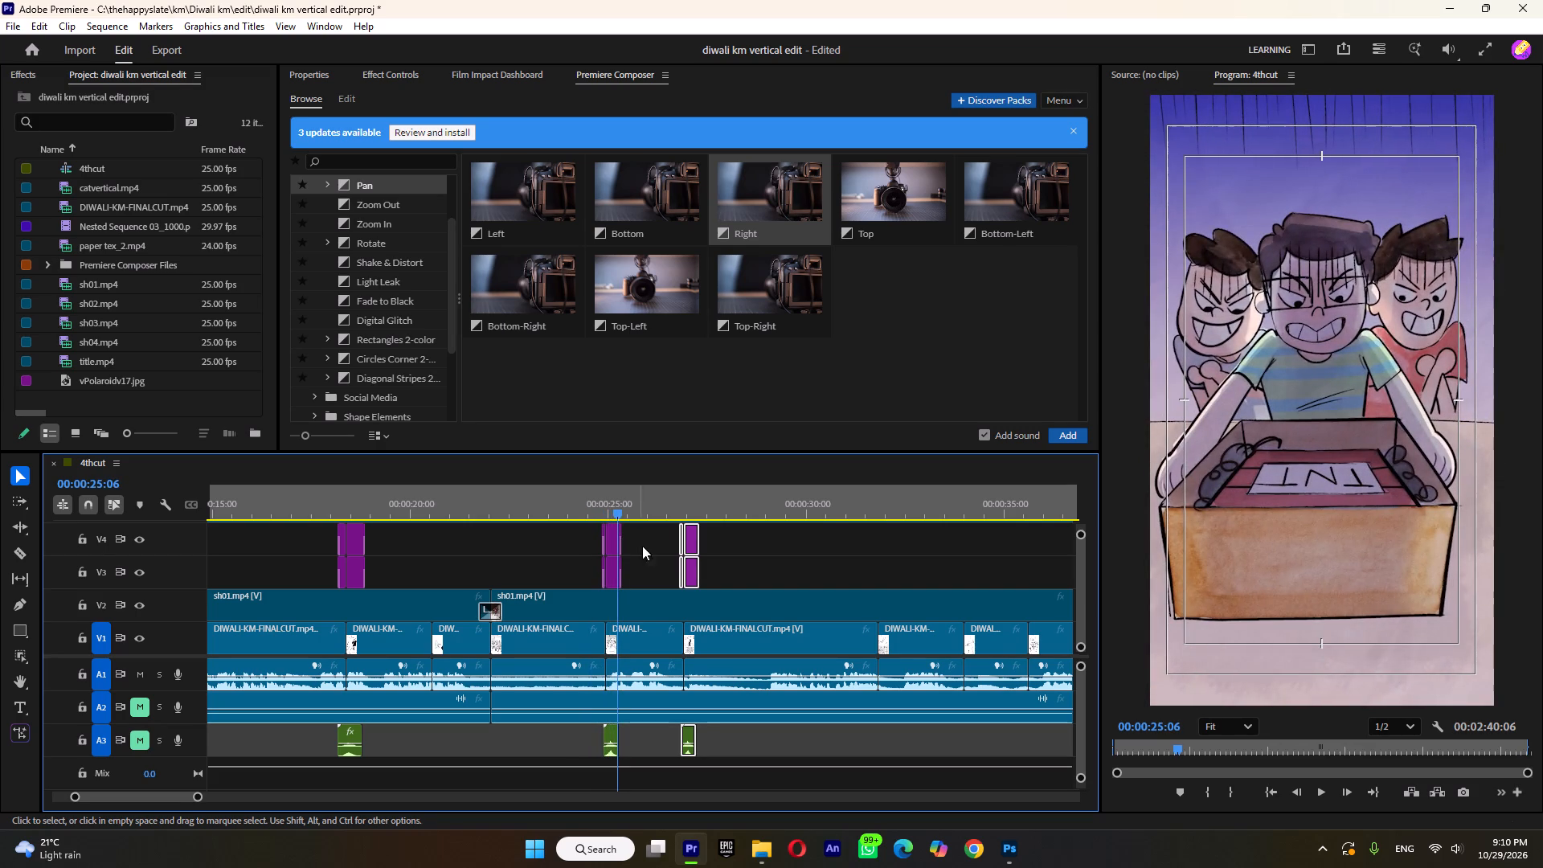
key(space)
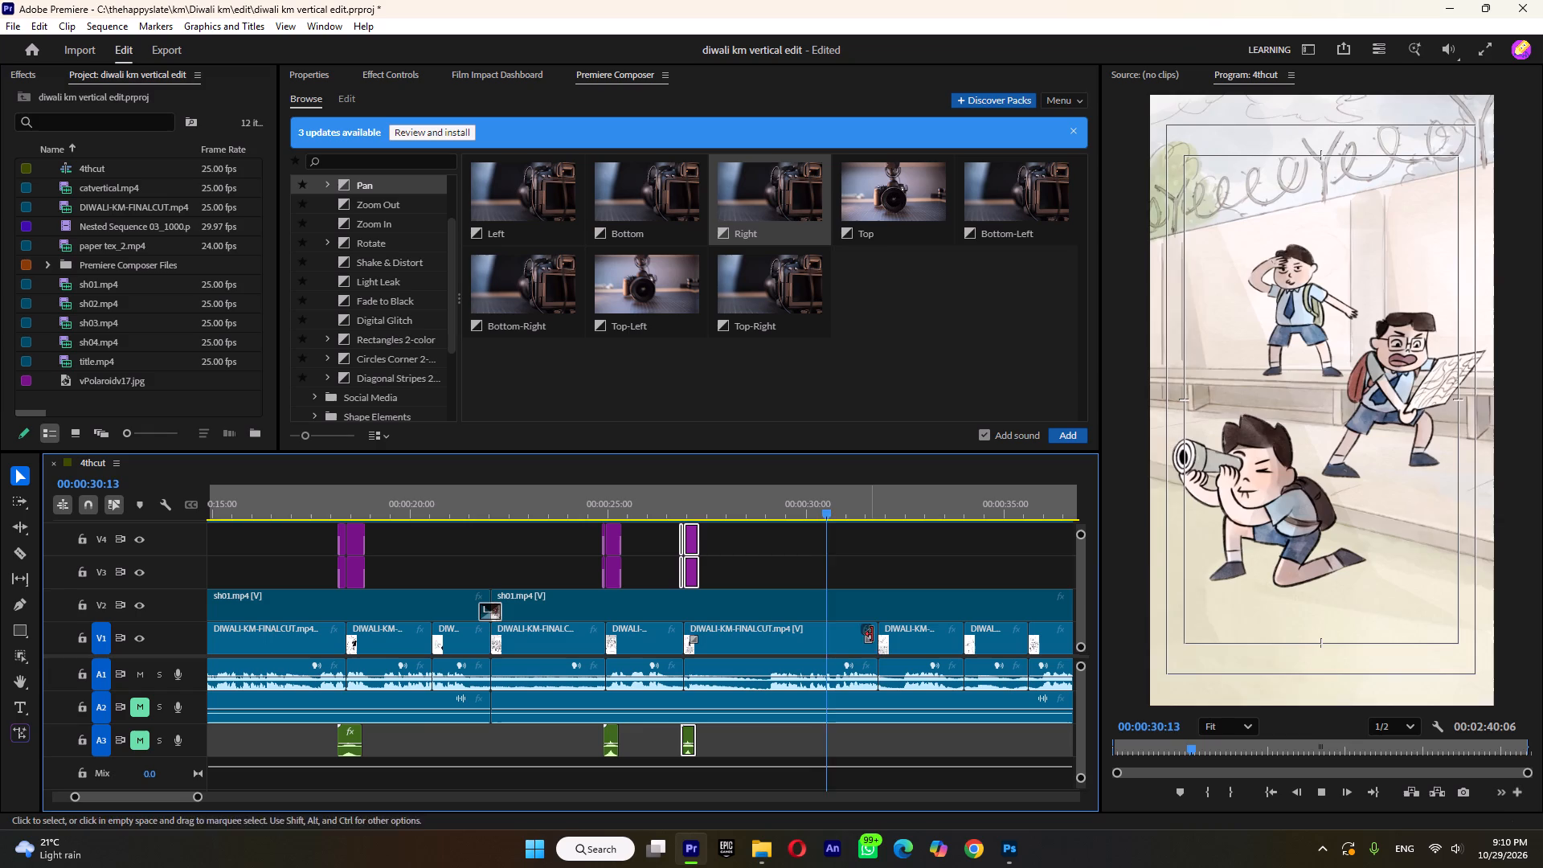
key(space)
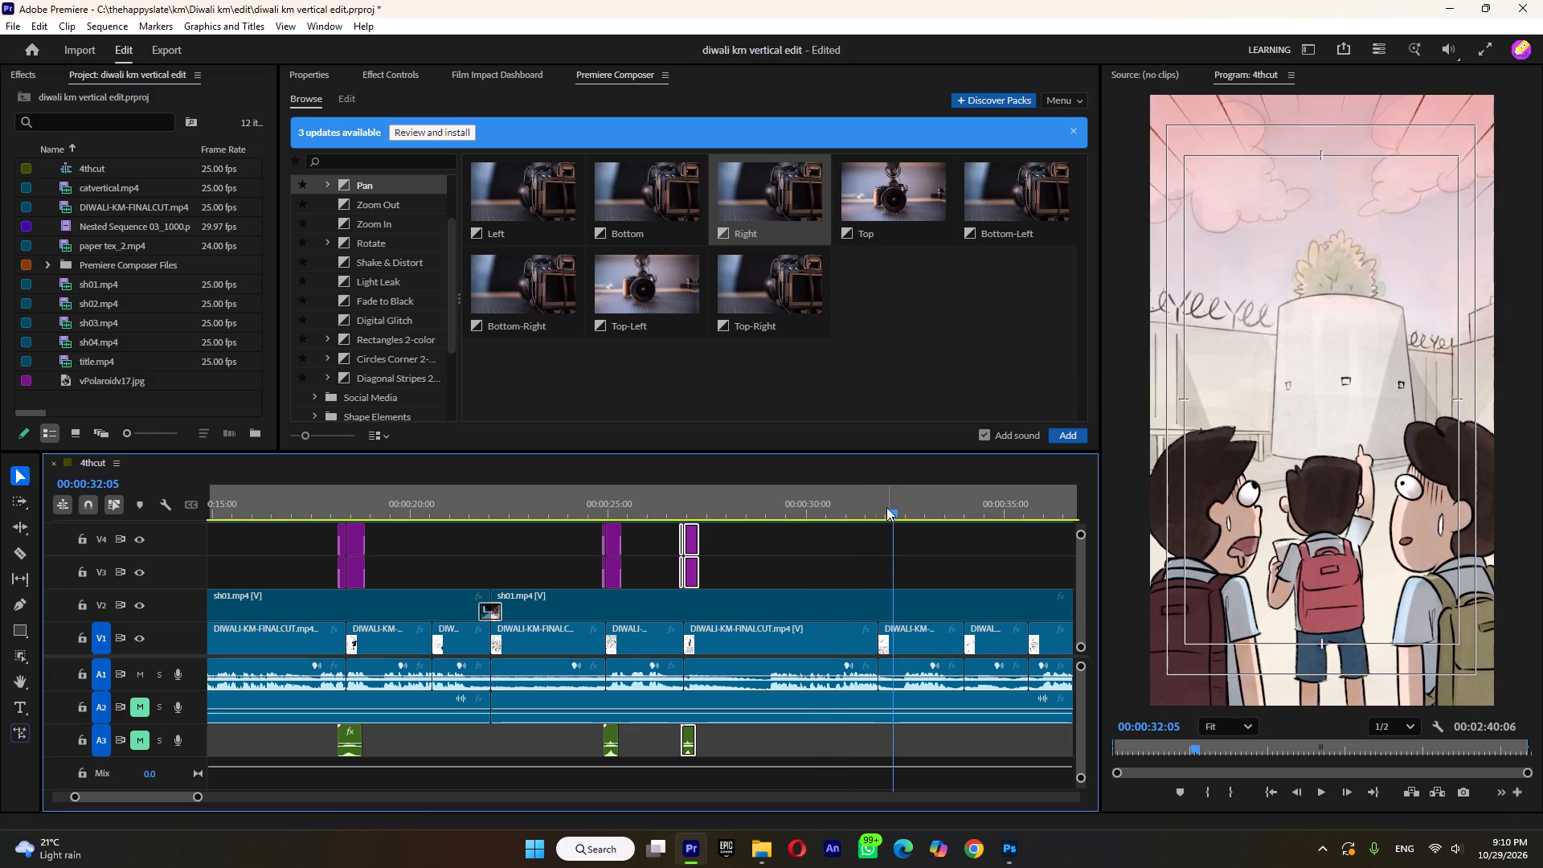
Add a Pan Left transition on V3 and V4 where the telescope shot changes to the boys pointing, about 32 seconds, and play back.
drag(862, 506, 870, 516)
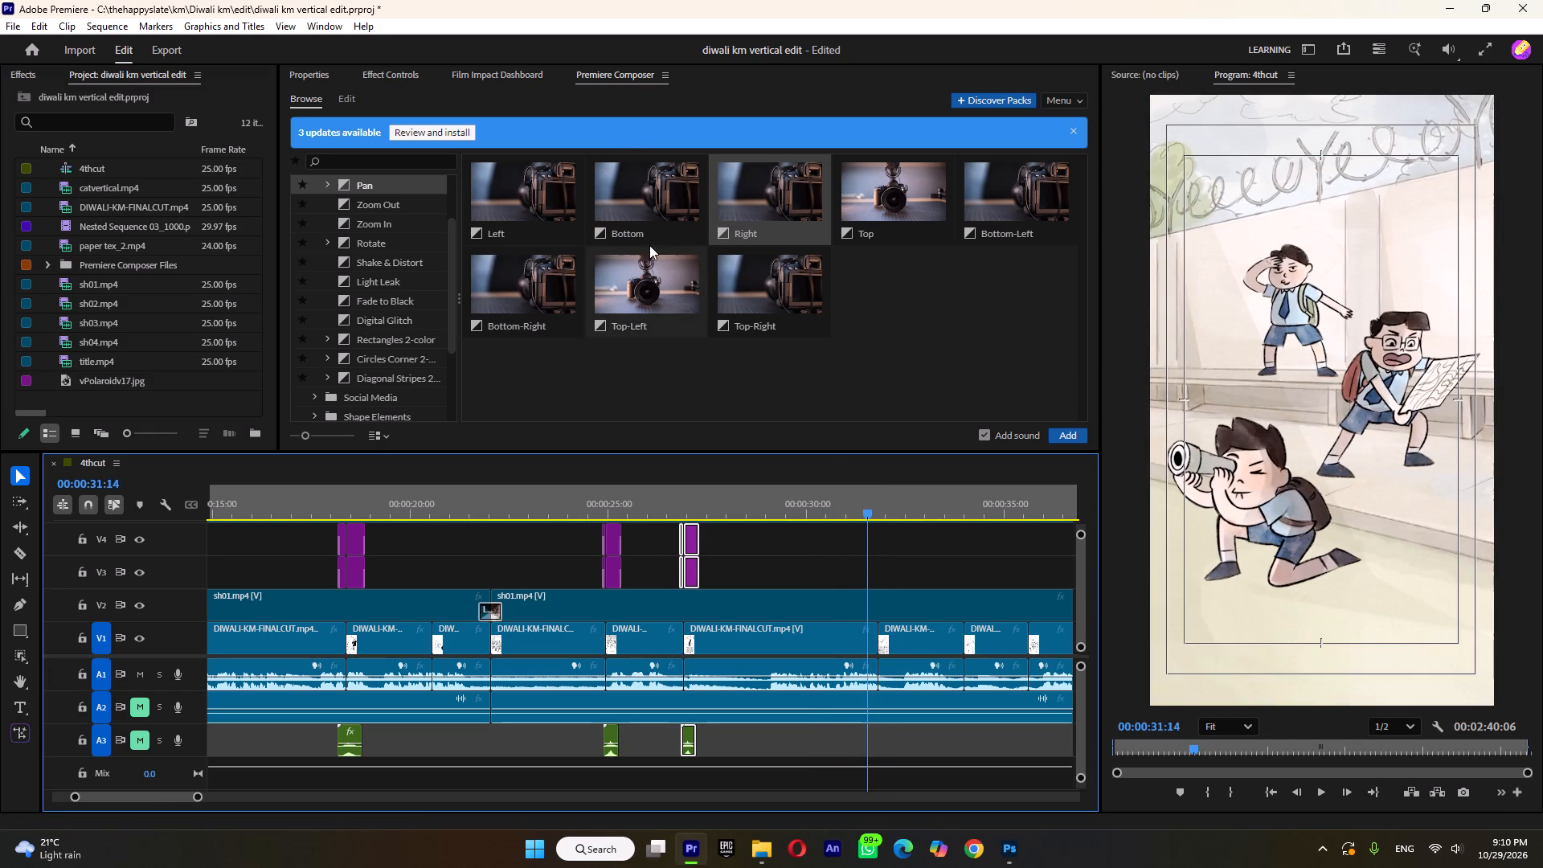
drag(531, 201, 886, 575)
click(862, 506)
key(space)
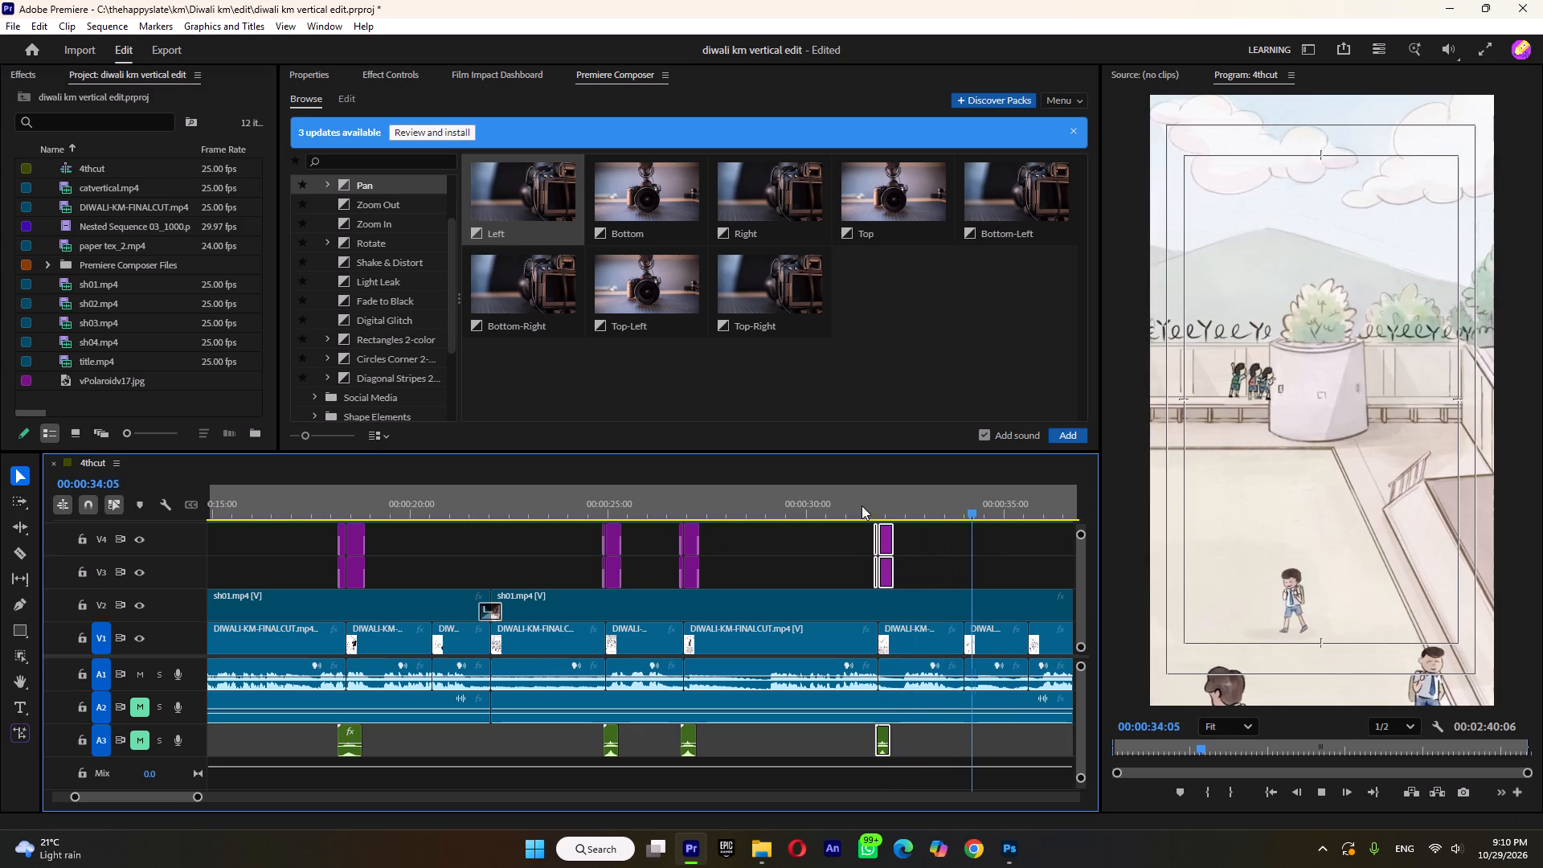
key(space)
Add a Pan Left transition on V3 and V4 at the change to the leaping boys shot, just after 35 seconds, and play it back.
key(space)
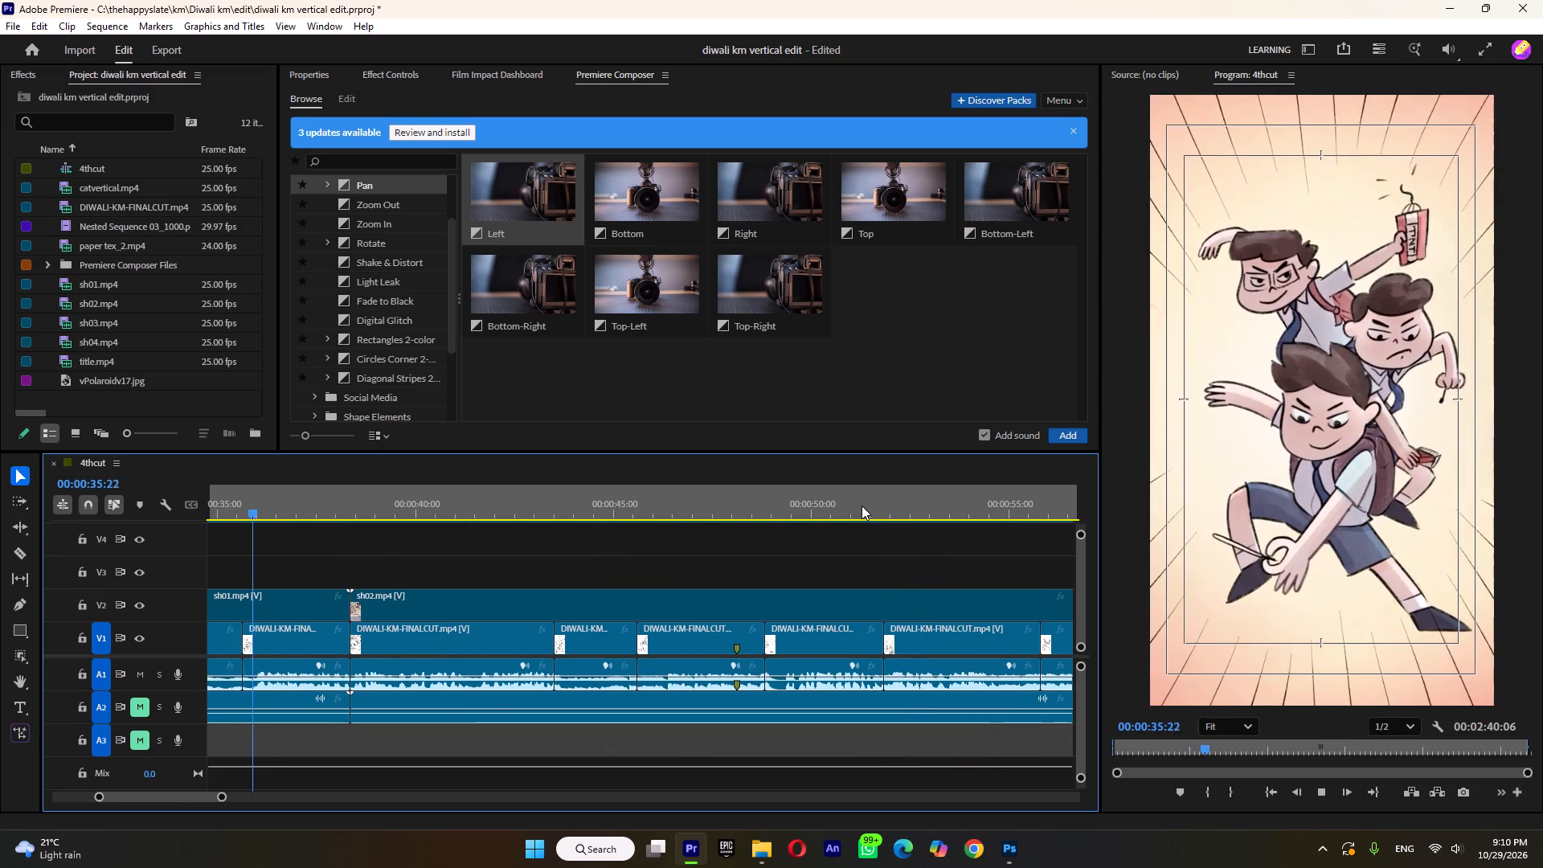
key(space)
scroll(336, 551, up, 4)
click(334, 506)
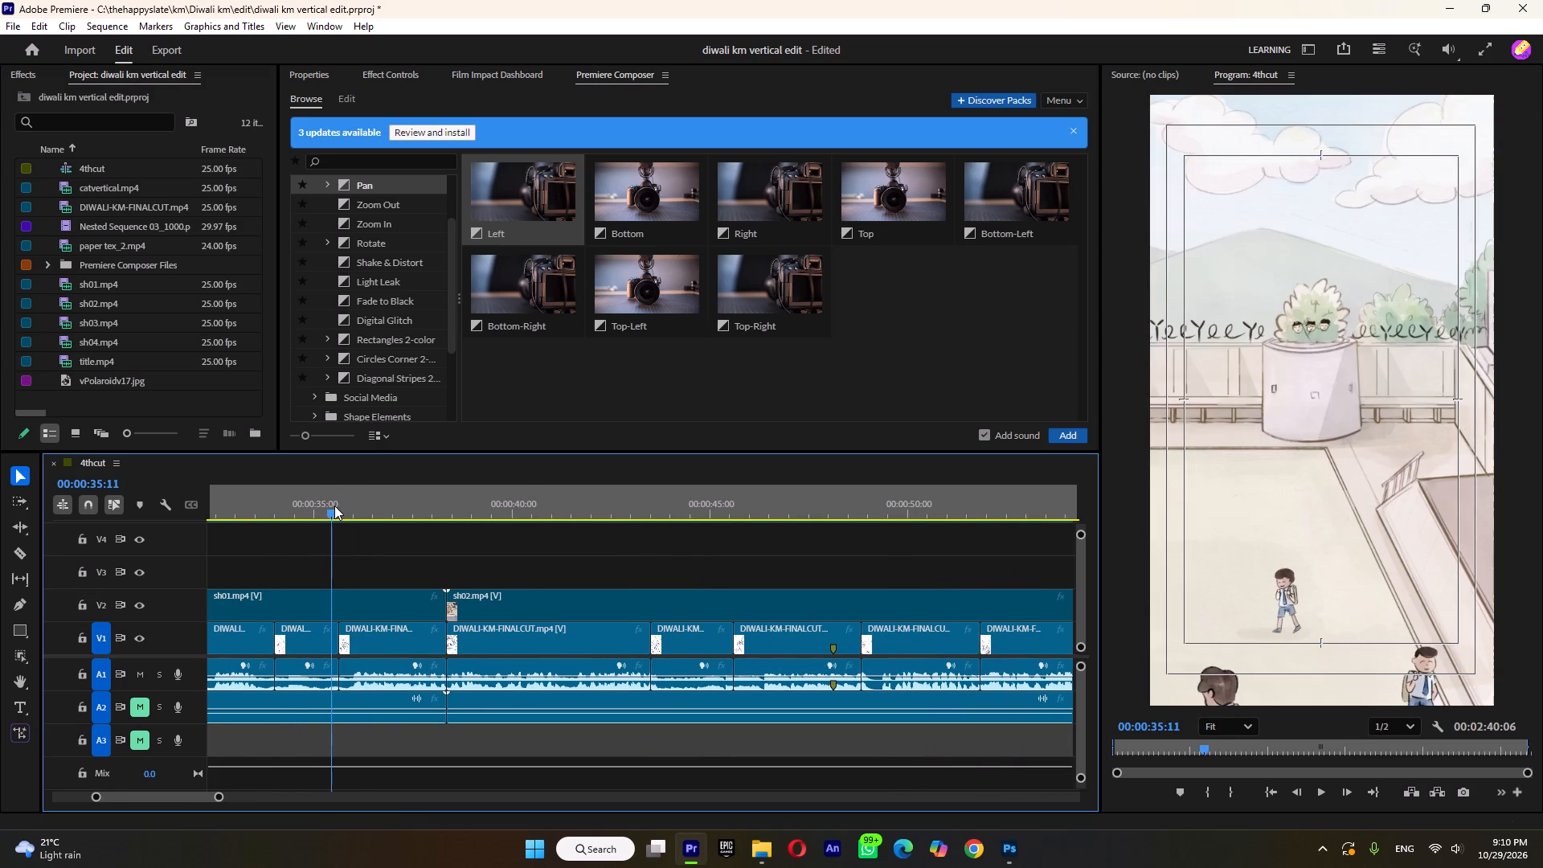
drag(501, 199, 344, 575)
click(329, 506)
key(space)
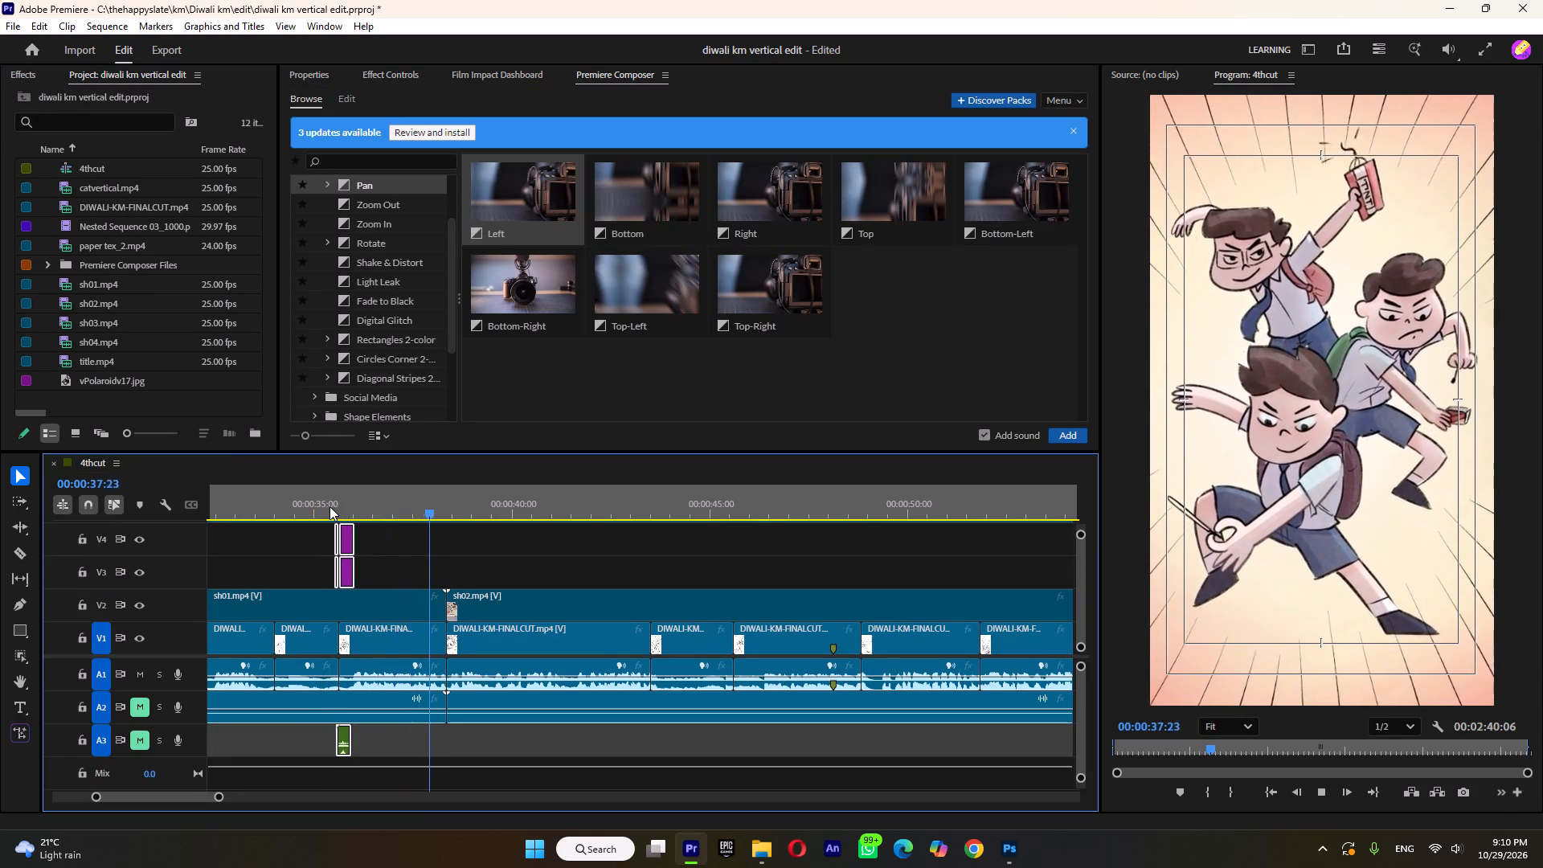
key(space)
Apply Film Impact's Lens Blur transition to the cut between sh01.mp4 and sh02.mp4 on V2 and shorten it.
click(433, 498)
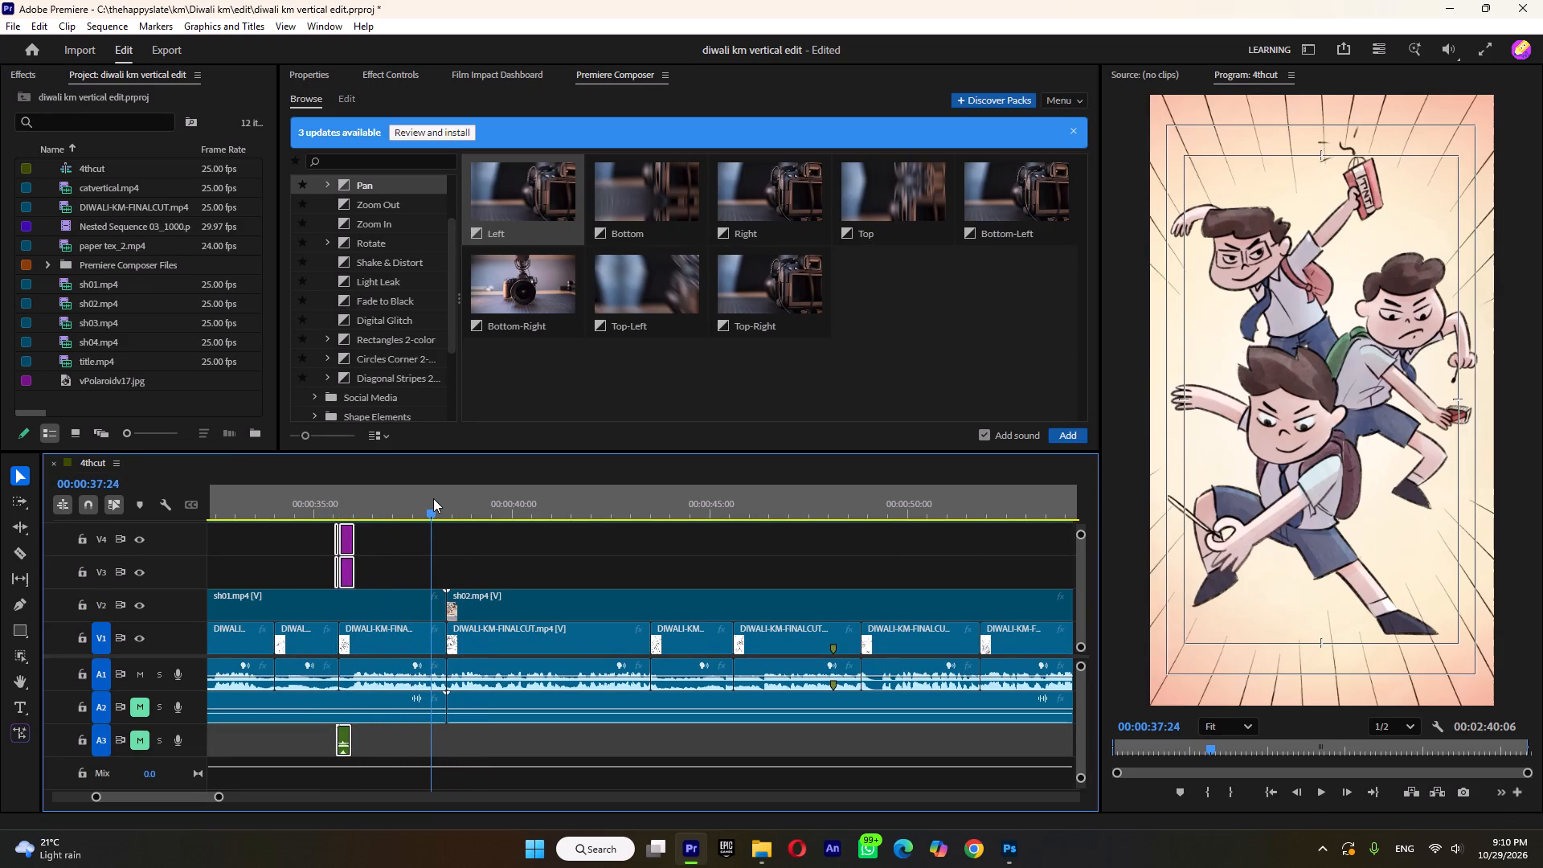
drag(467, 562, 434, 596)
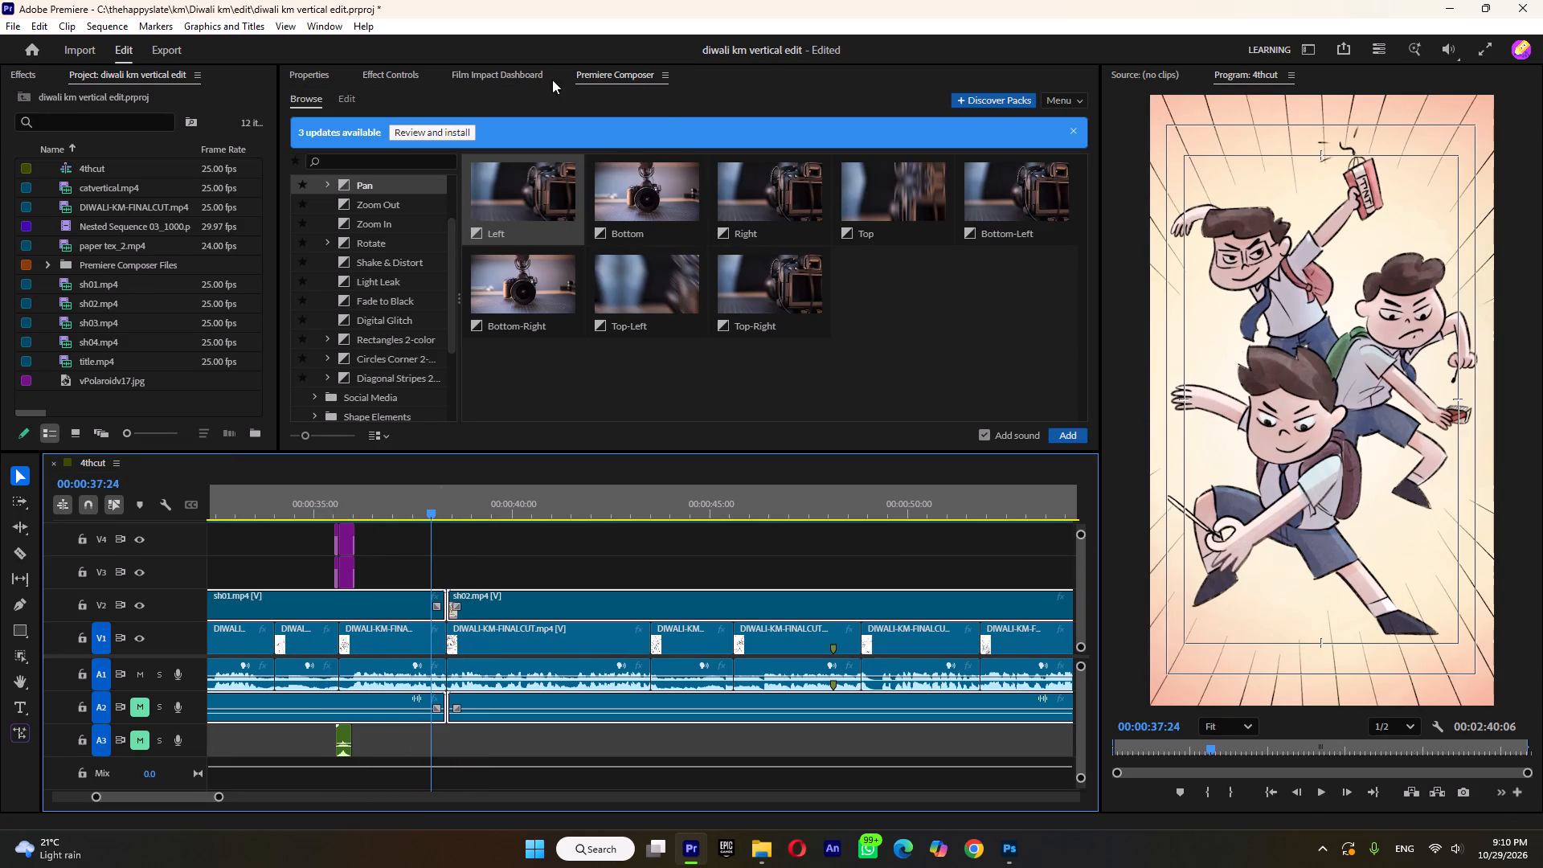
click(524, 77)
click(470, 387)
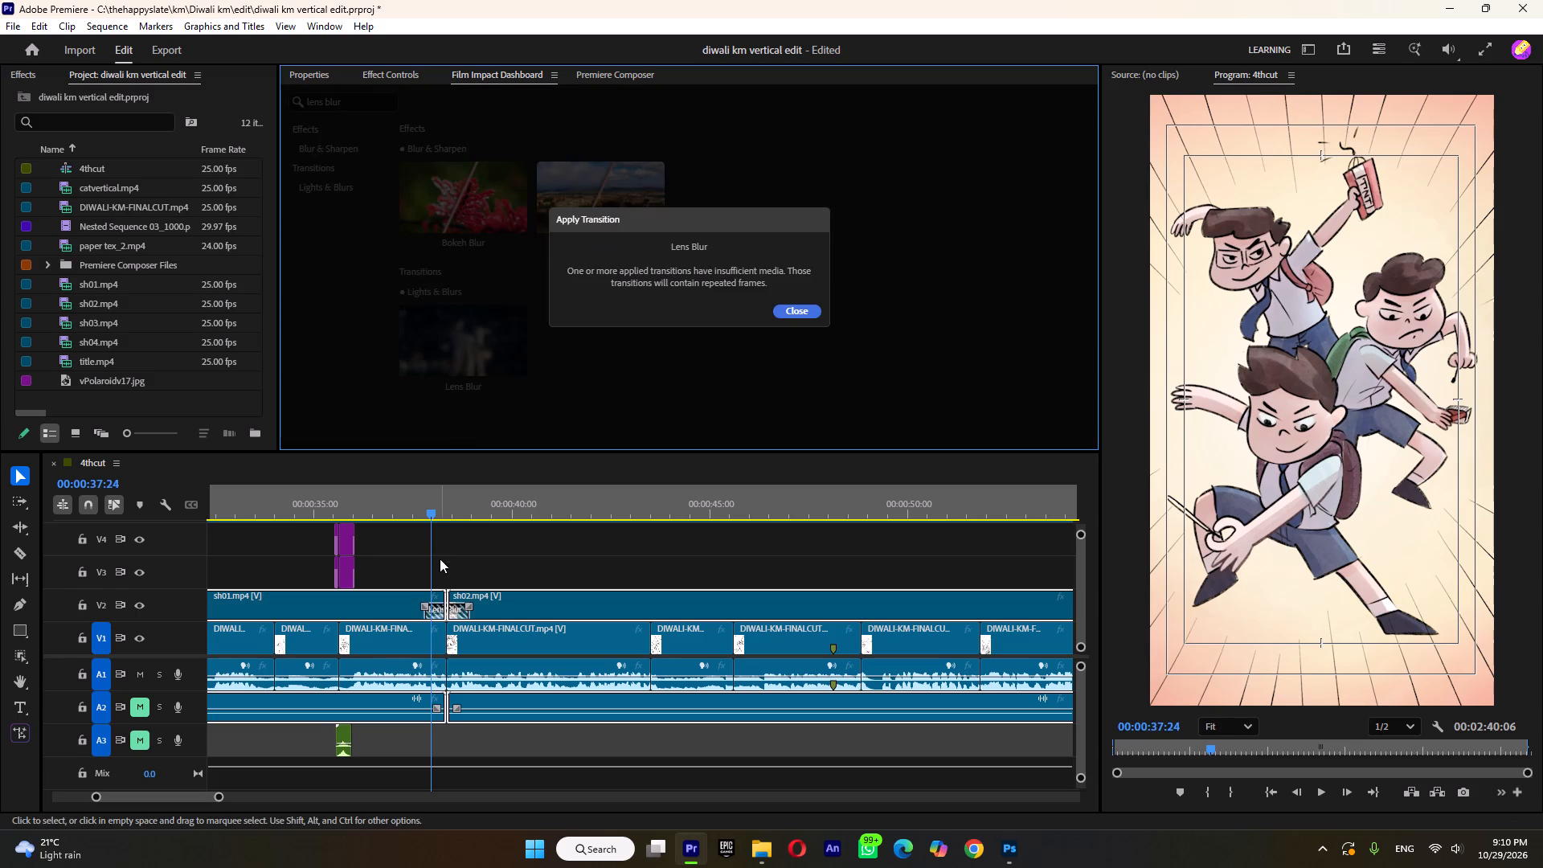
drag(425, 605, 438, 607)
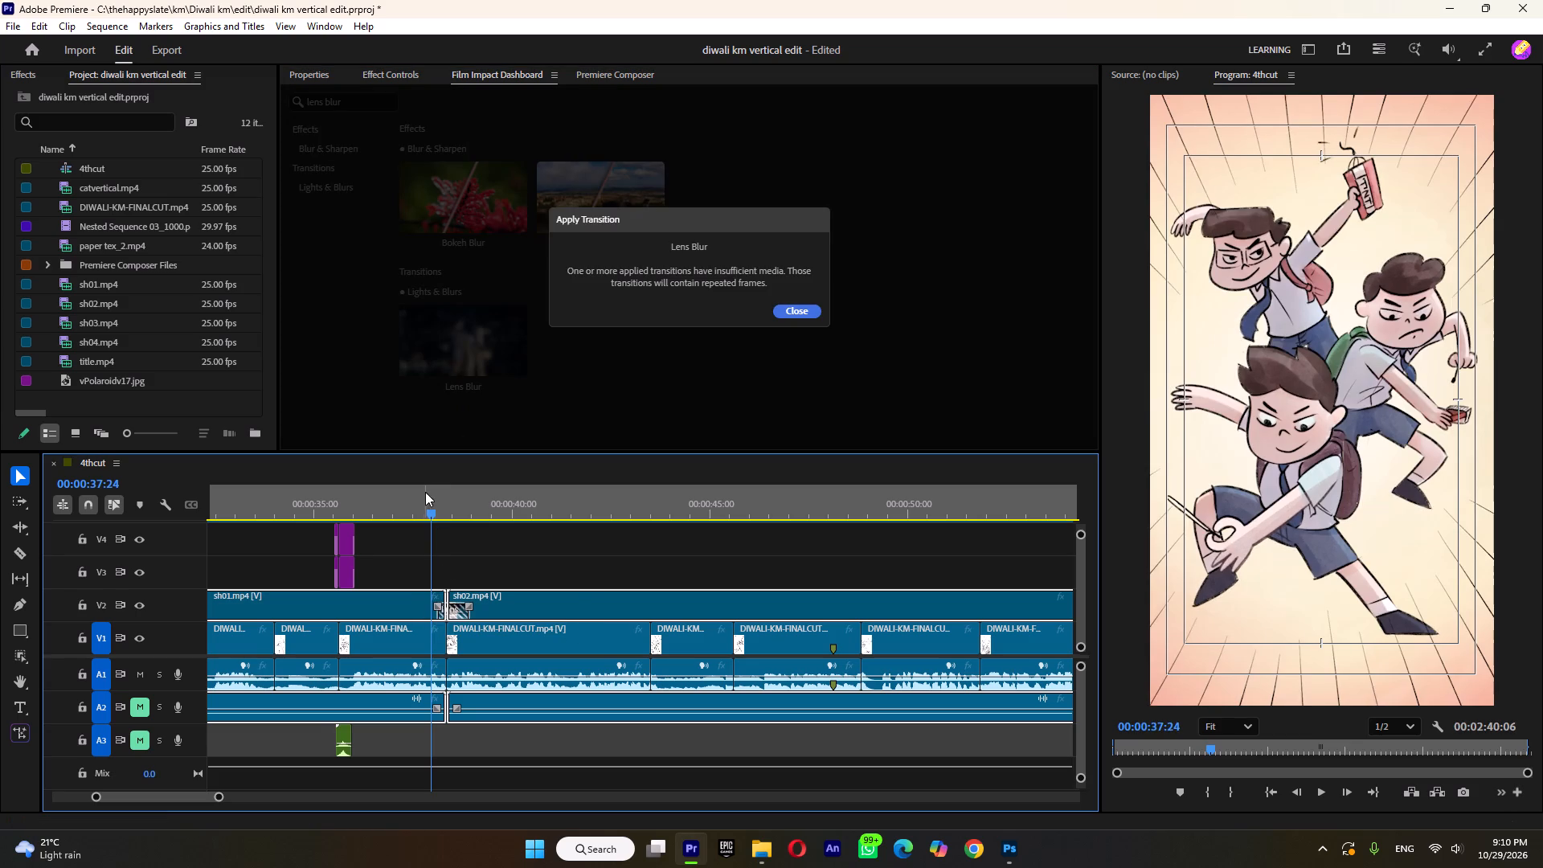
Dismiss the Lens Blur insufficient-media notice and play from just before the transition to the fuse-tying close-up.
click(424, 506)
click(806, 307)
key(space)
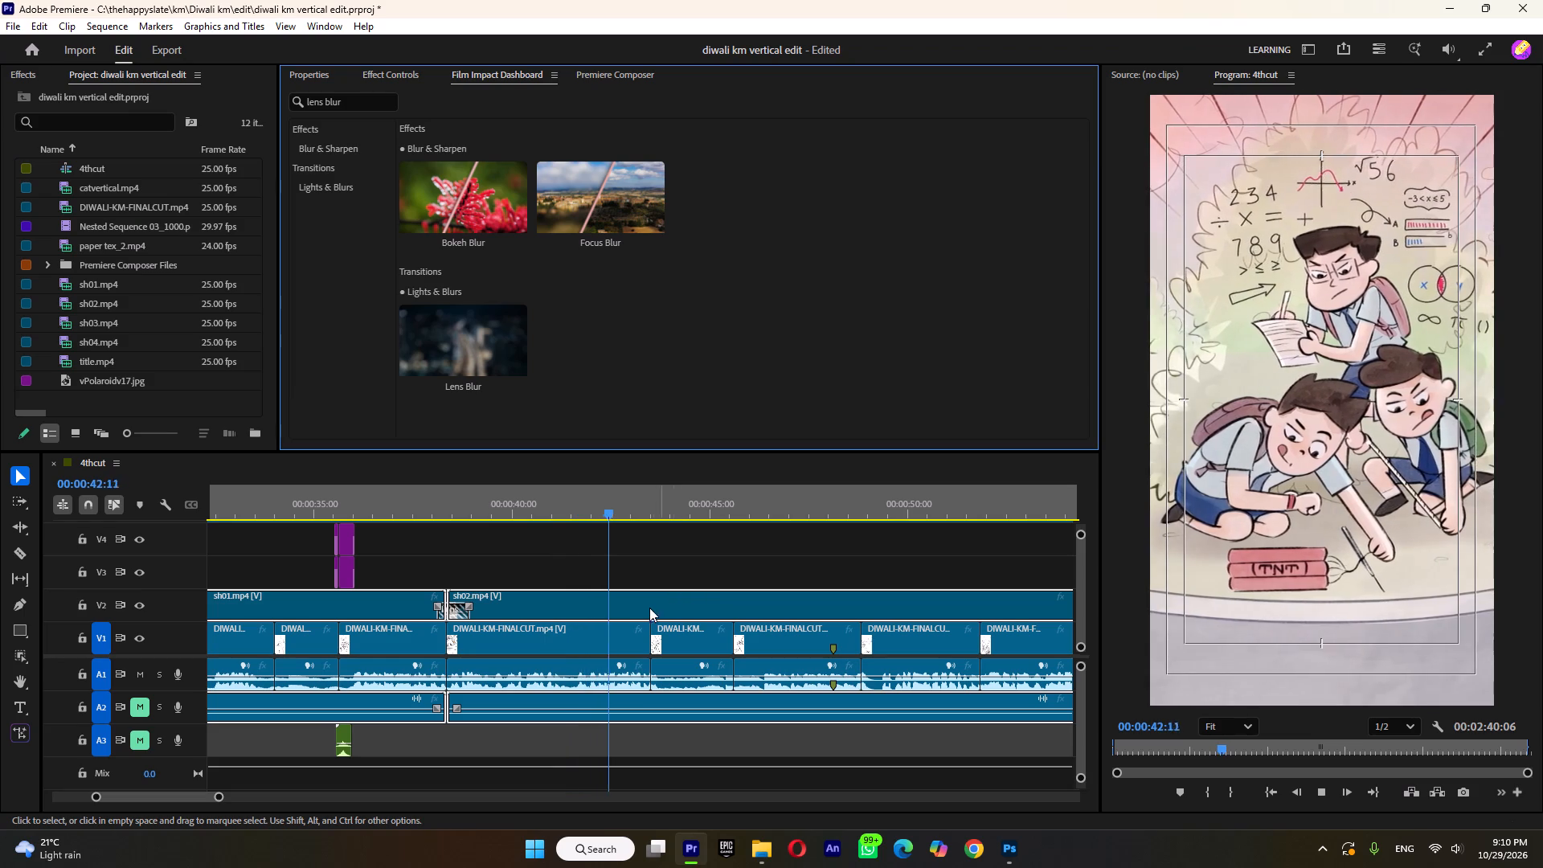
key(space)
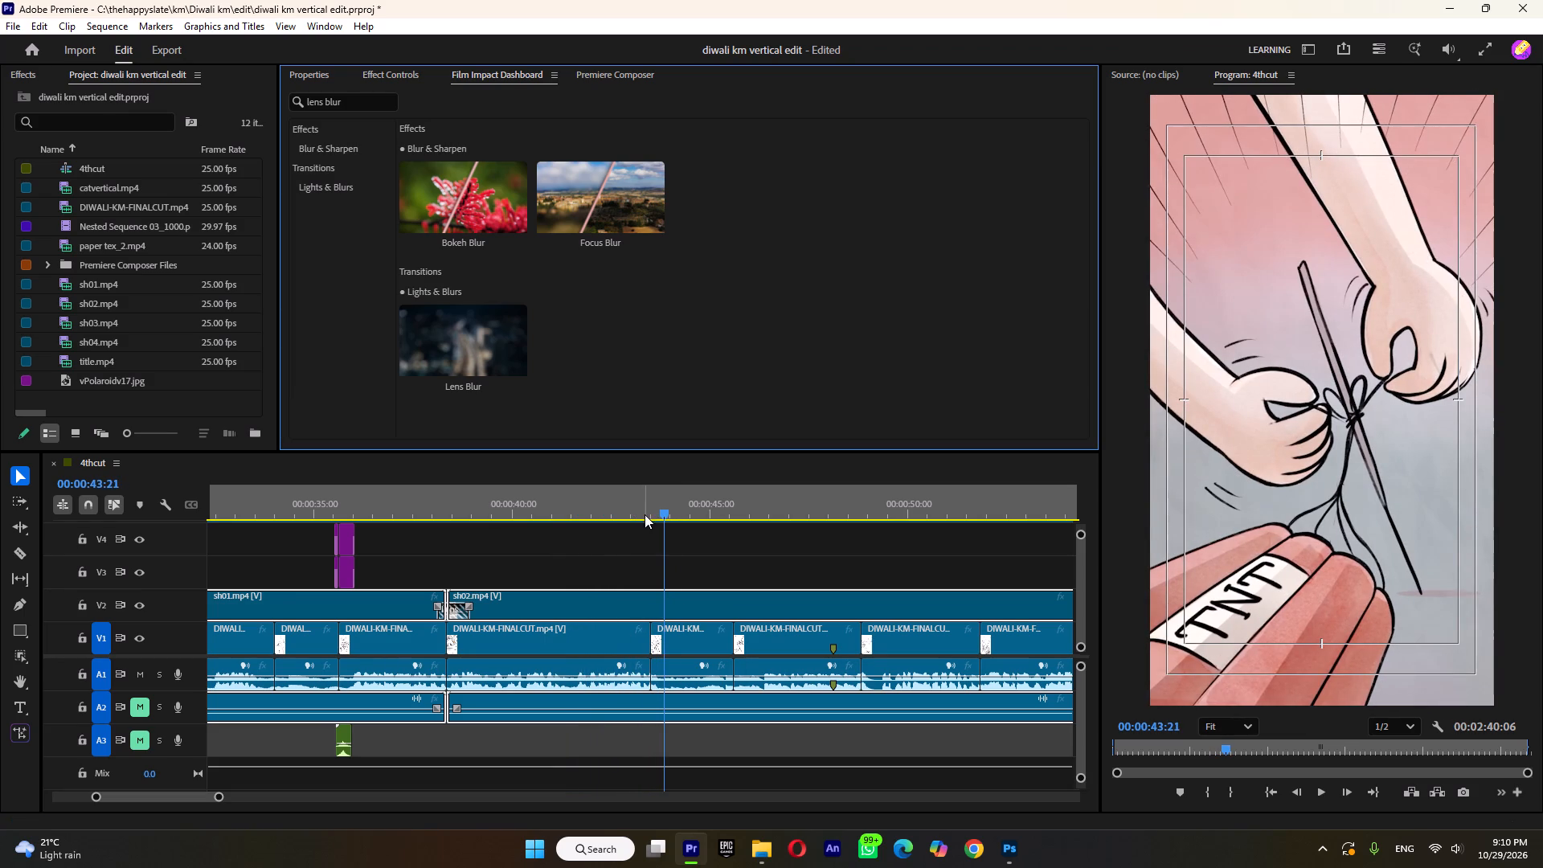
Add the Zoom In transition on V3 and V4 at the change to the fuse-tying close-up, about 43.5 seconds, and play it back.
click(636, 506)
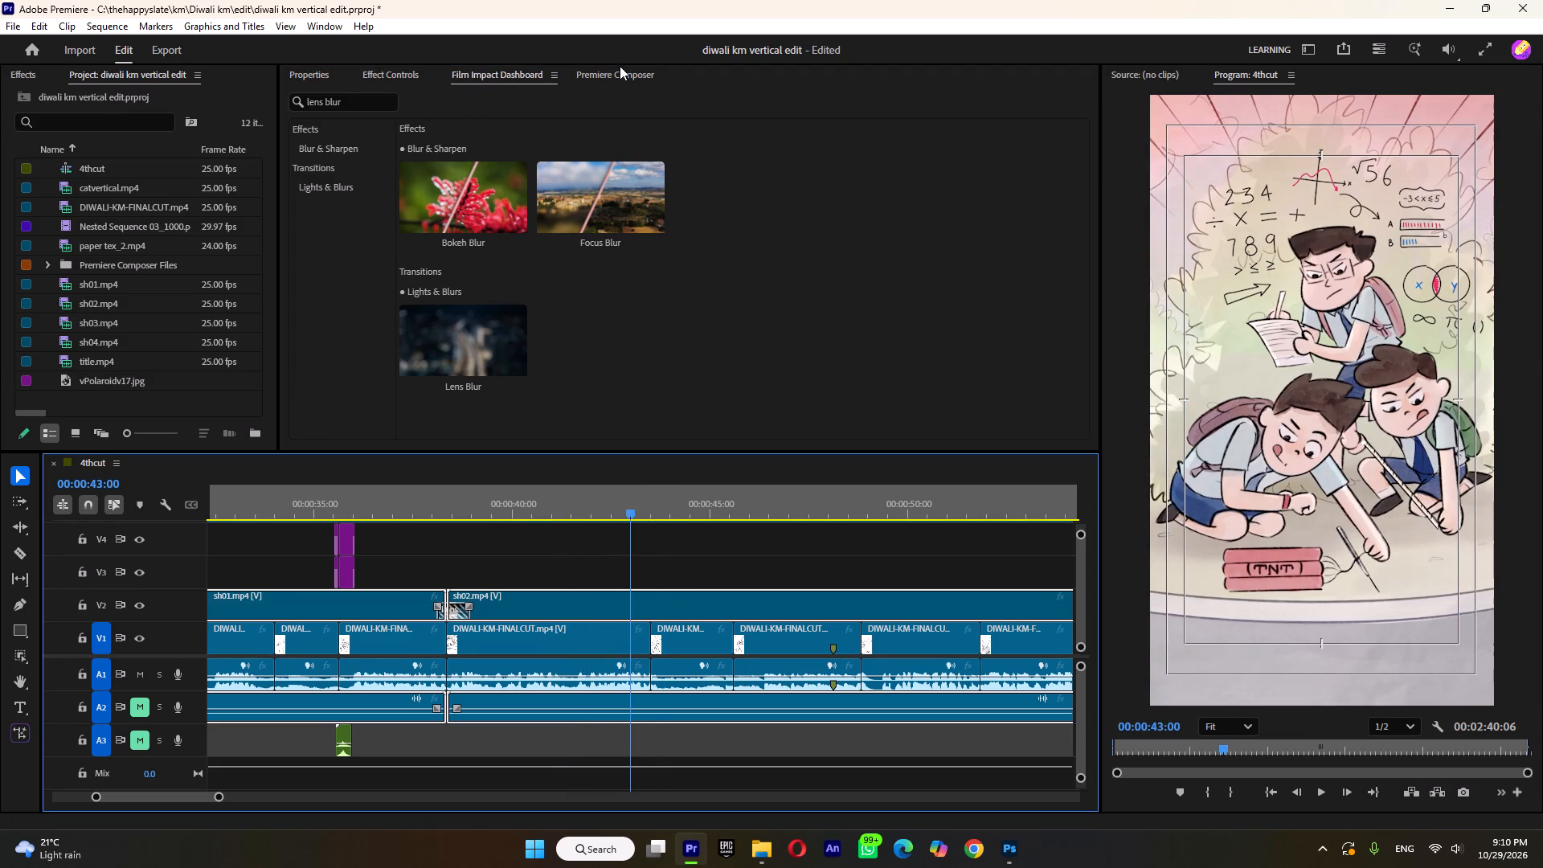
click(620, 66)
click(378, 206)
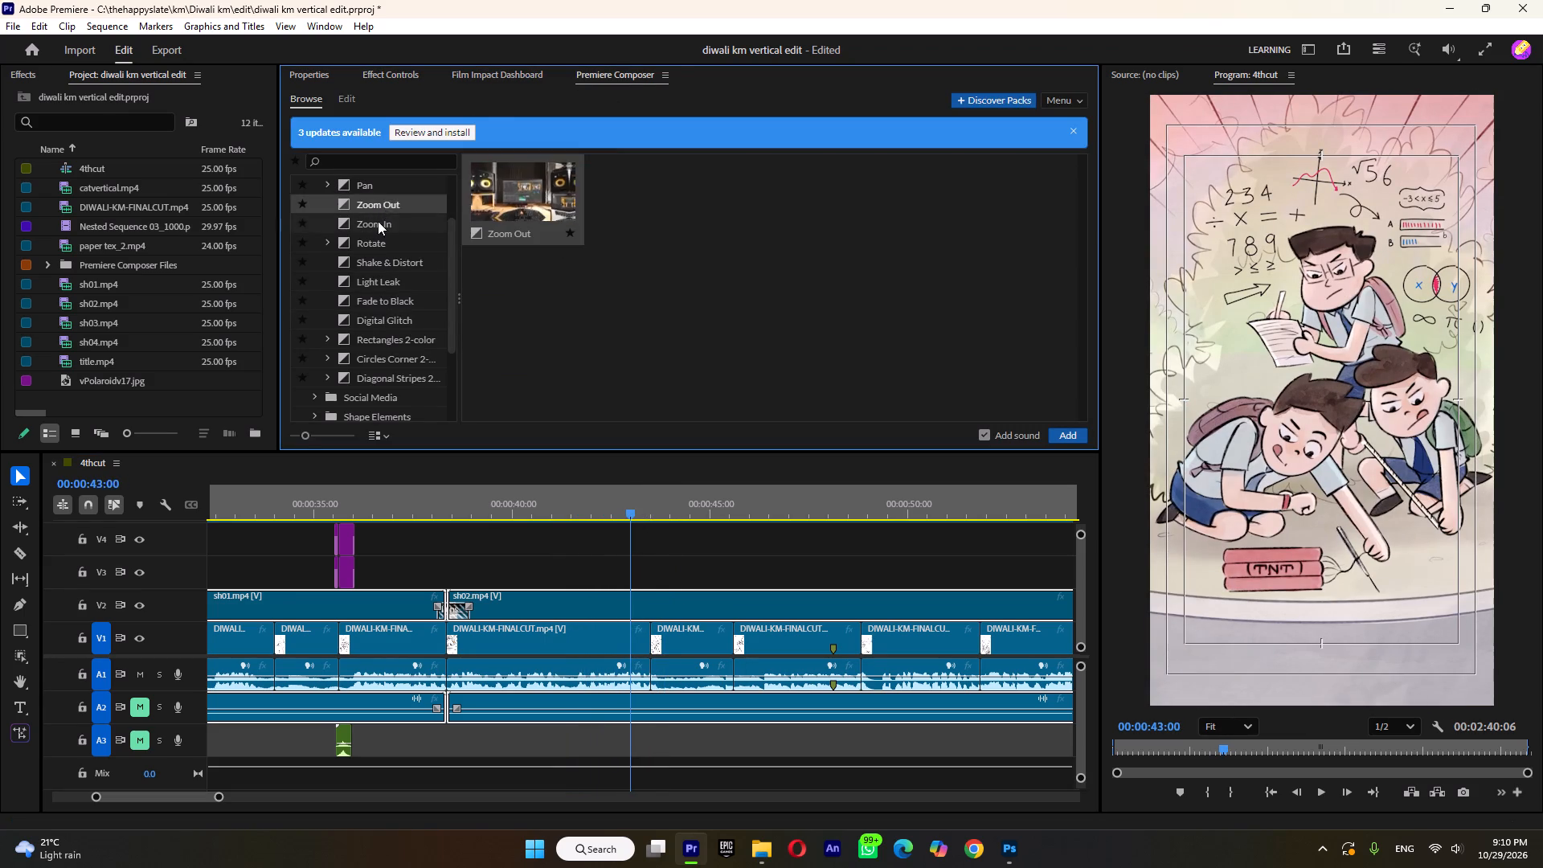
click(378, 221)
drag(511, 200, 658, 579)
click(632, 508)
key(space)
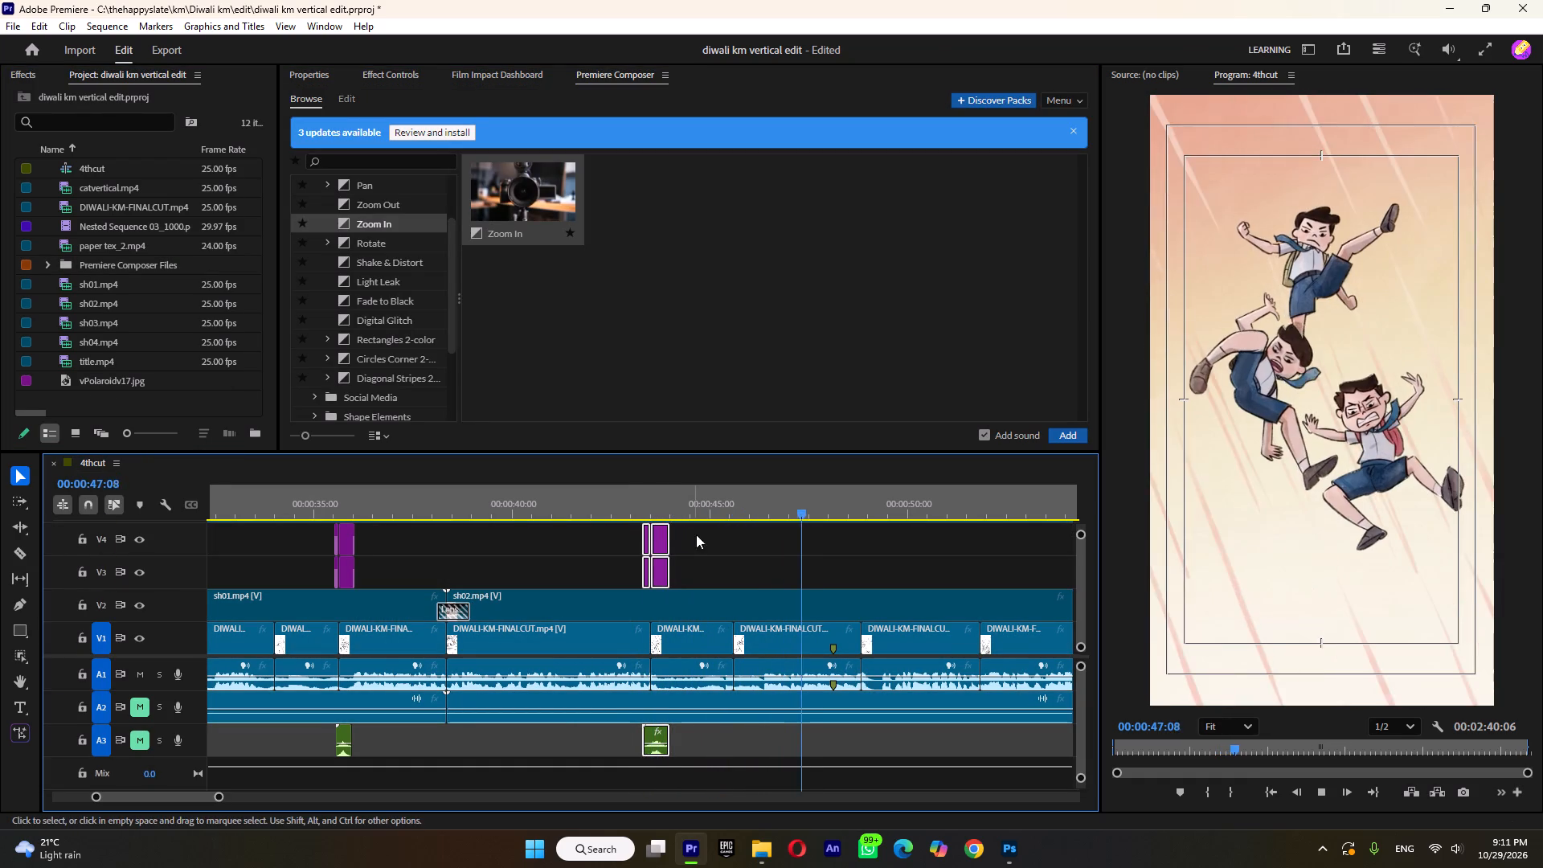
key(space)
Add a Pan Left transition on V3 and V4 at the change to the lit-match shot, about 45.6 seconds, and review it.
click(712, 505)
click(374, 189)
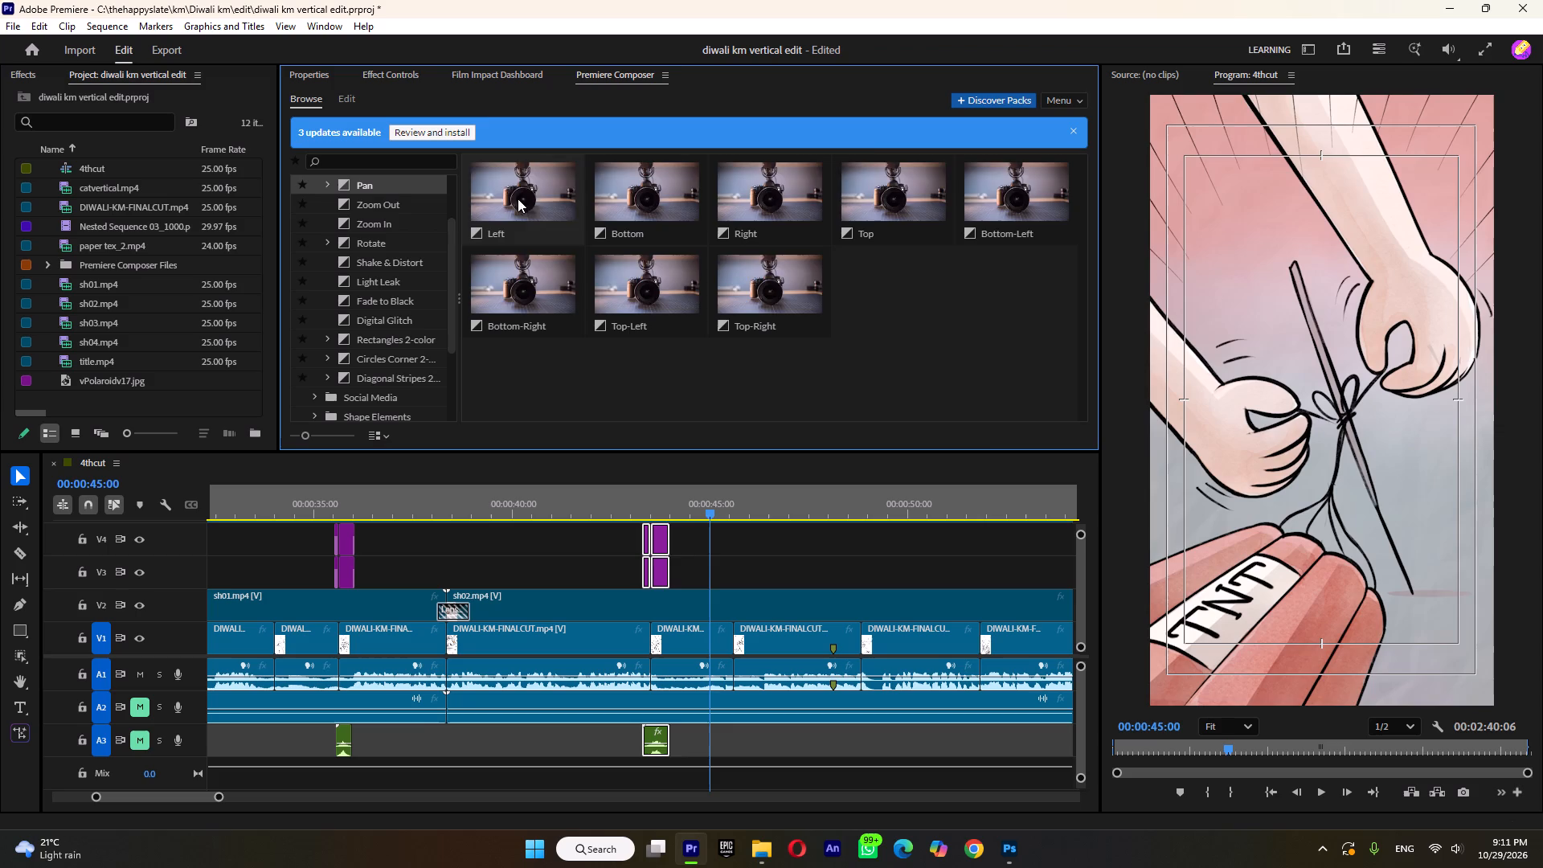
drag(526, 197, 738, 582)
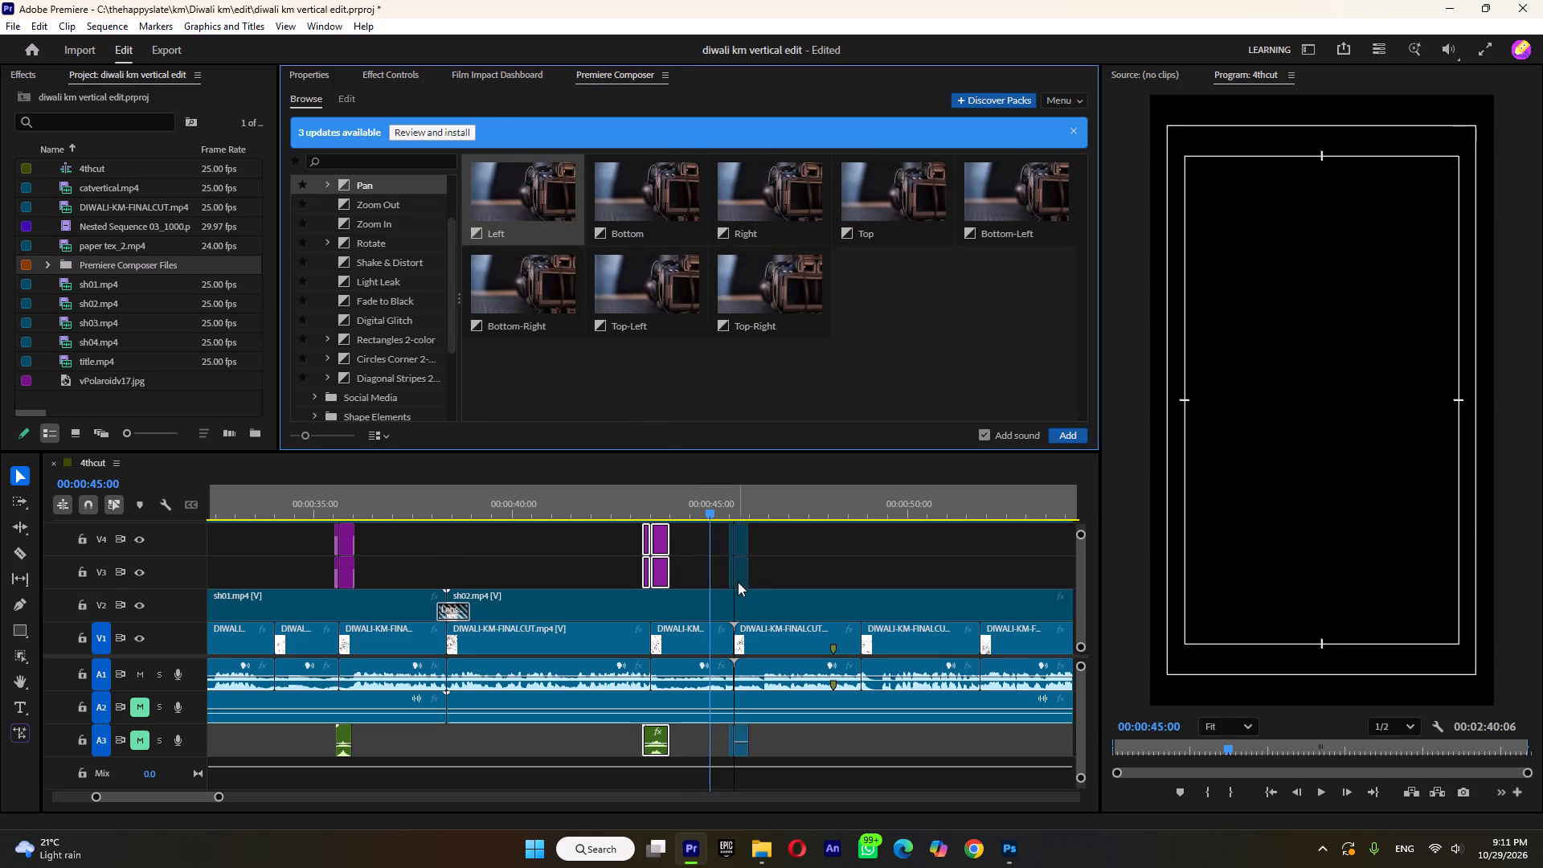
click(718, 507)
key(space)
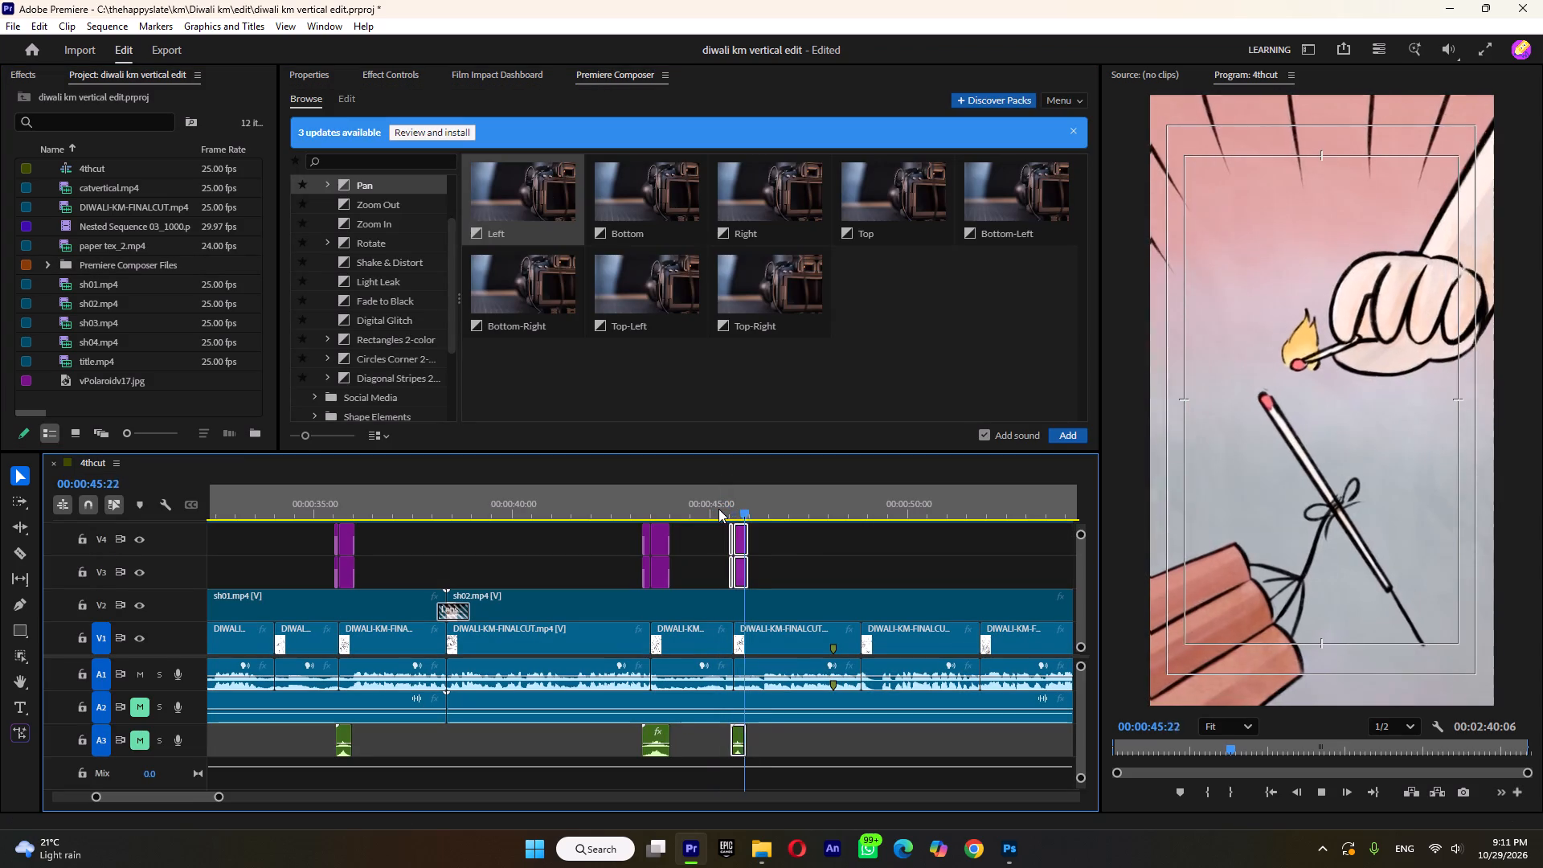
click(724, 505)
key(space)
click(724, 505)
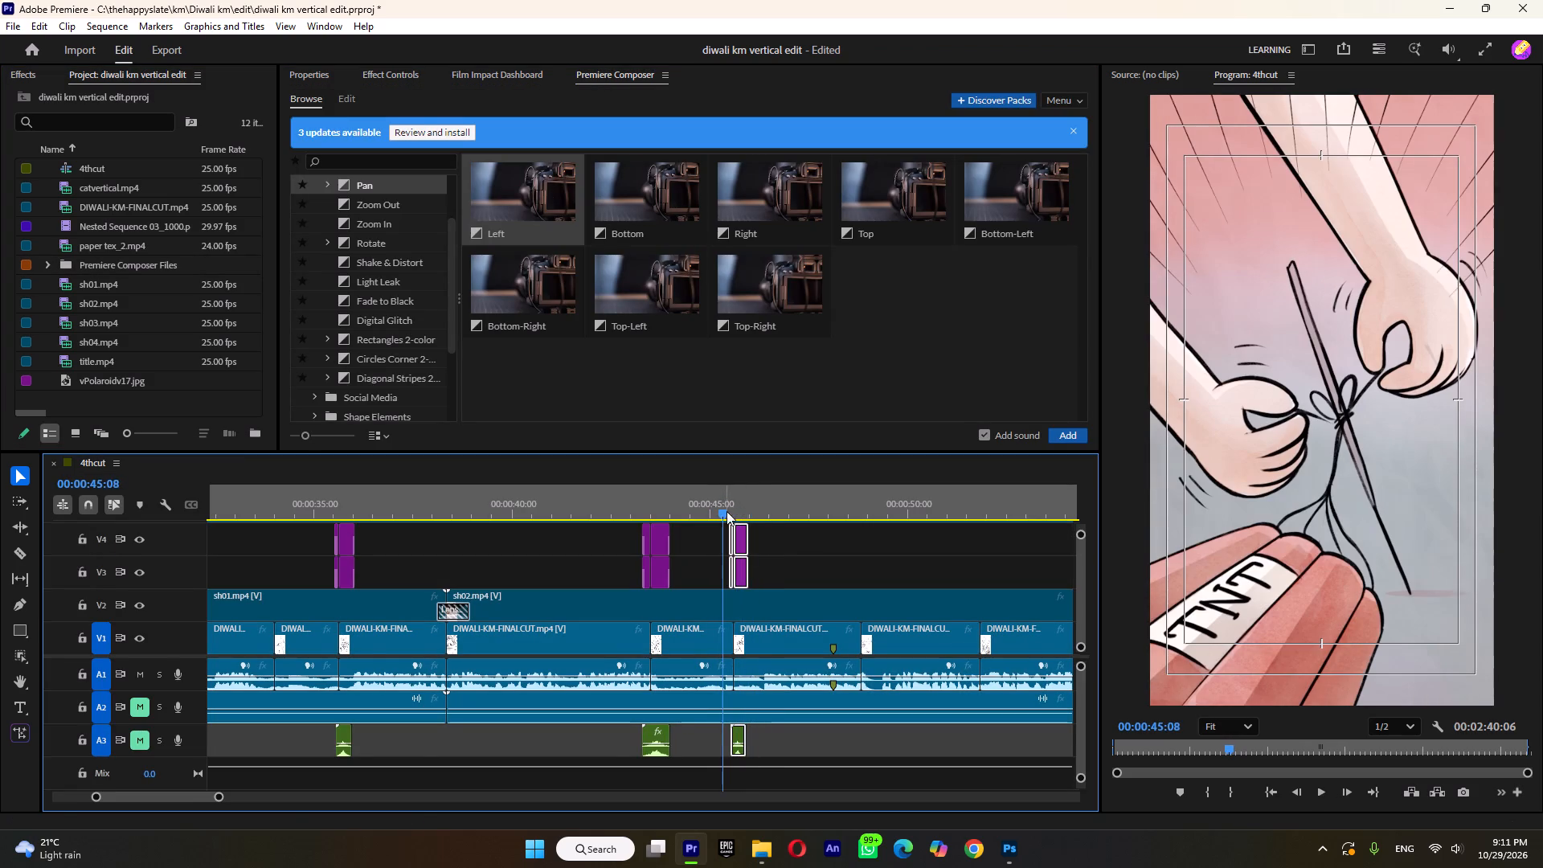
alt+scroll(746, 569, up, 13)
drag(673, 502, 688, 509)
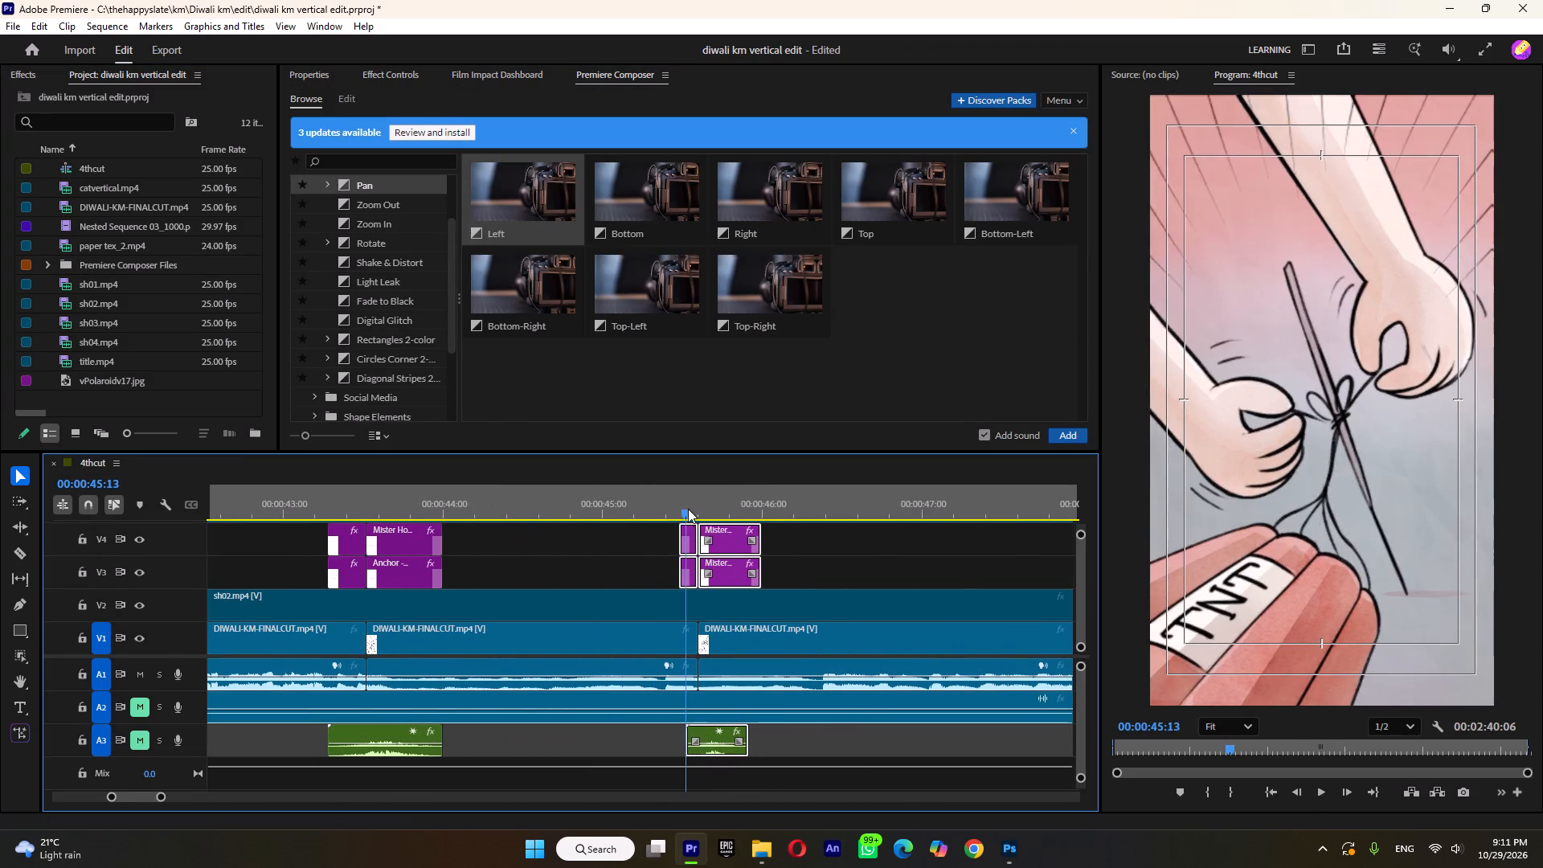
drag(688, 509, 706, 515)
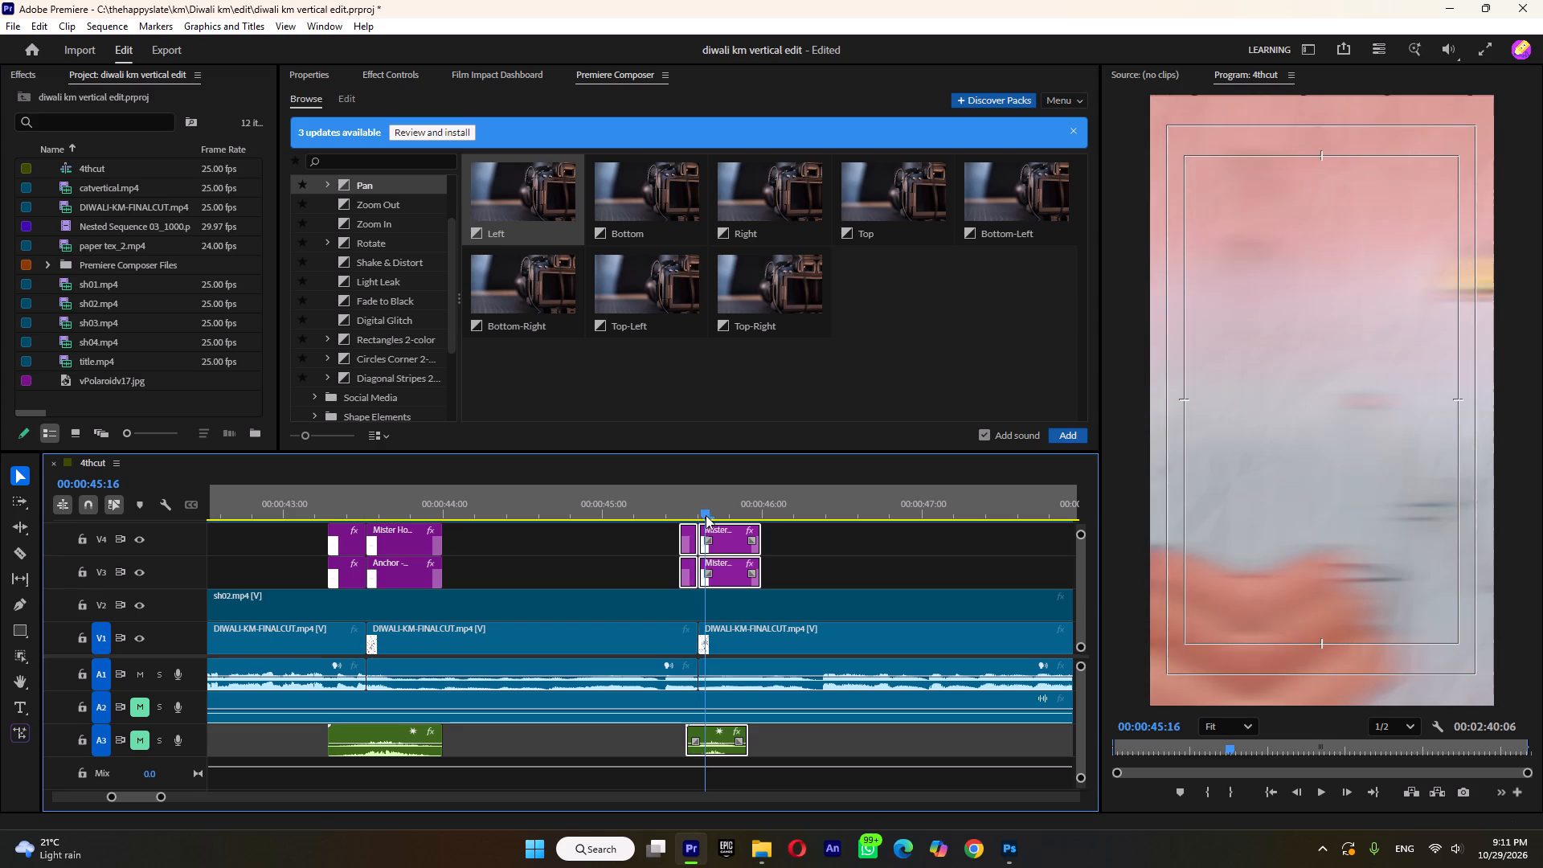
drag(706, 515, 631, 536)
key(space)
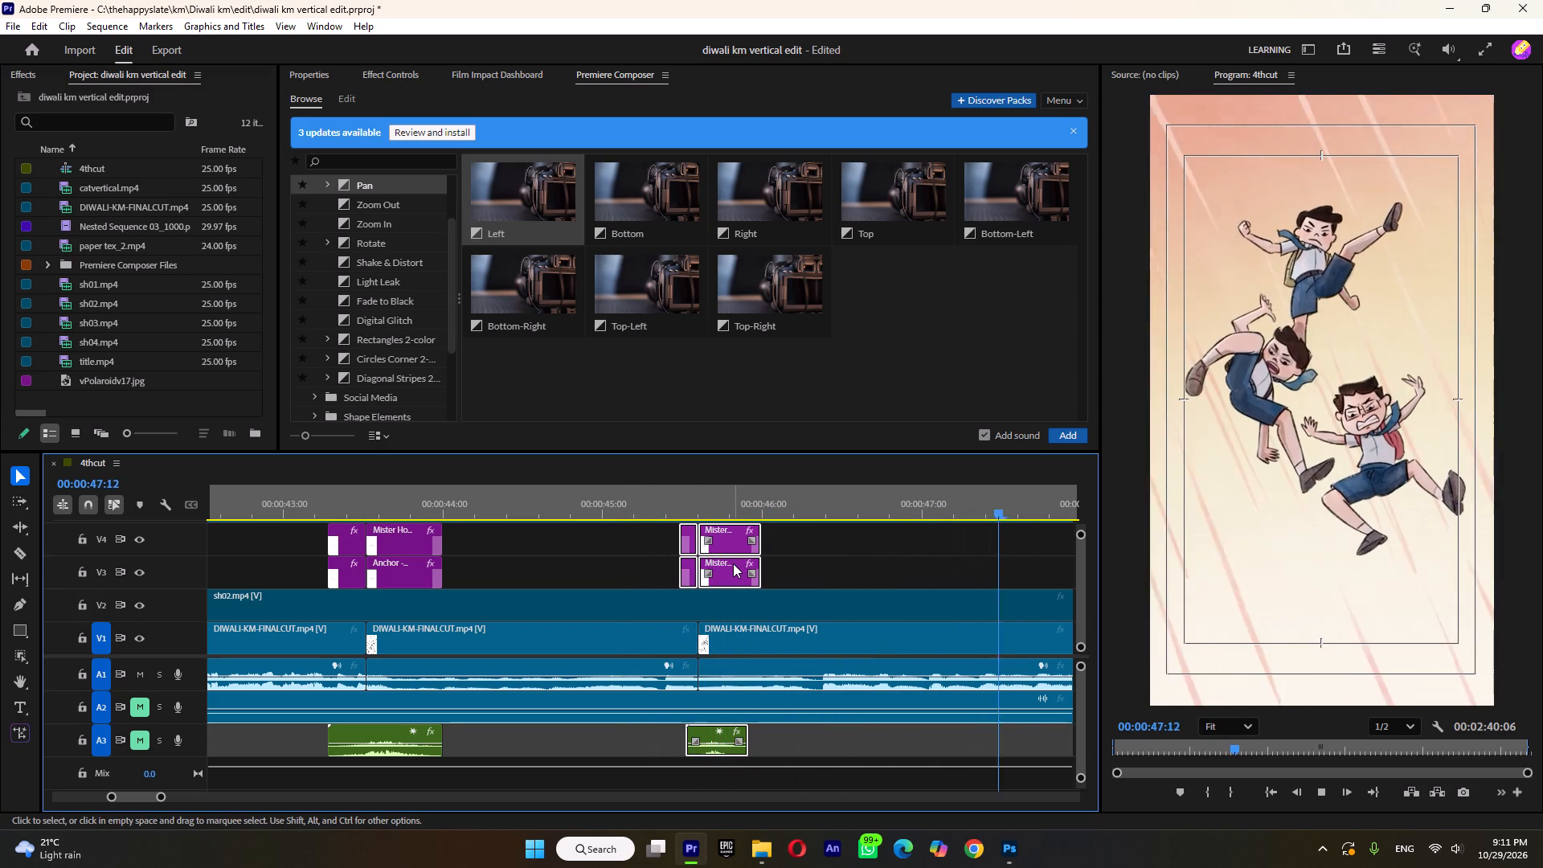
key(space)
Add the Shake & Distort transition on V3 and V4 where the match shot changes to the boys flying, about 47 seconds, and play it.
drag(945, 504, 927, 530)
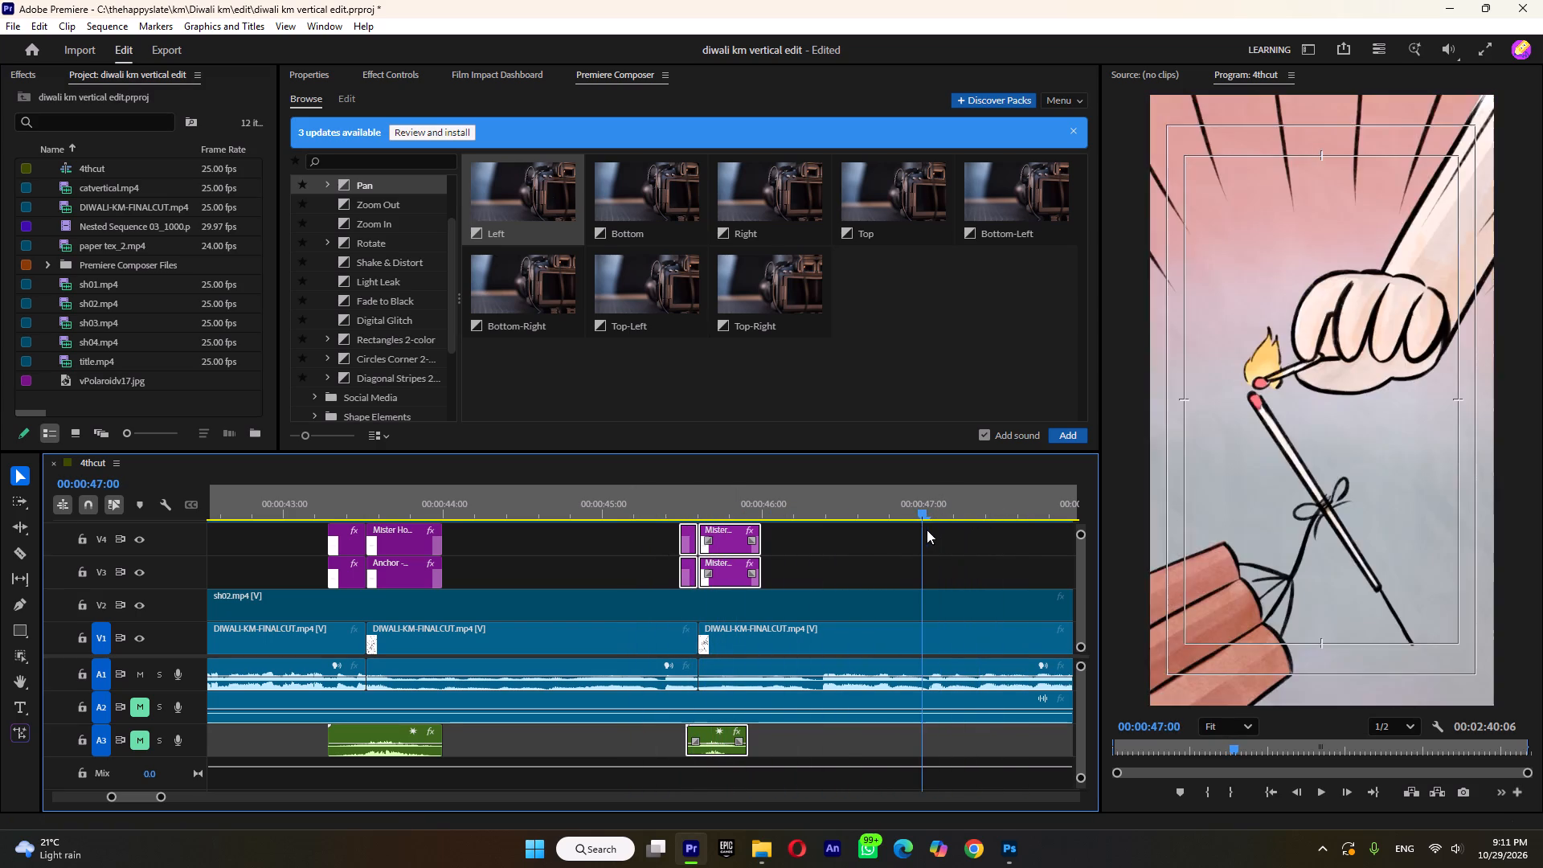
drag(927, 530, 935, 534)
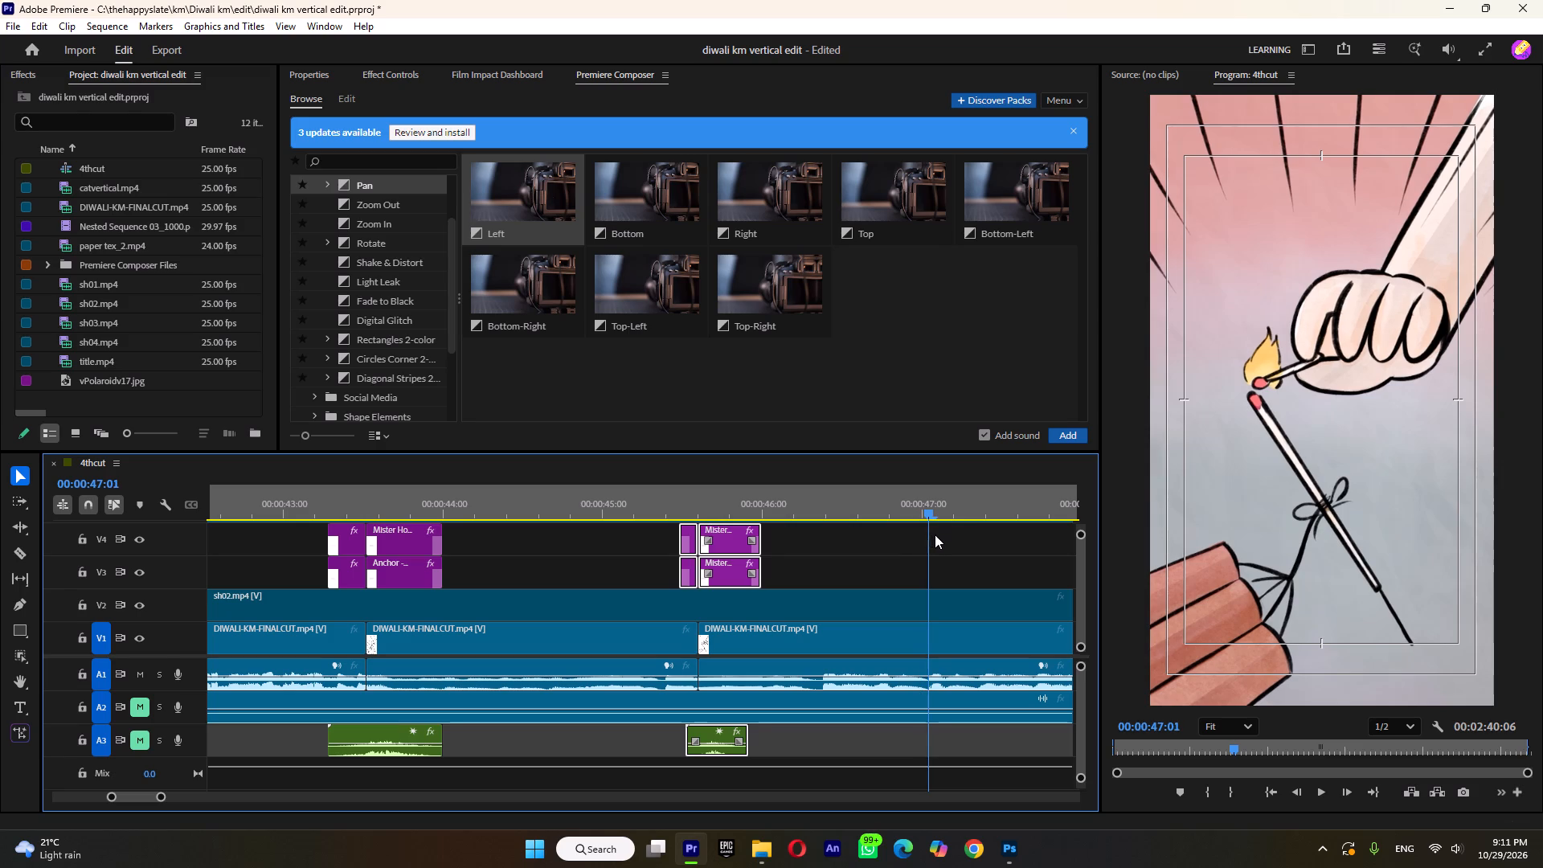
drag(935, 534, 938, 536)
click(383, 264)
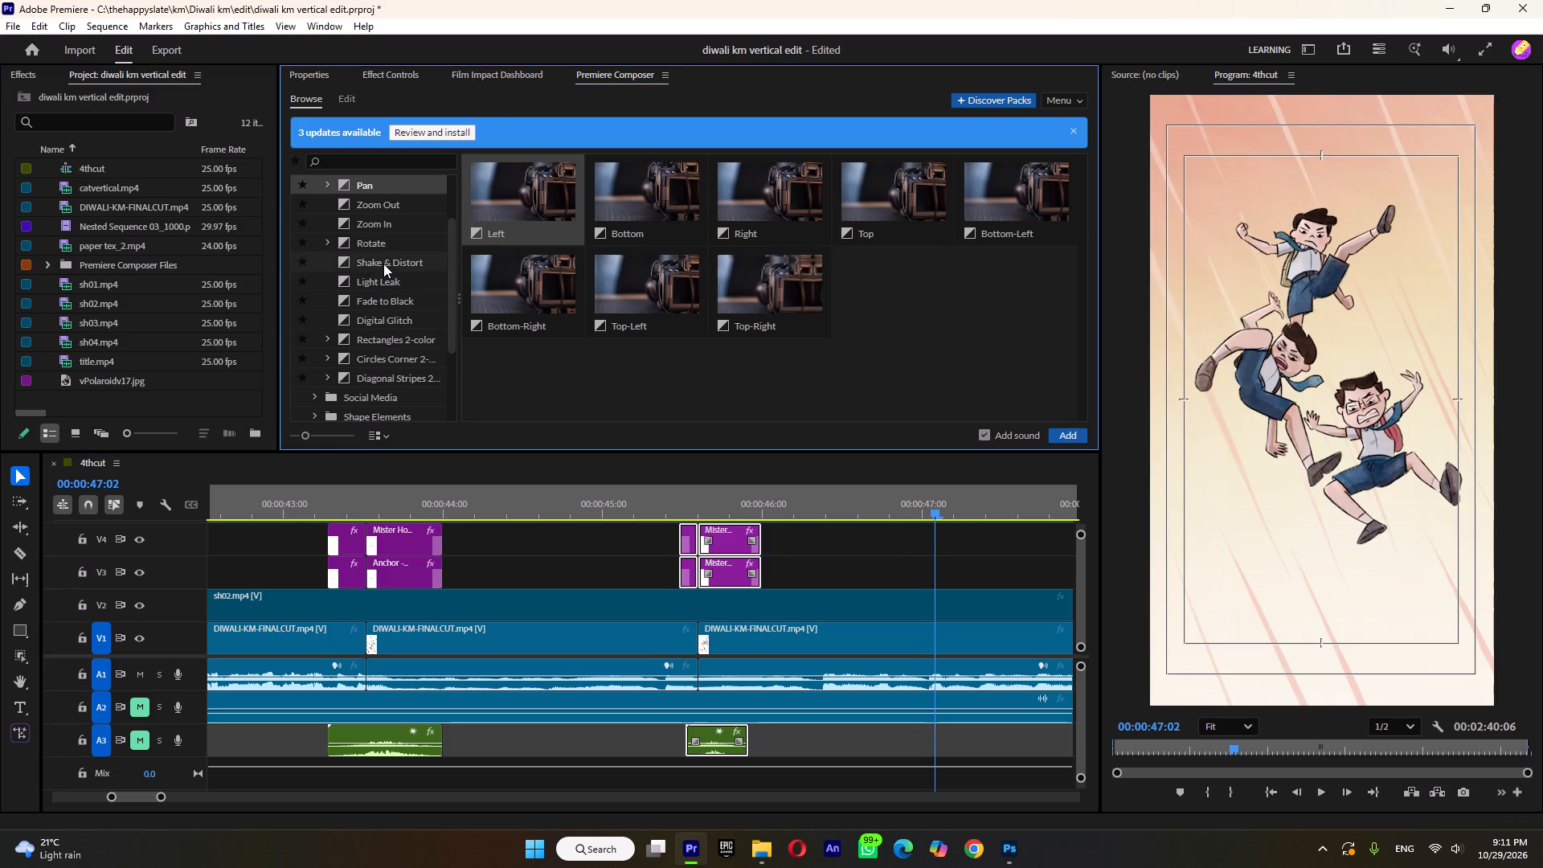
drag(528, 200, 943, 577)
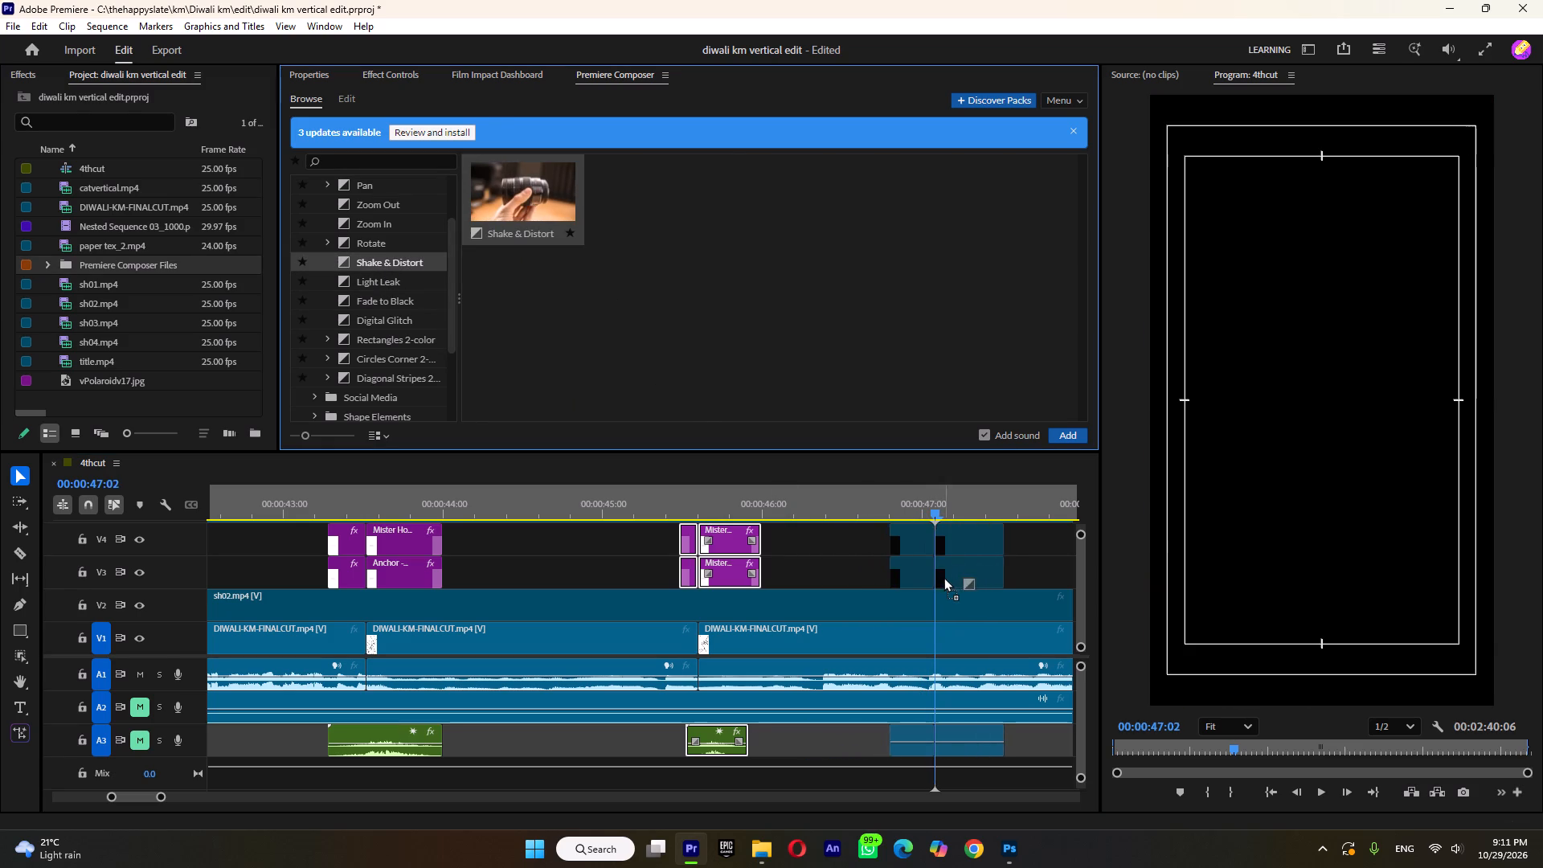
drag(943, 577, 942, 576)
click(871, 495)
key(space)
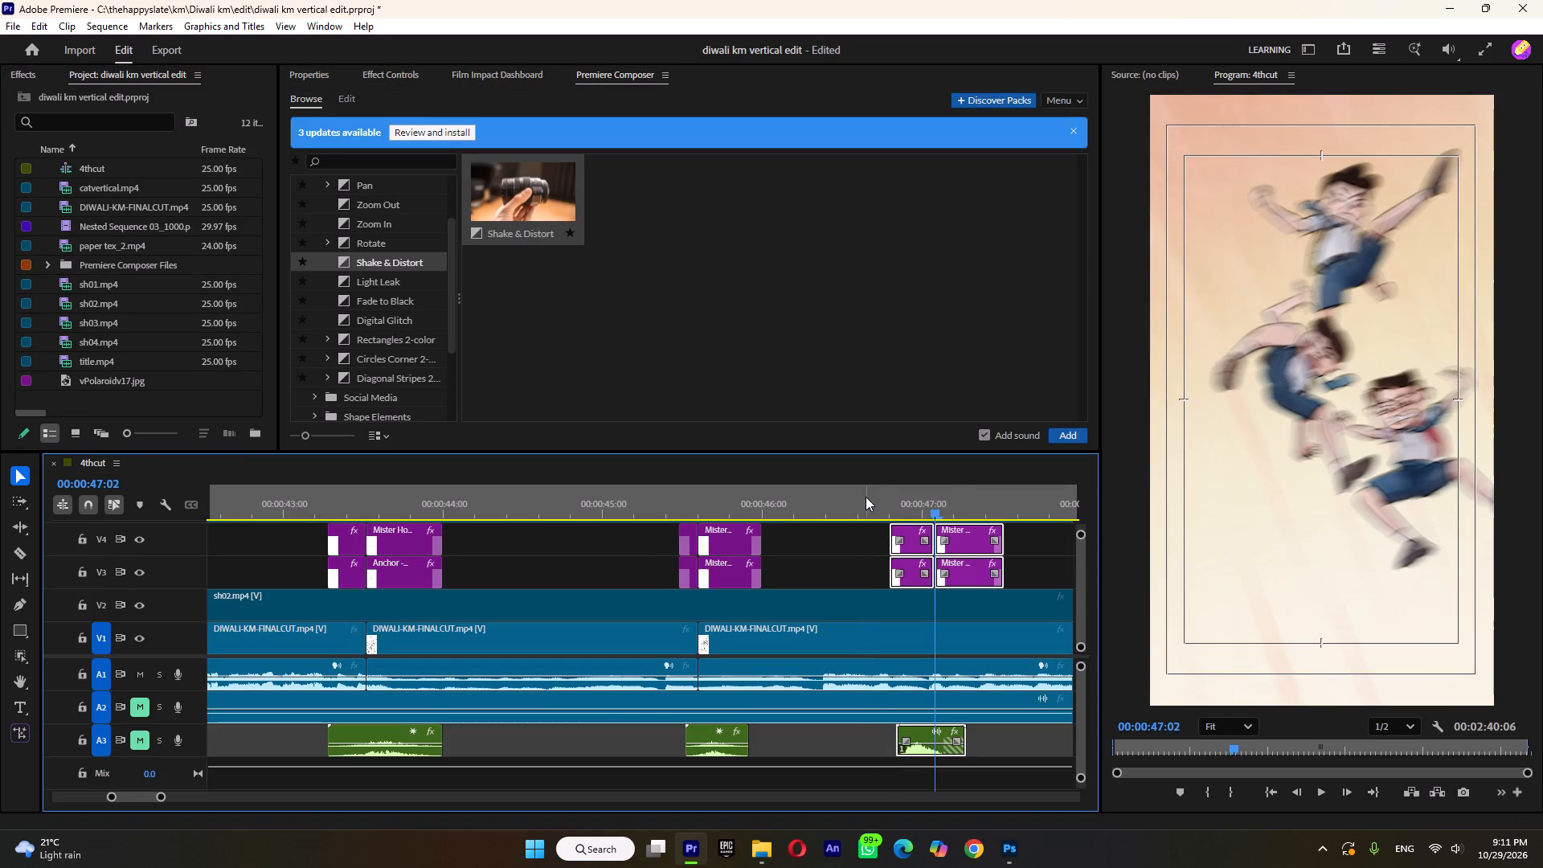
click(864, 497)
key(space)
key(space)
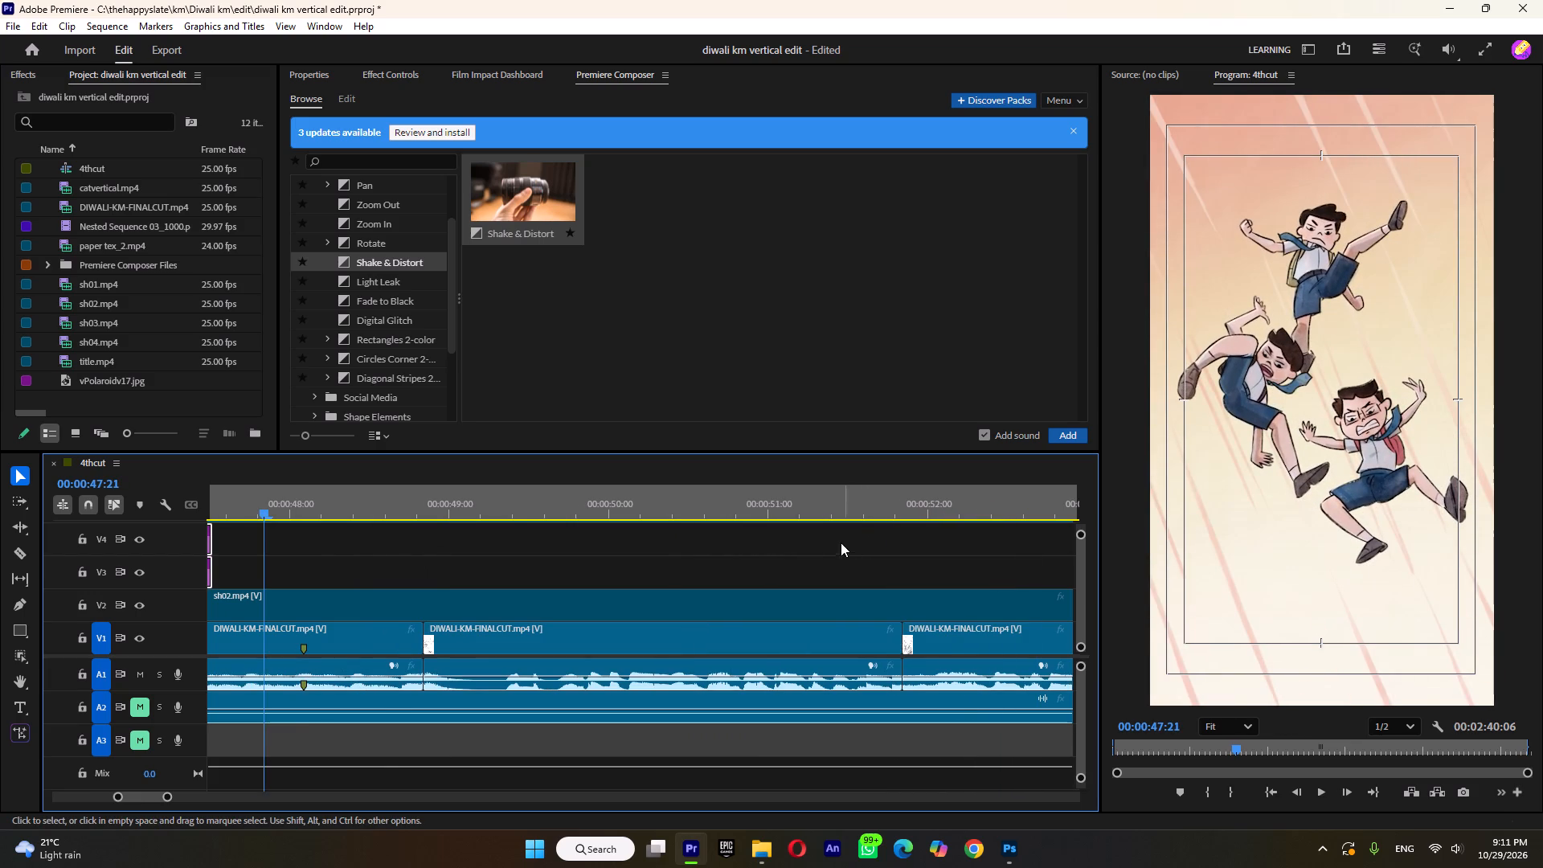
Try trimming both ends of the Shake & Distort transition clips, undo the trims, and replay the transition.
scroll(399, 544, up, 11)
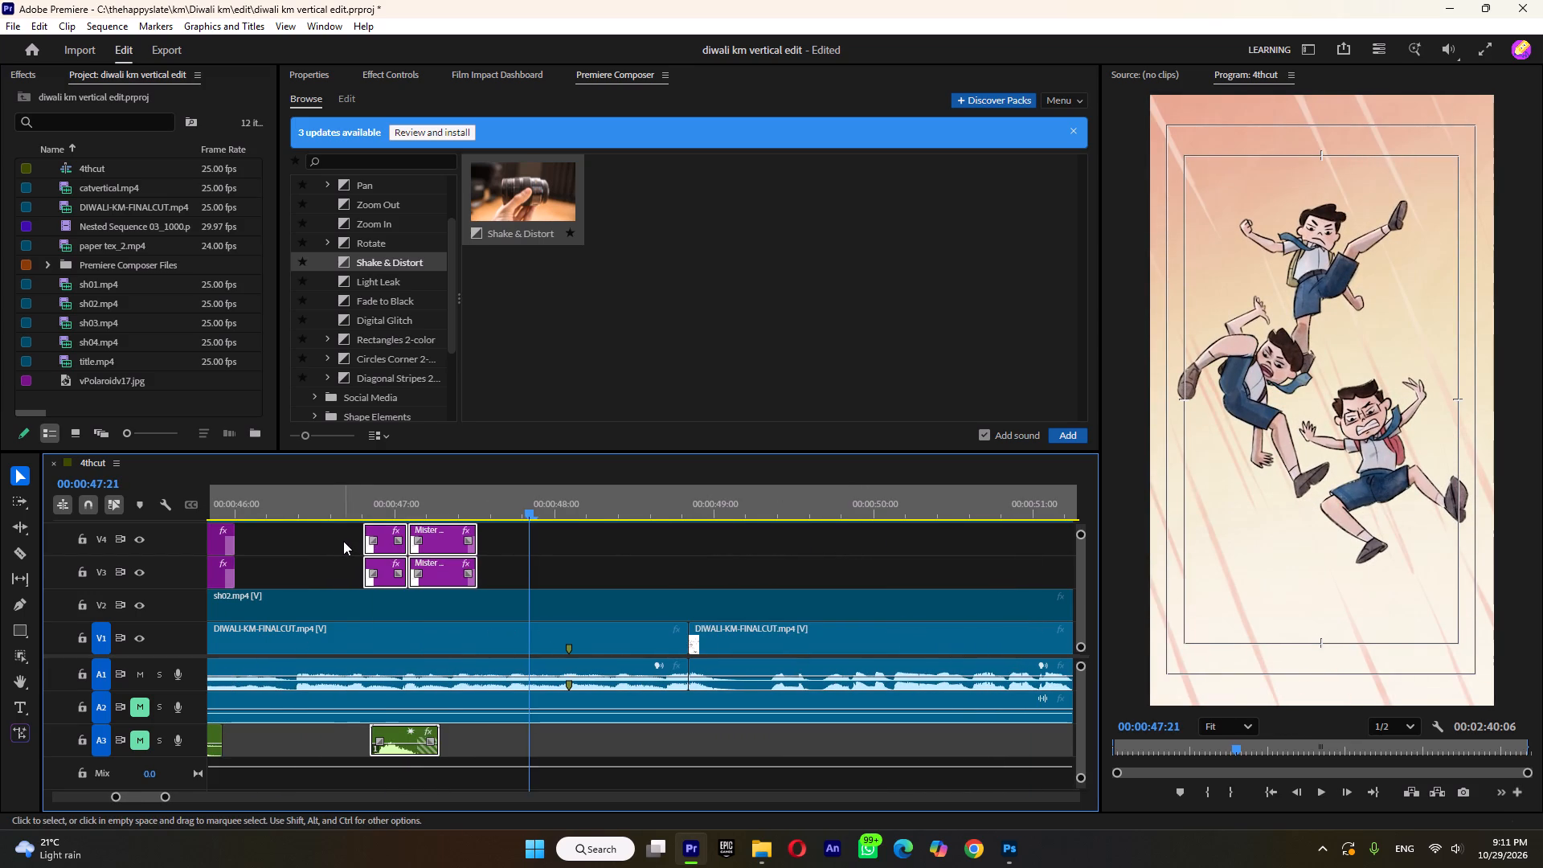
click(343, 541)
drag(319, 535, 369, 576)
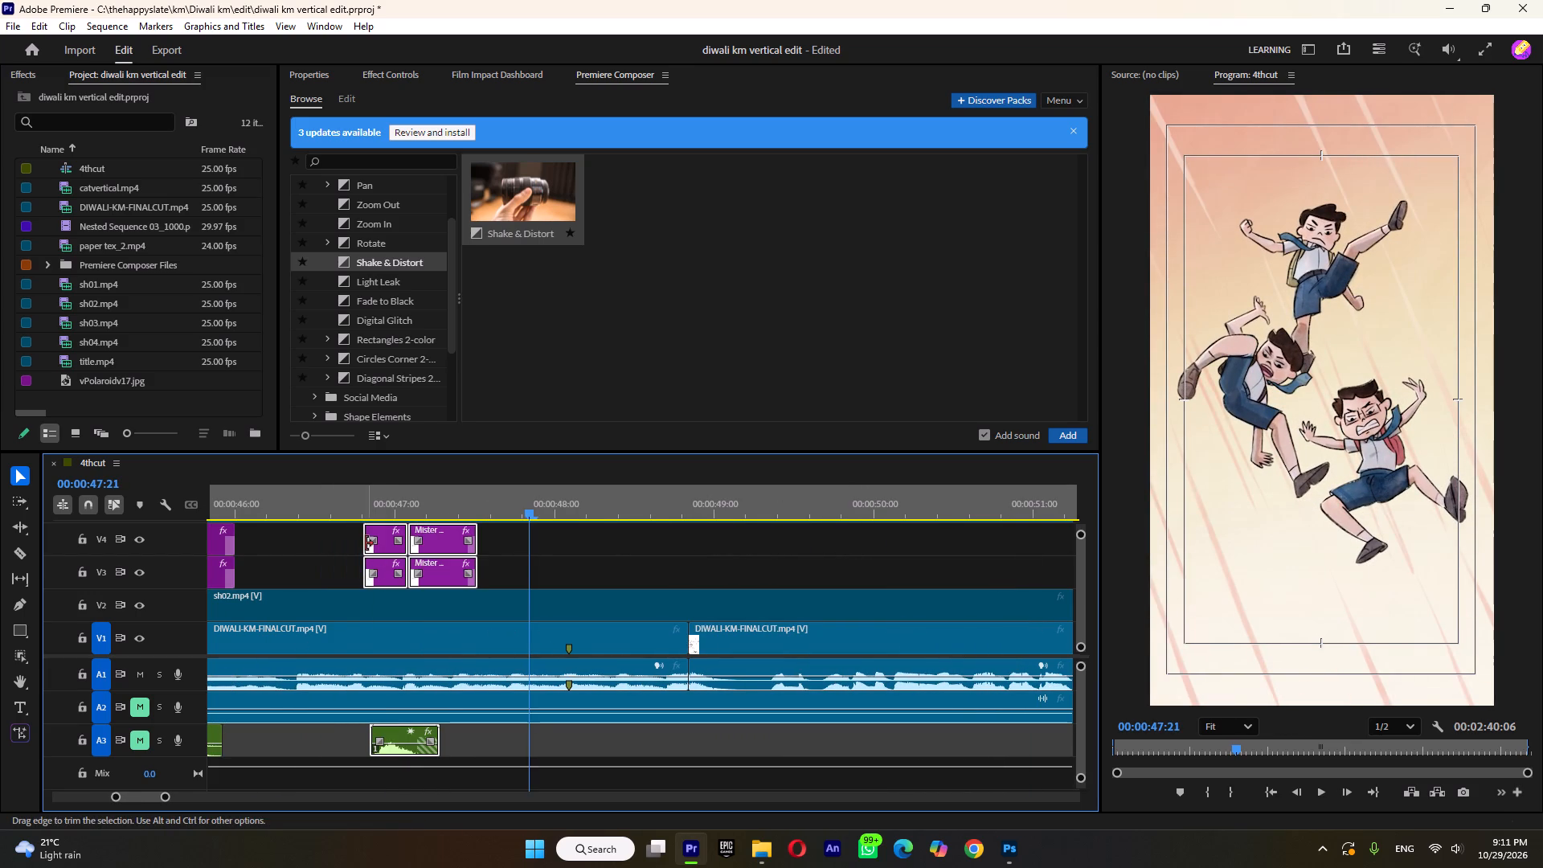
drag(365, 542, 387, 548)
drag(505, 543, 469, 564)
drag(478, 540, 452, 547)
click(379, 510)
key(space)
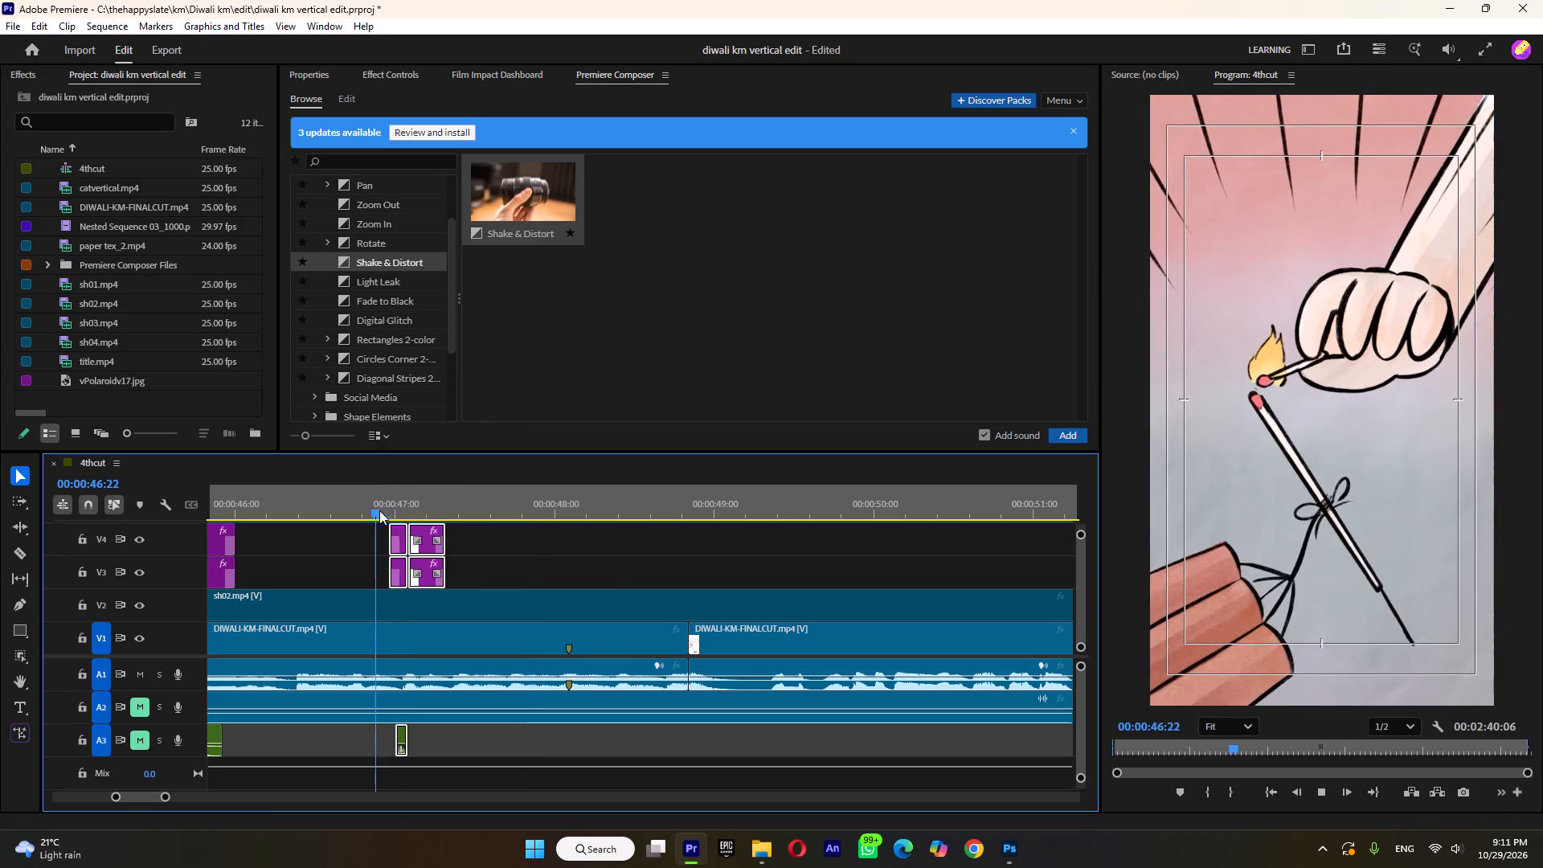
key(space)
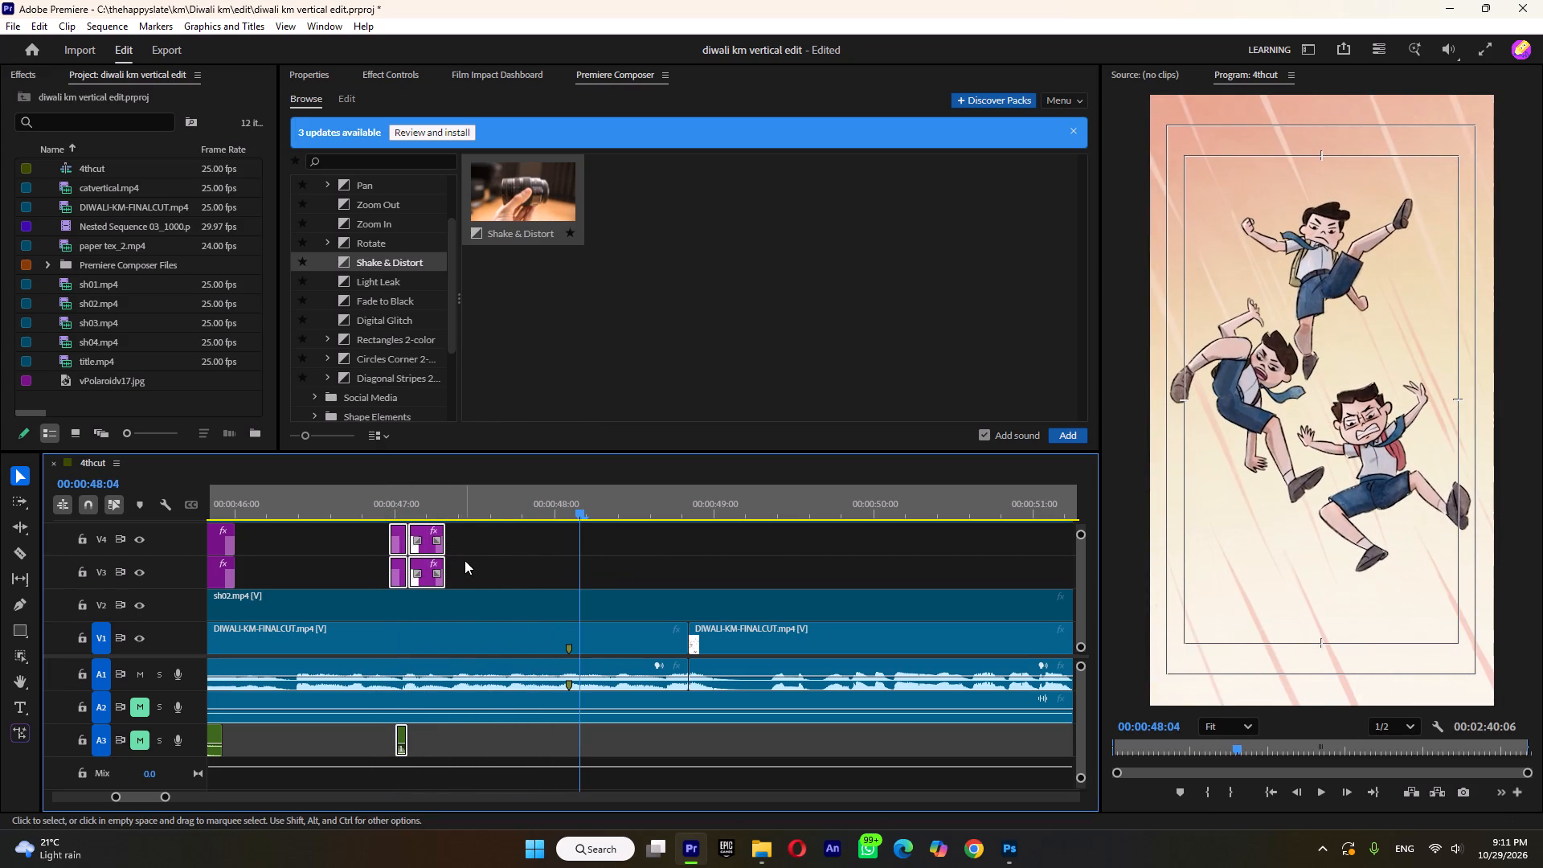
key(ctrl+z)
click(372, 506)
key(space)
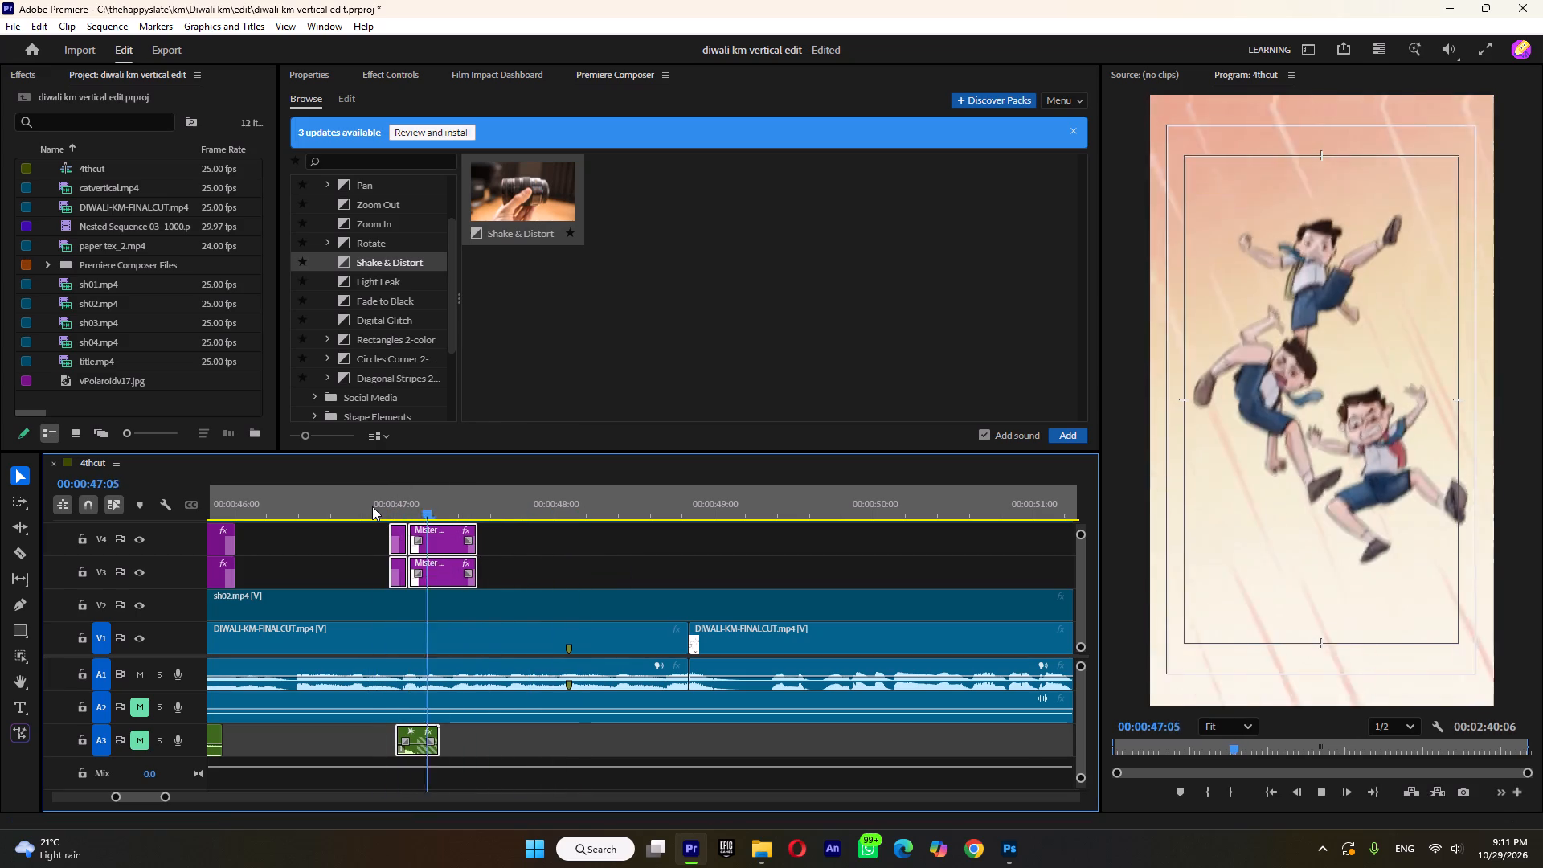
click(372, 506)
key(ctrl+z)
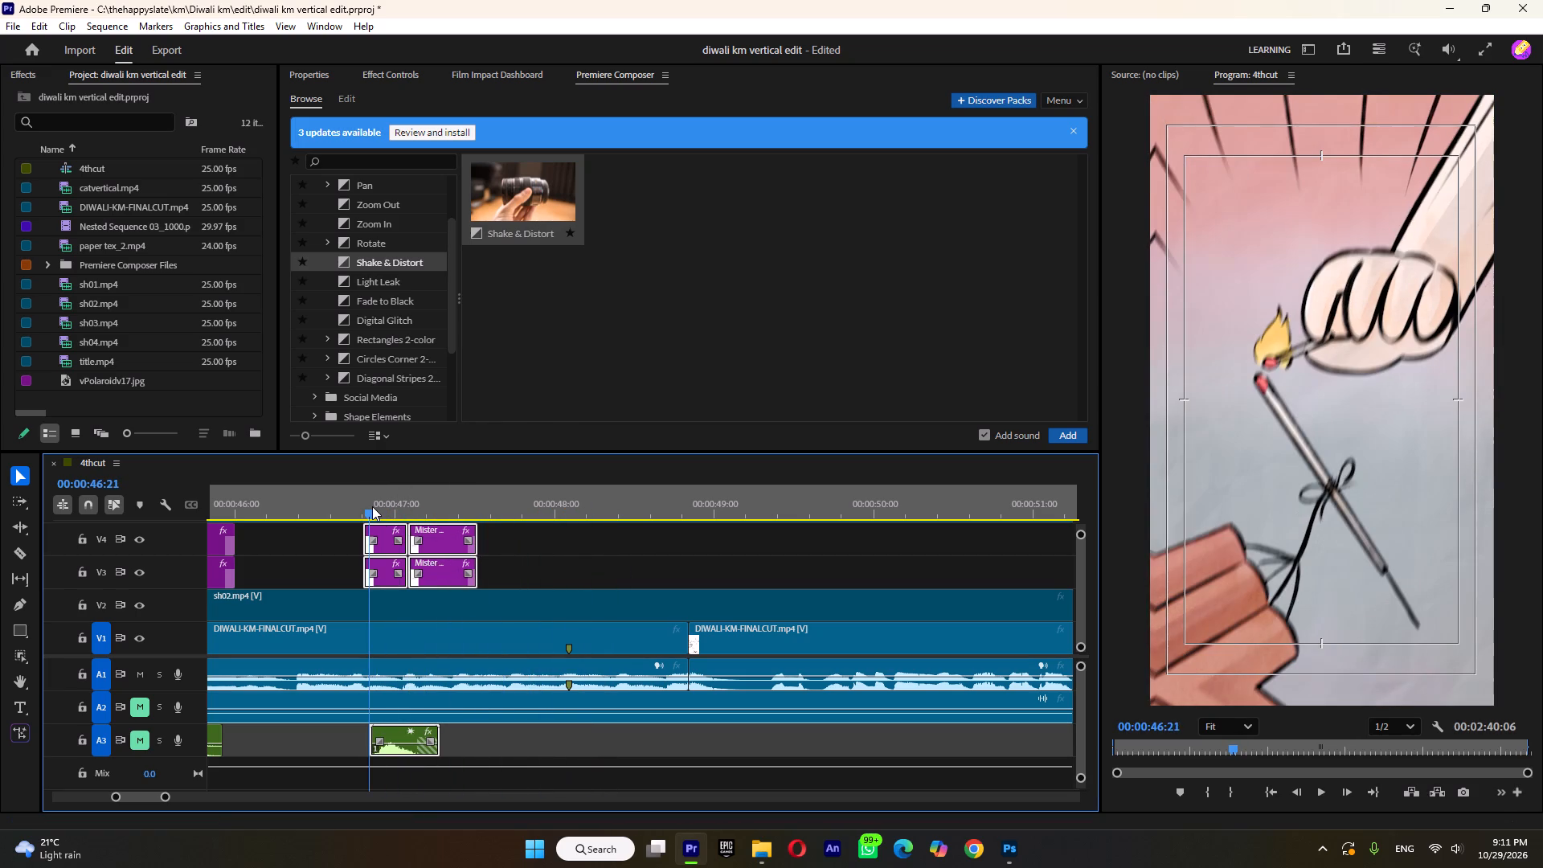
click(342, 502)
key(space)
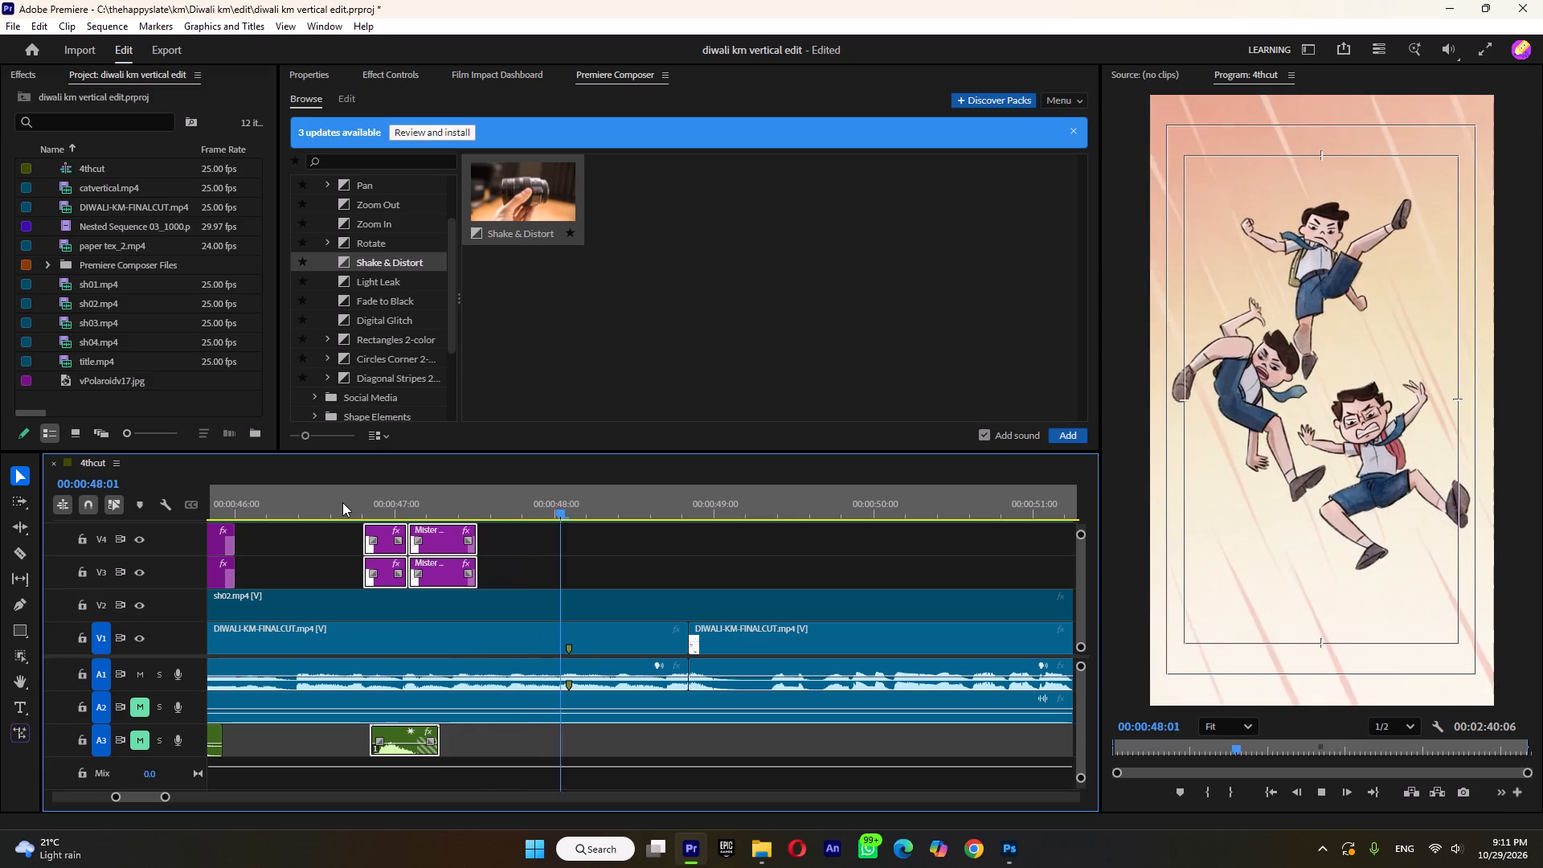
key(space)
Add a Pan Top transition on V3 and V4 where the flying boys shot ends, just before 49 seconds, and play through it.
drag(676, 508, 680, 522)
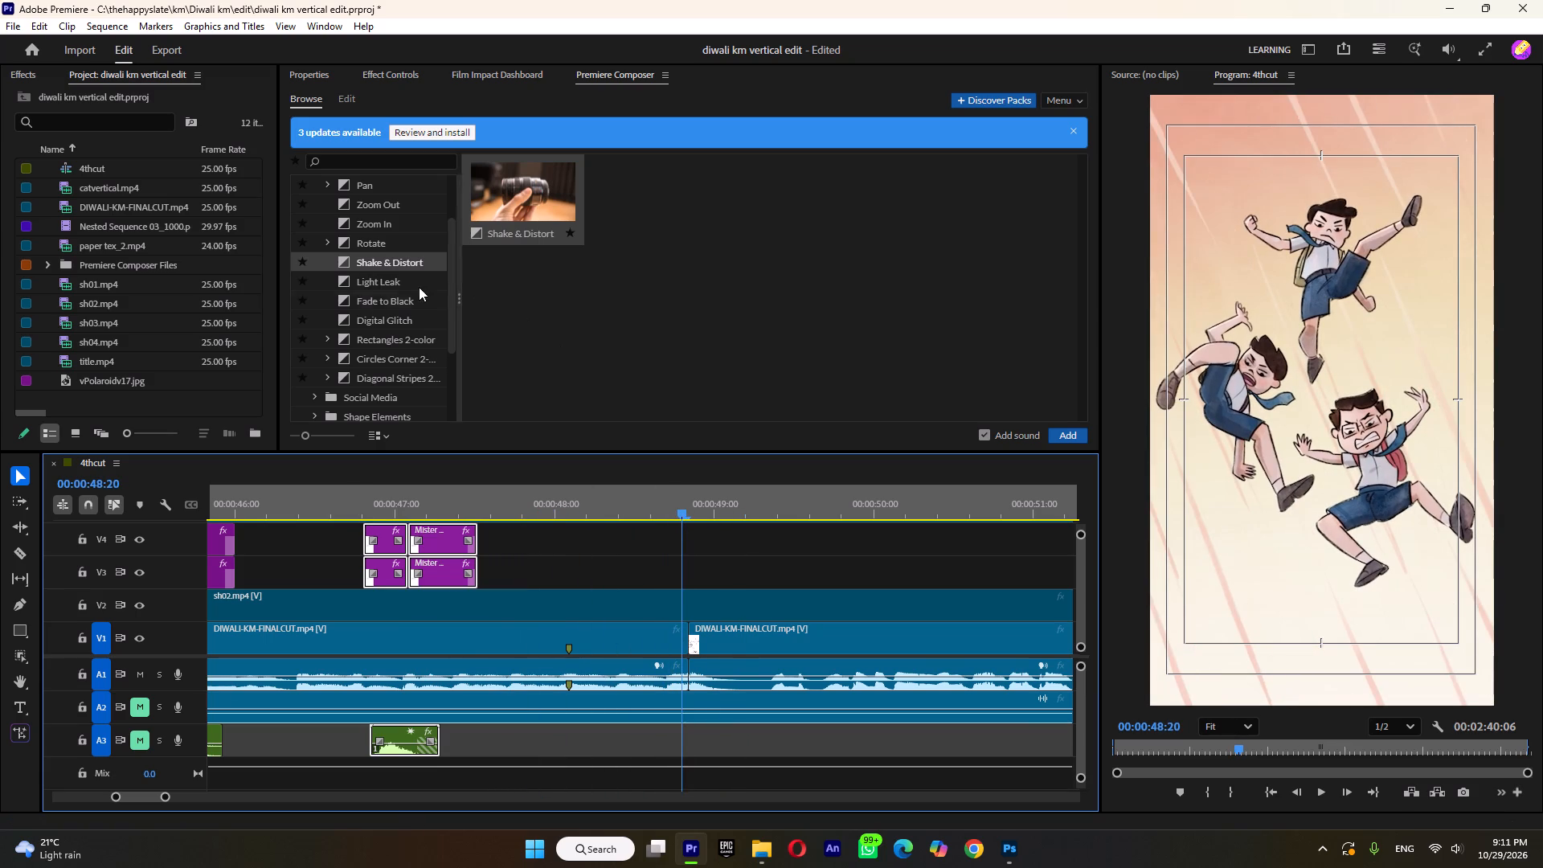
click(368, 182)
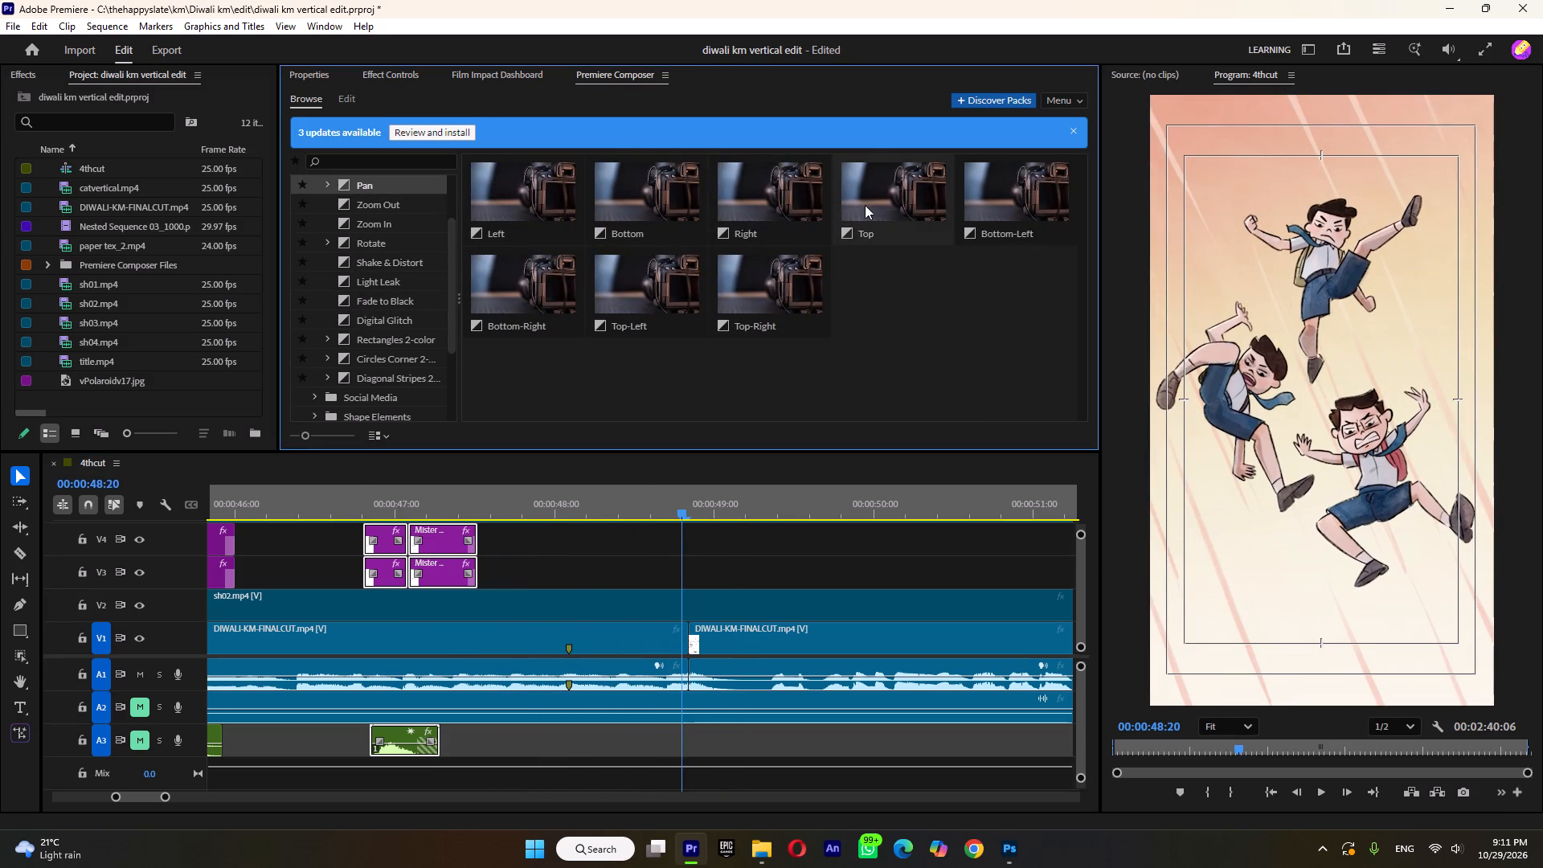
drag(893, 204, 671, 565)
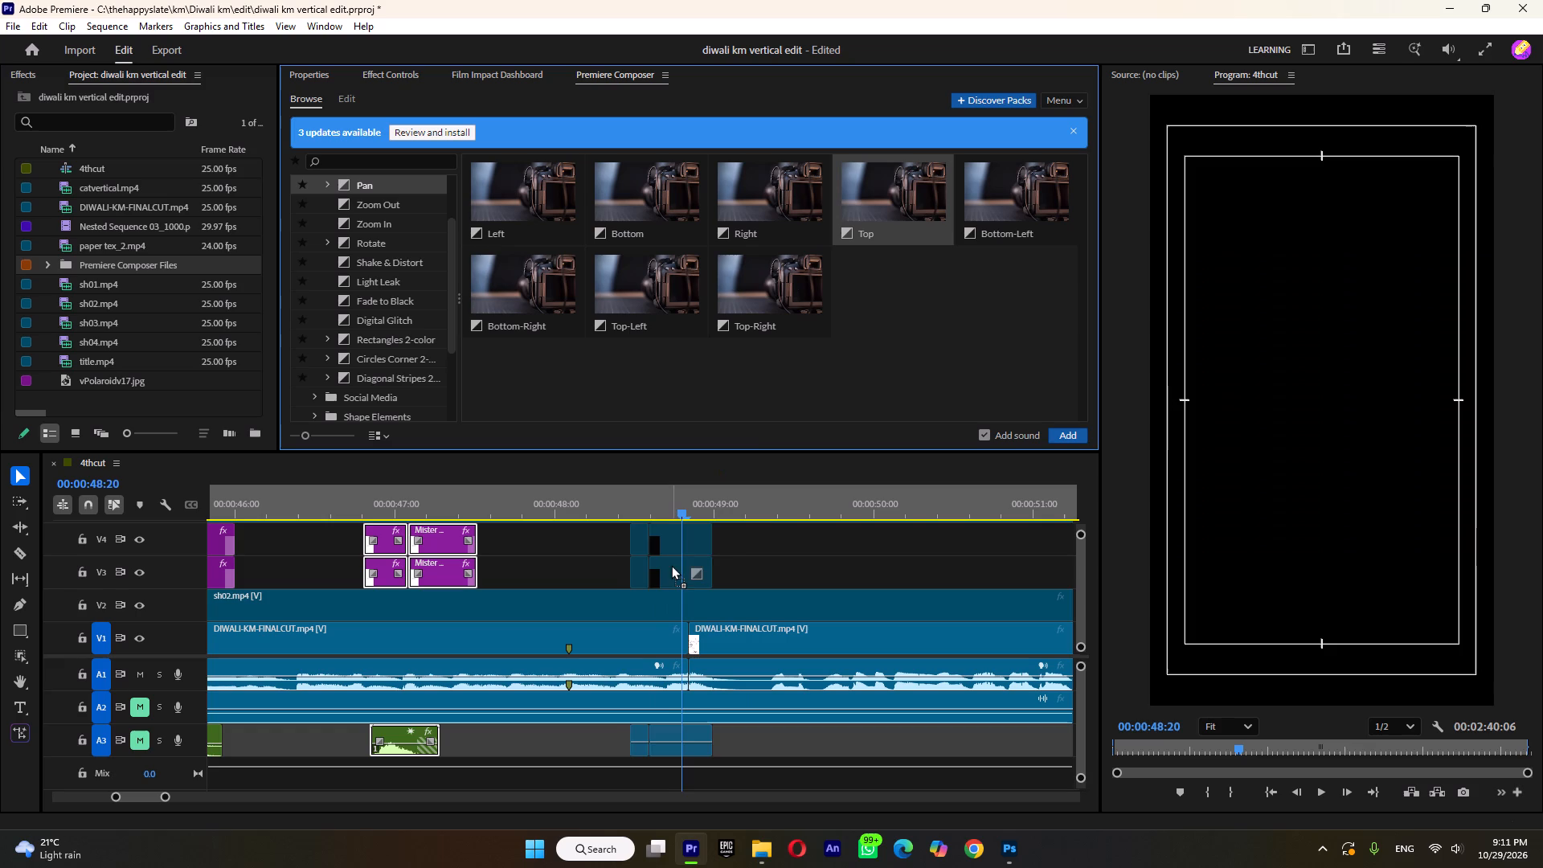
drag(671, 565, 710, 566)
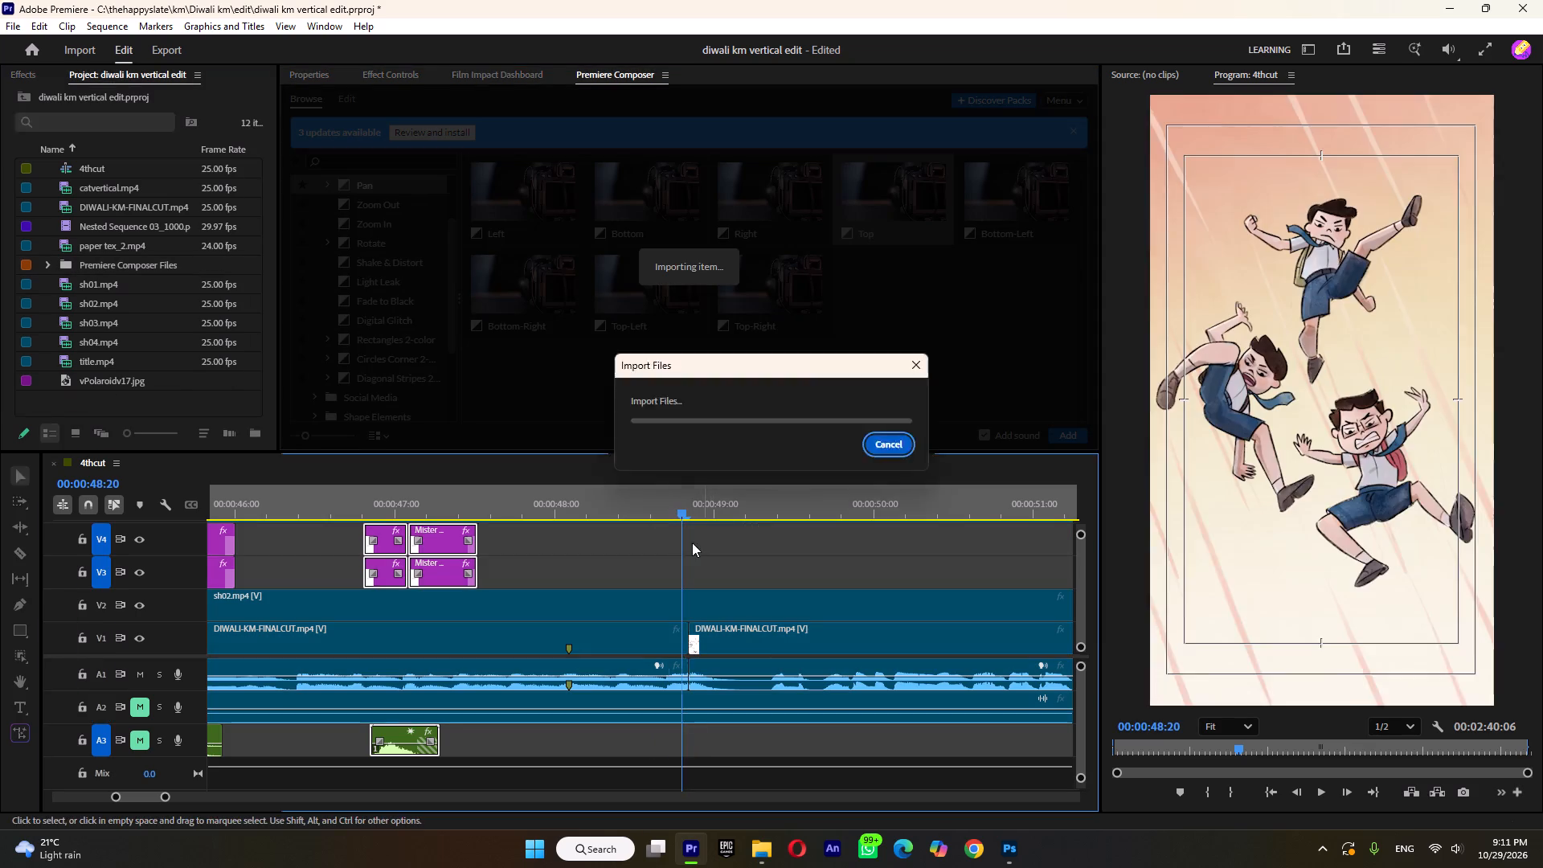
click(670, 507)
key(space)
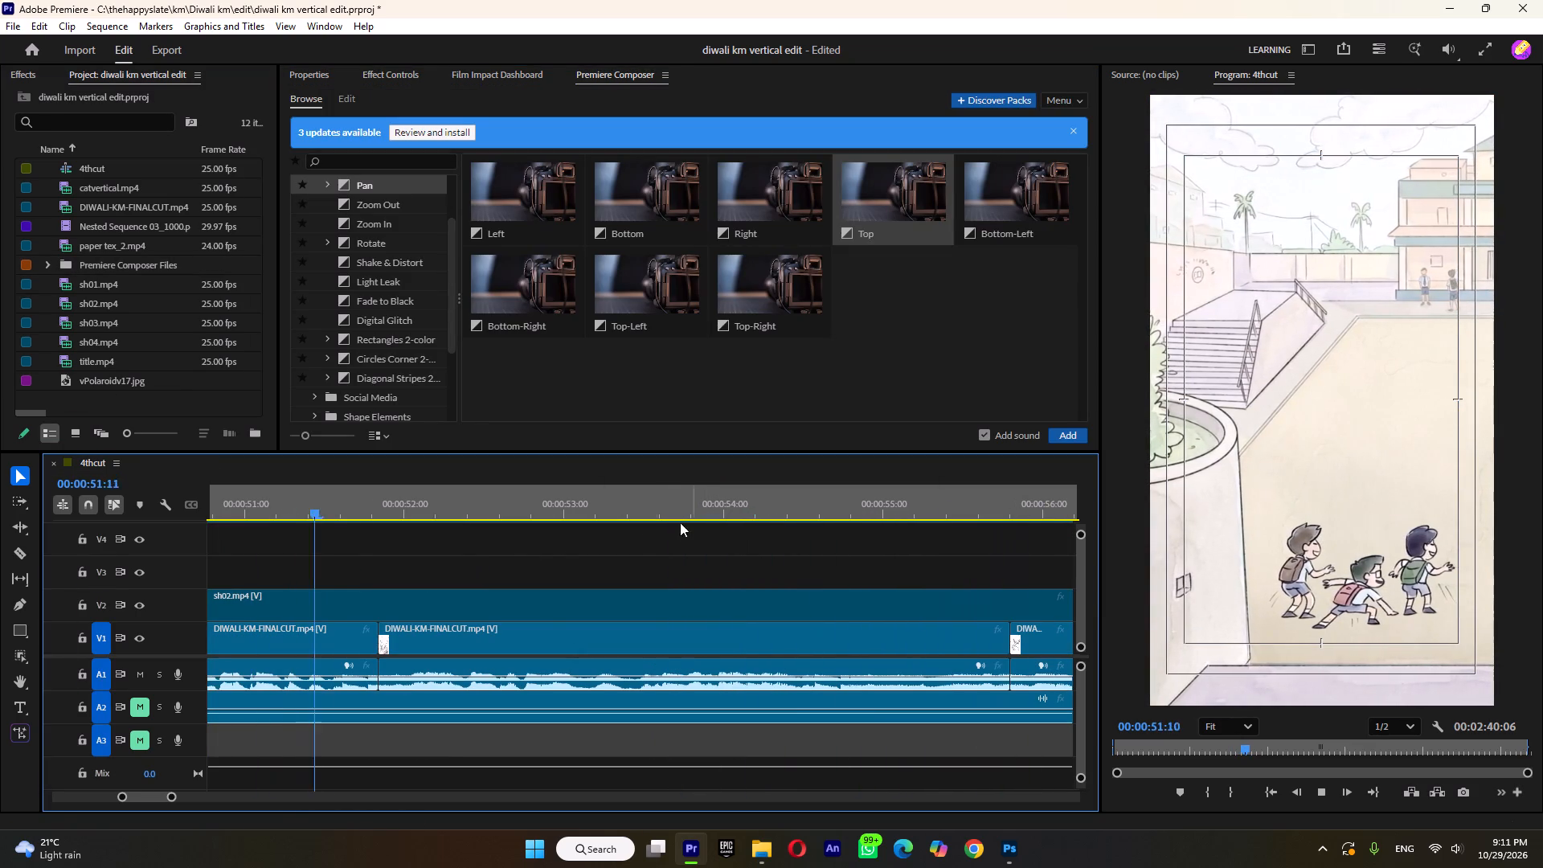
key(space)
Add a Pan Left transition on V3 and V4 where the running boys courtyard shot ends, about 51.8 seconds, and play it back.
drag(371, 497, 348, 515)
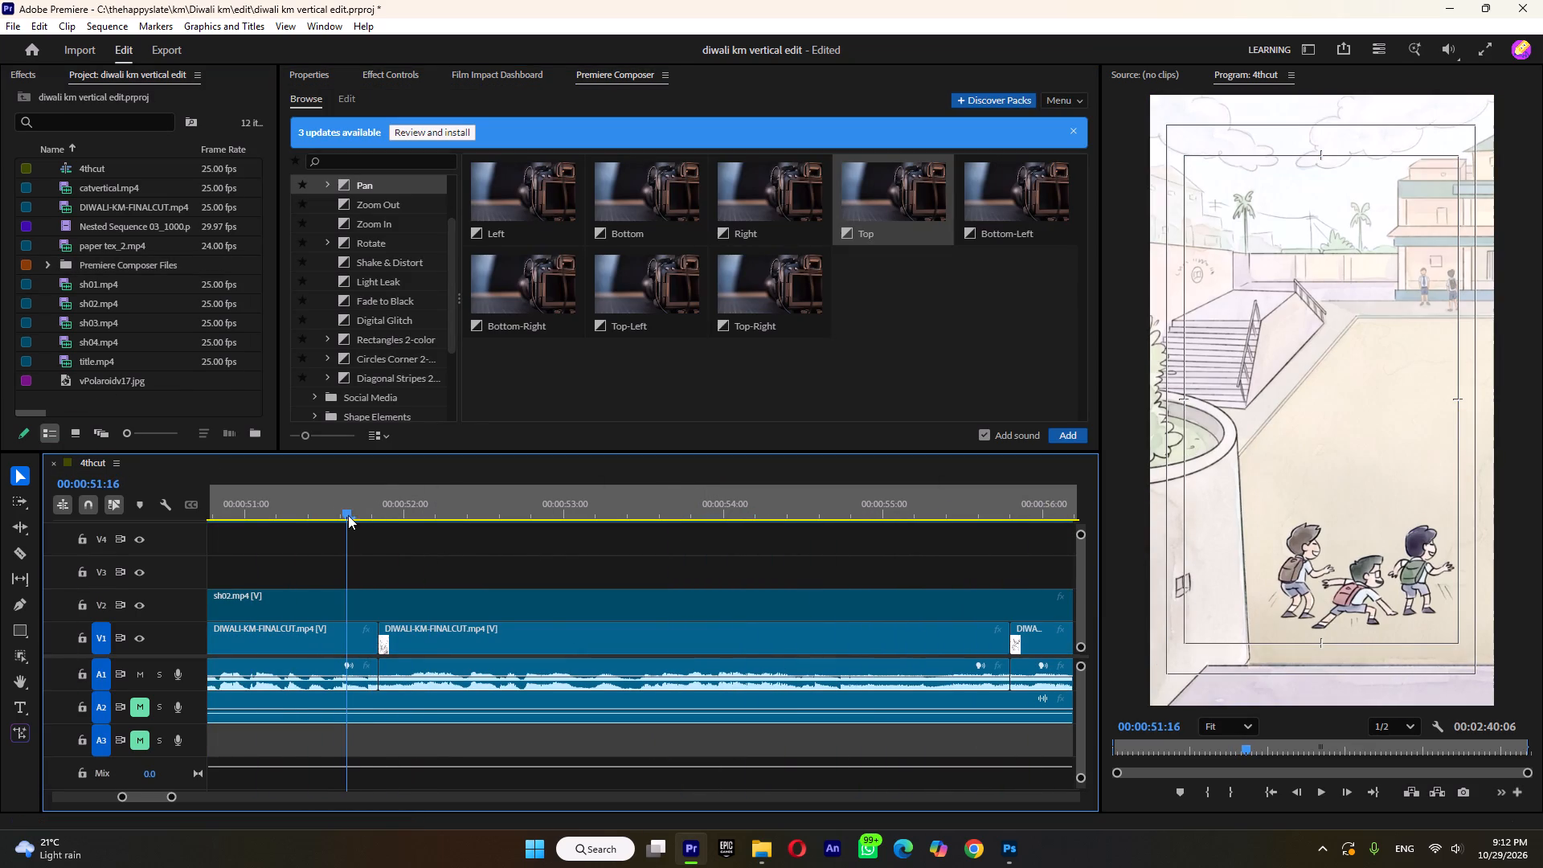
drag(348, 515, 346, 517)
drag(536, 198, 399, 582)
click(338, 487)
click(356, 510)
key(space)
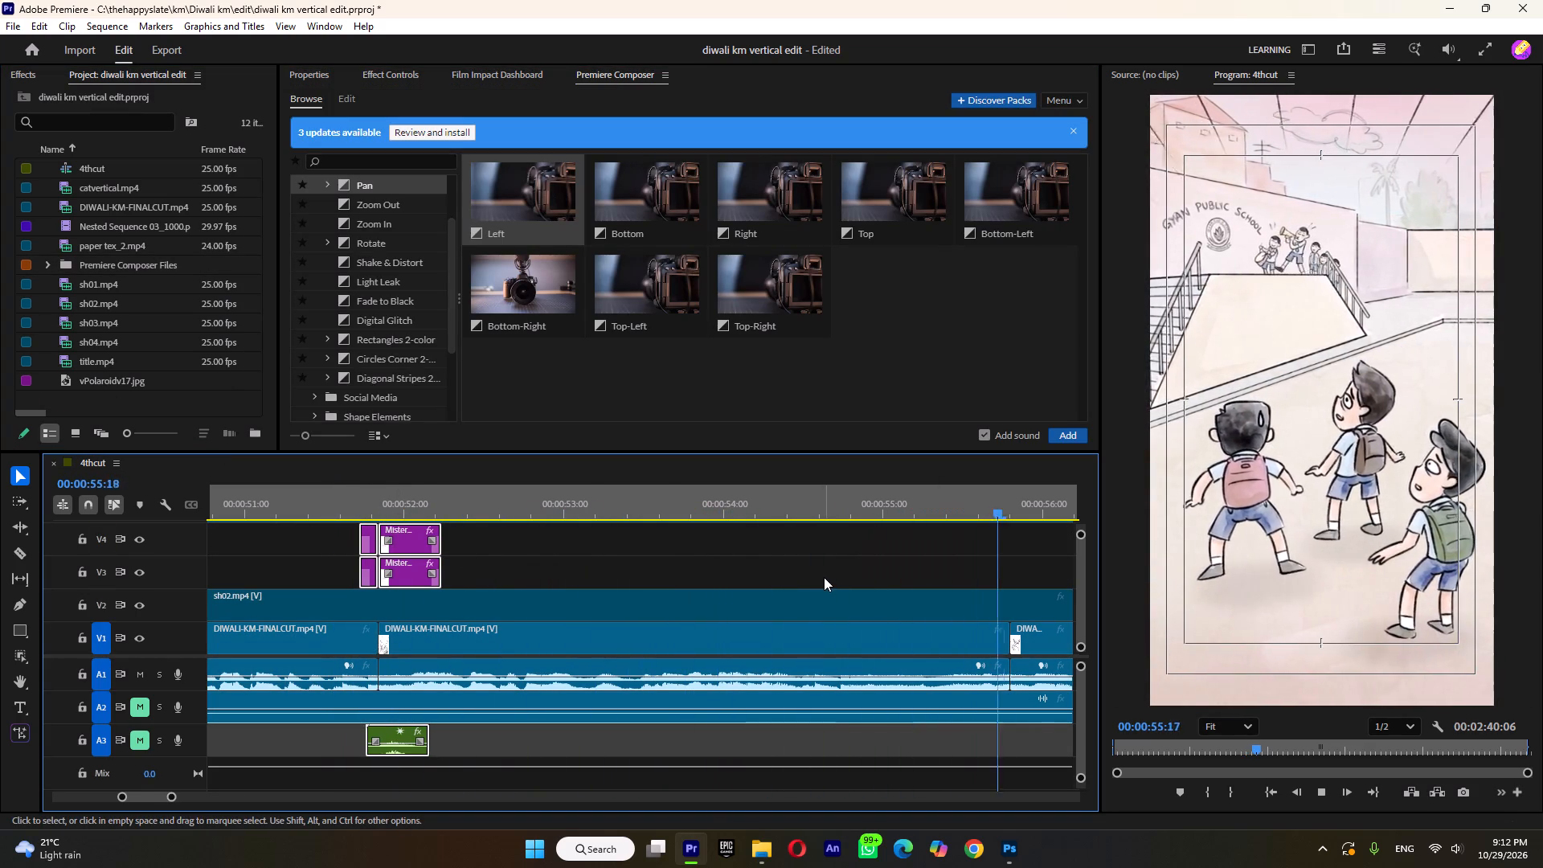
key(space)
Add a Pan Left transition on V3 and V4 at the change to the trumpet-and-drum shot, about 55.8 seconds.
scroll(821, 578, up, 4)
scroll(821, 578, down, 17)
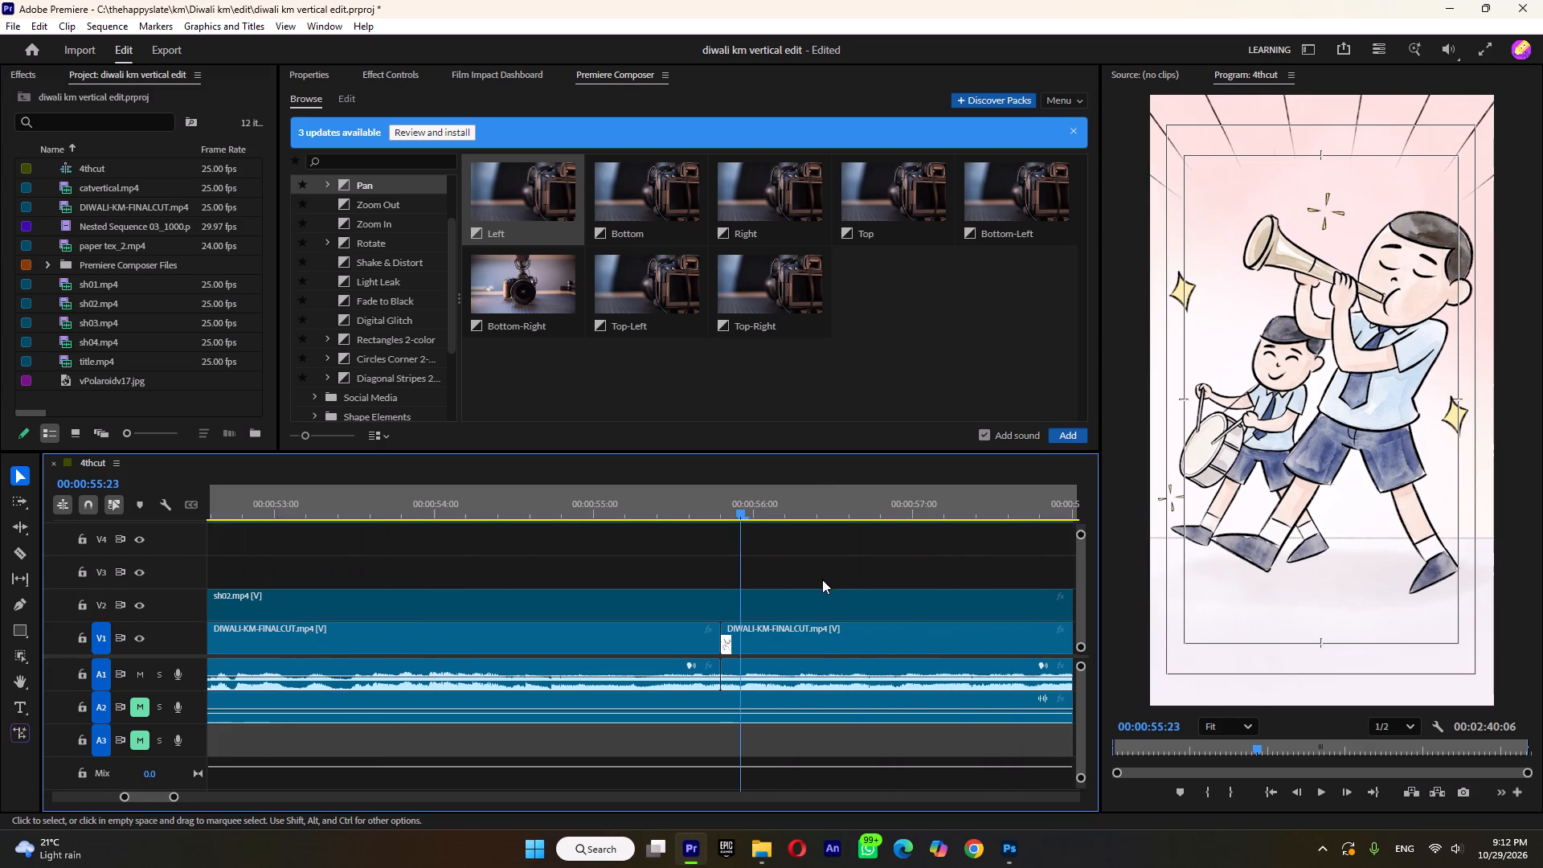
click(605, 497)
drag(505, 215, 688, 592)
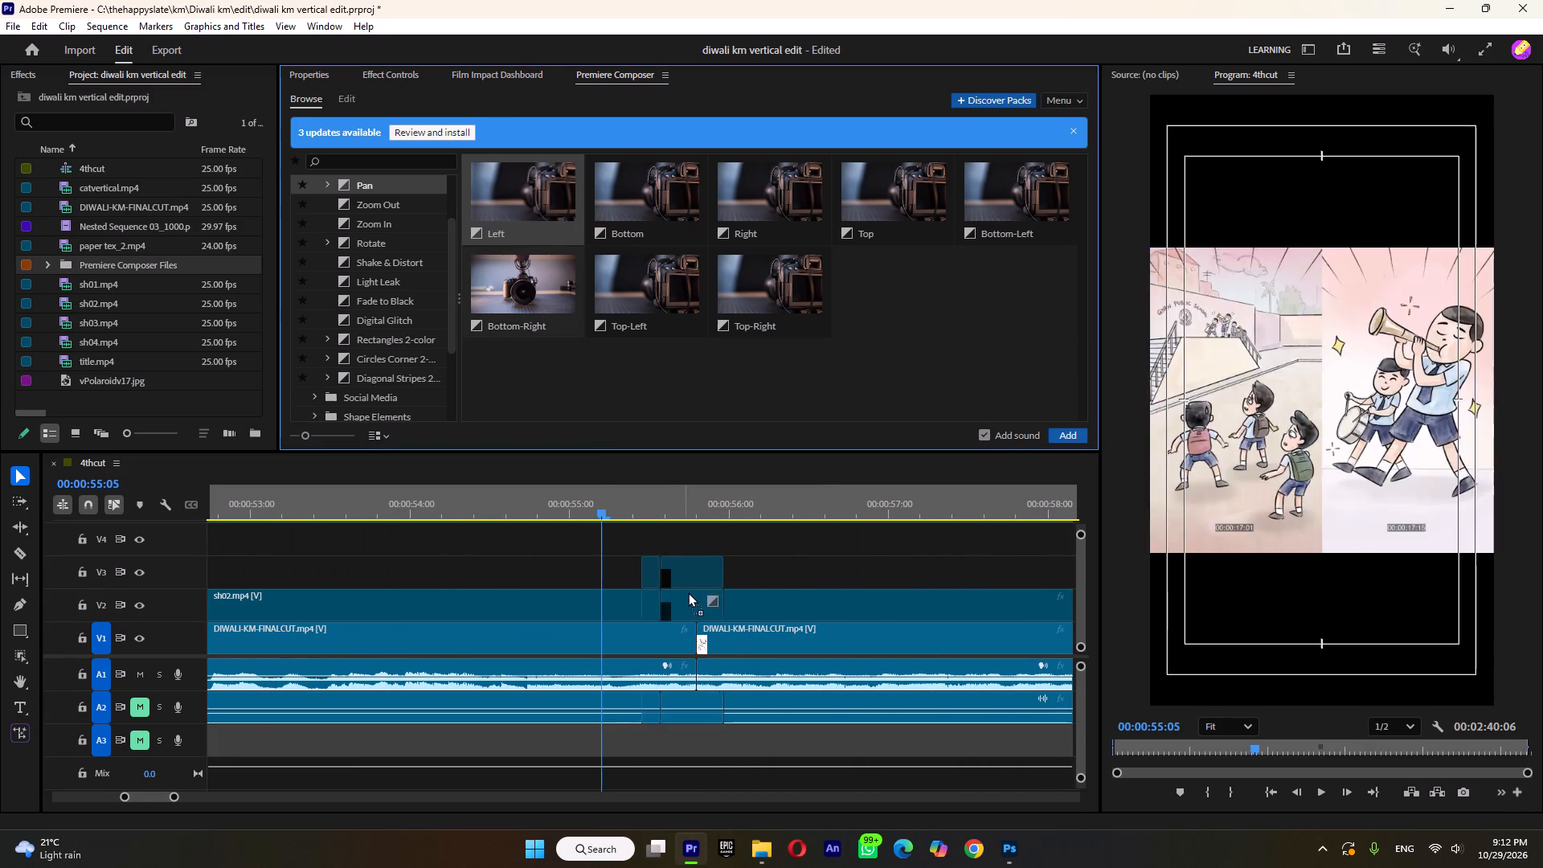
drag(688, 592, 718, 573)
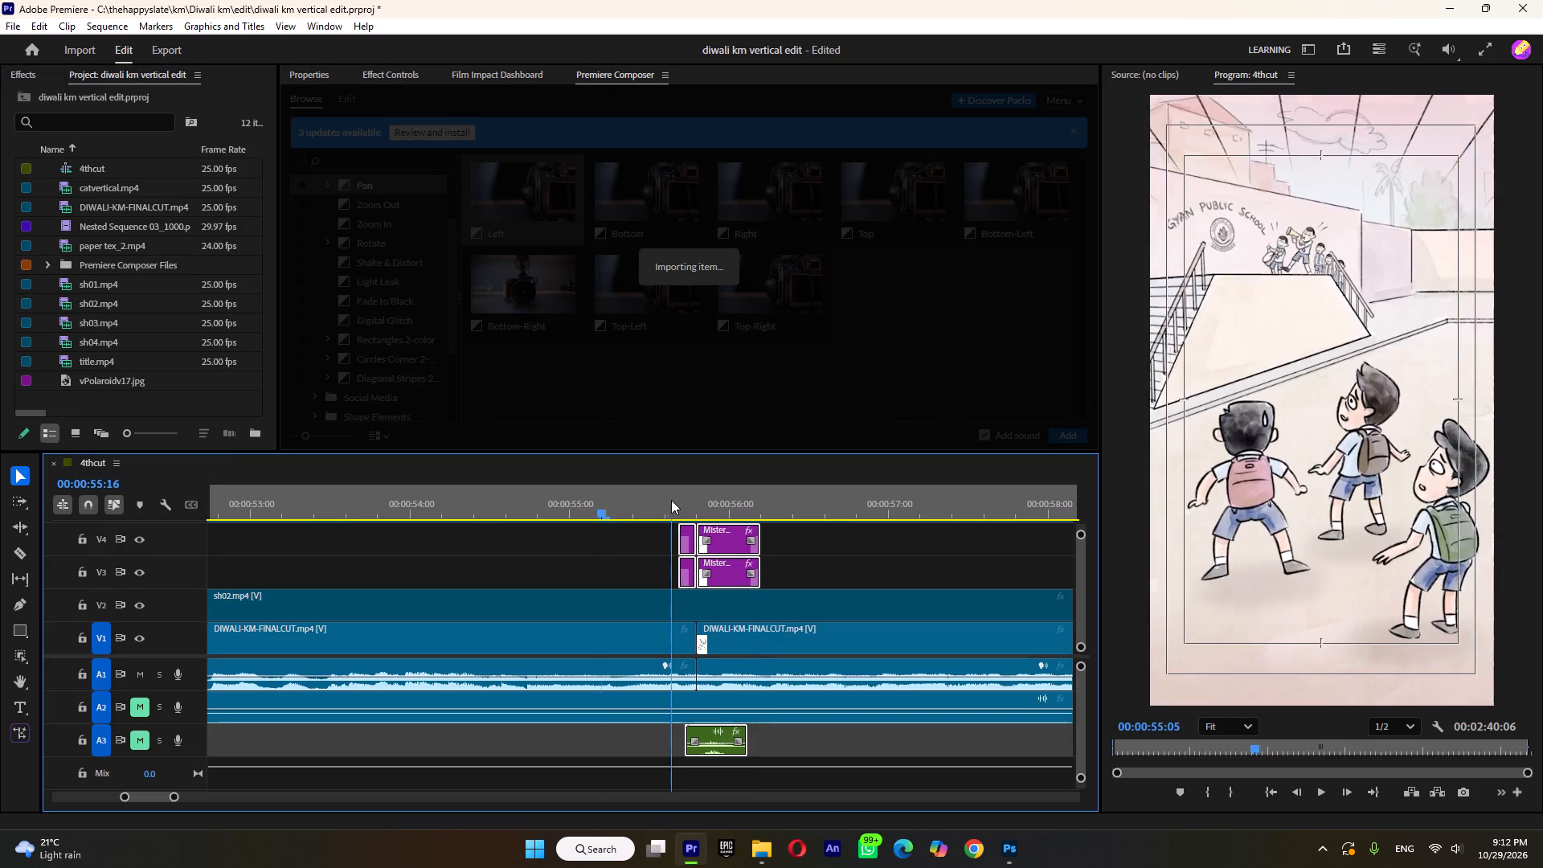
Play on to the end of the trumpet-and-drum shot and add a Pan Left transition on V3 and V4 at about 59.5 seconds.
click(671, 500)
key(space)
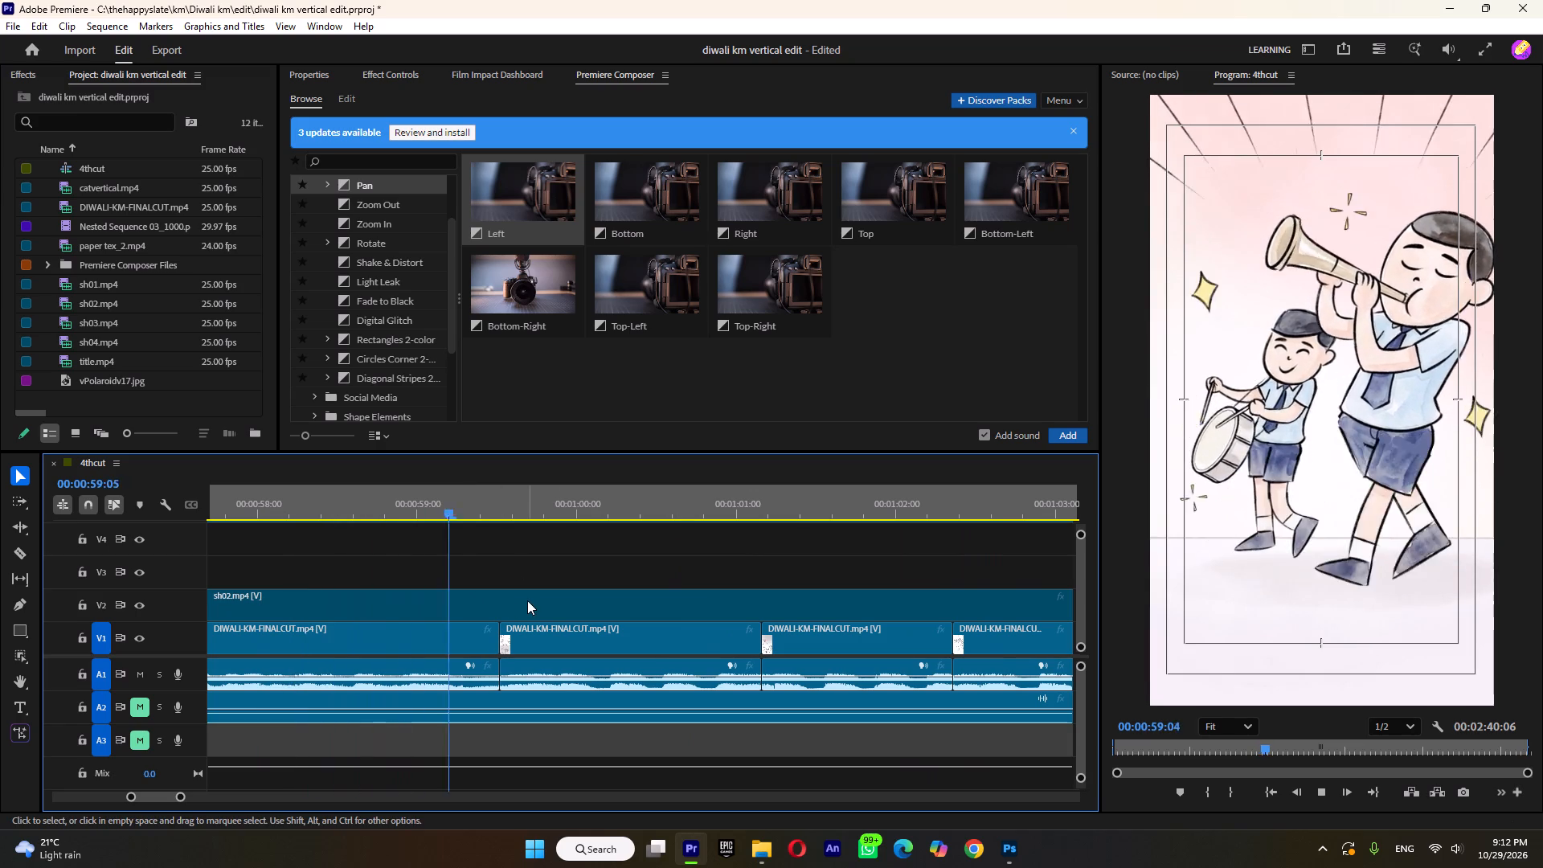
key(space)
click(460, 505)
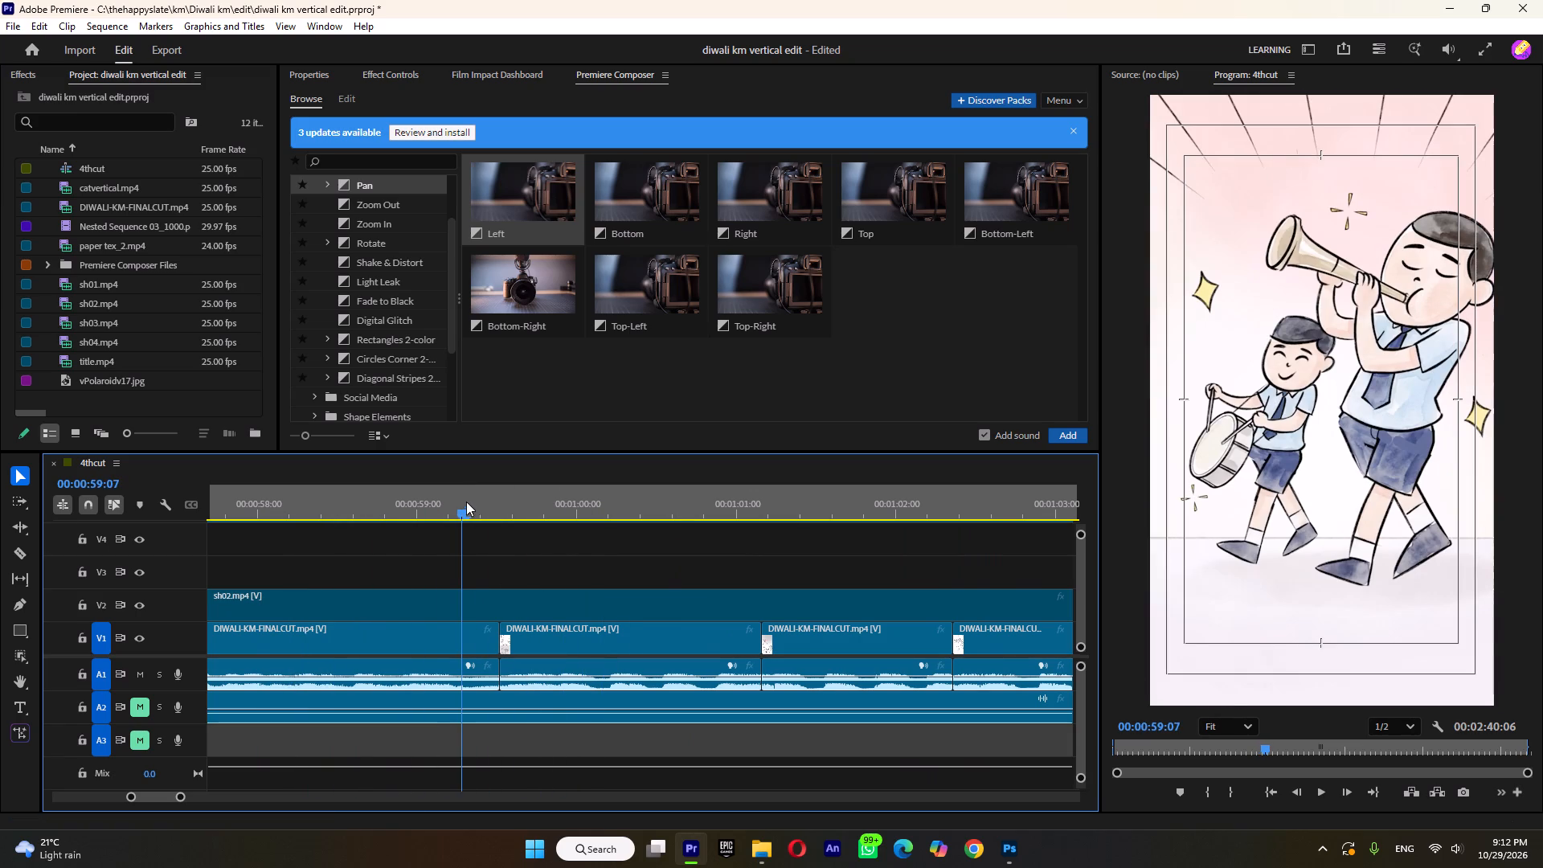
drag(512, 207, 491, 573)
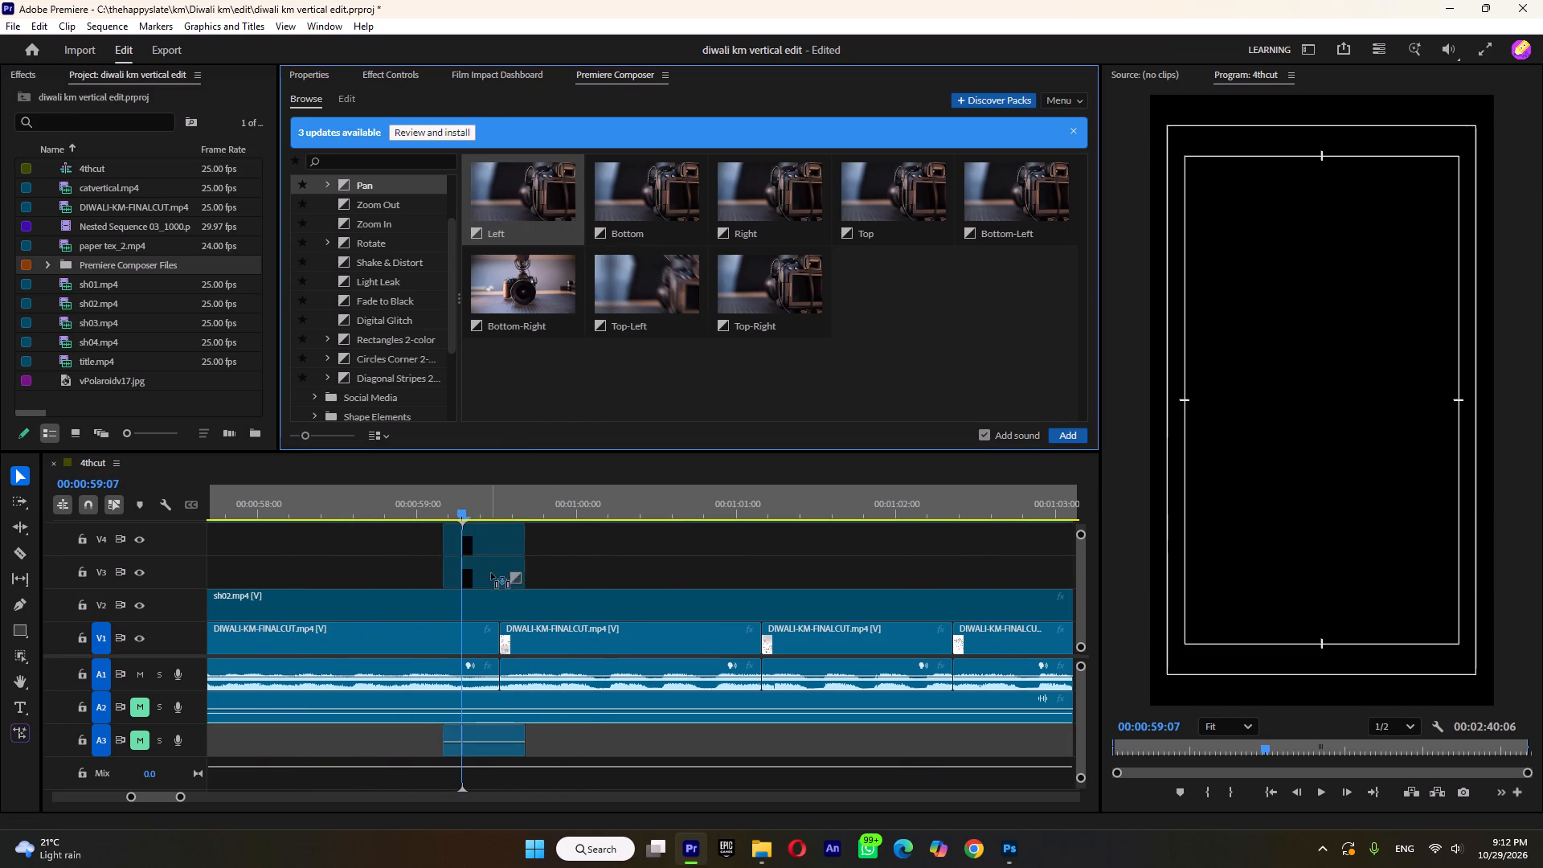
drag(491, 573, 521, 580)
click(471, 506)
key(space)
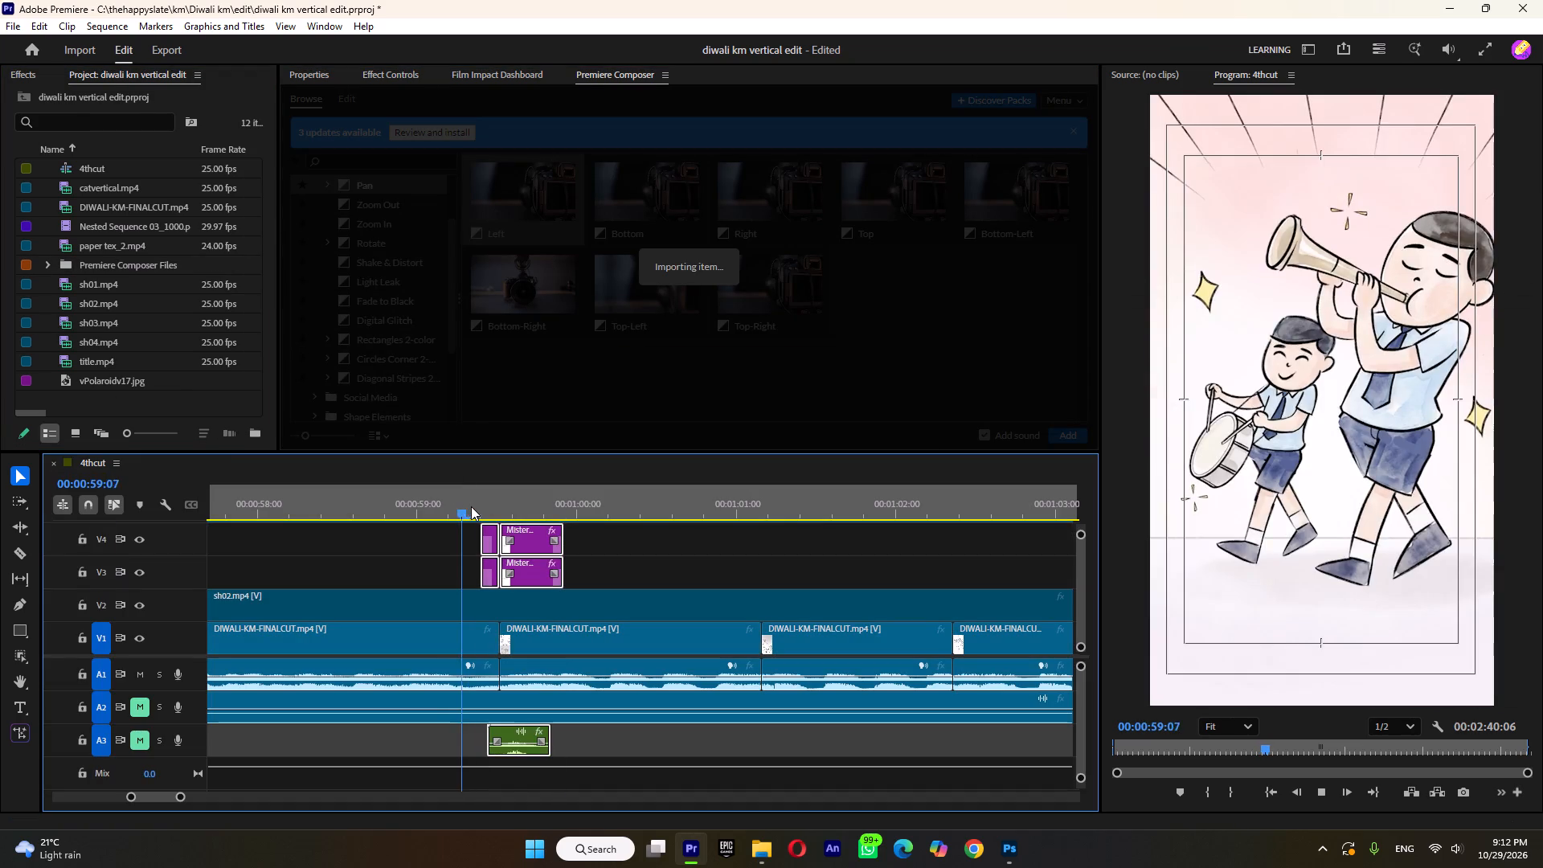
key(space)
Review the following shots and add a Pan Top-Right transition on V3 and V4 where the TNT fuse shot ends, about 1:02.4, and play it back.
drag(471, 506, 677, 592)
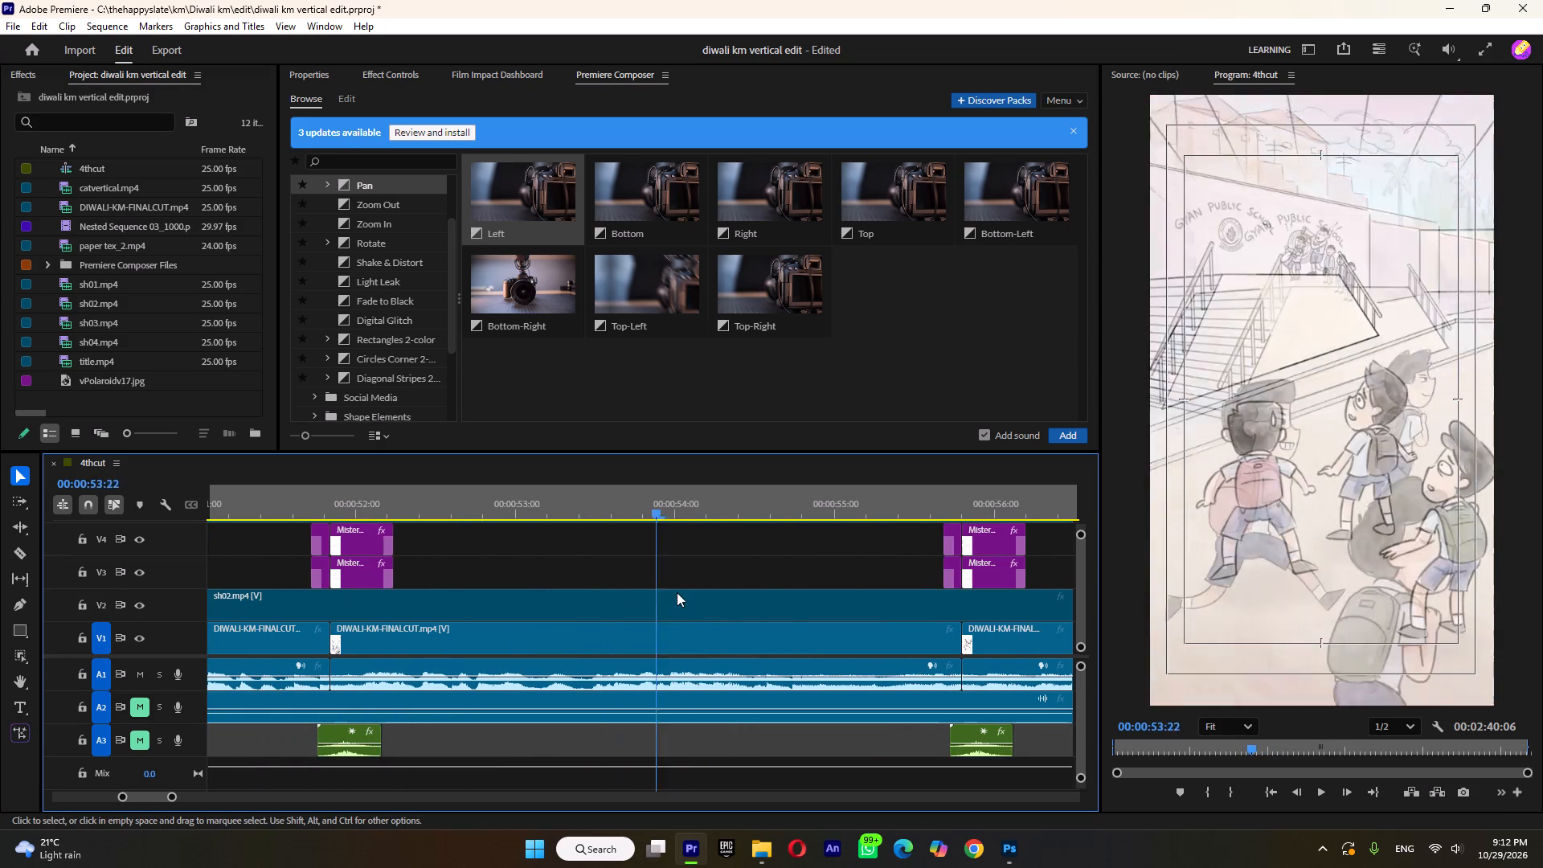
drag(677, 592, 821, 615)
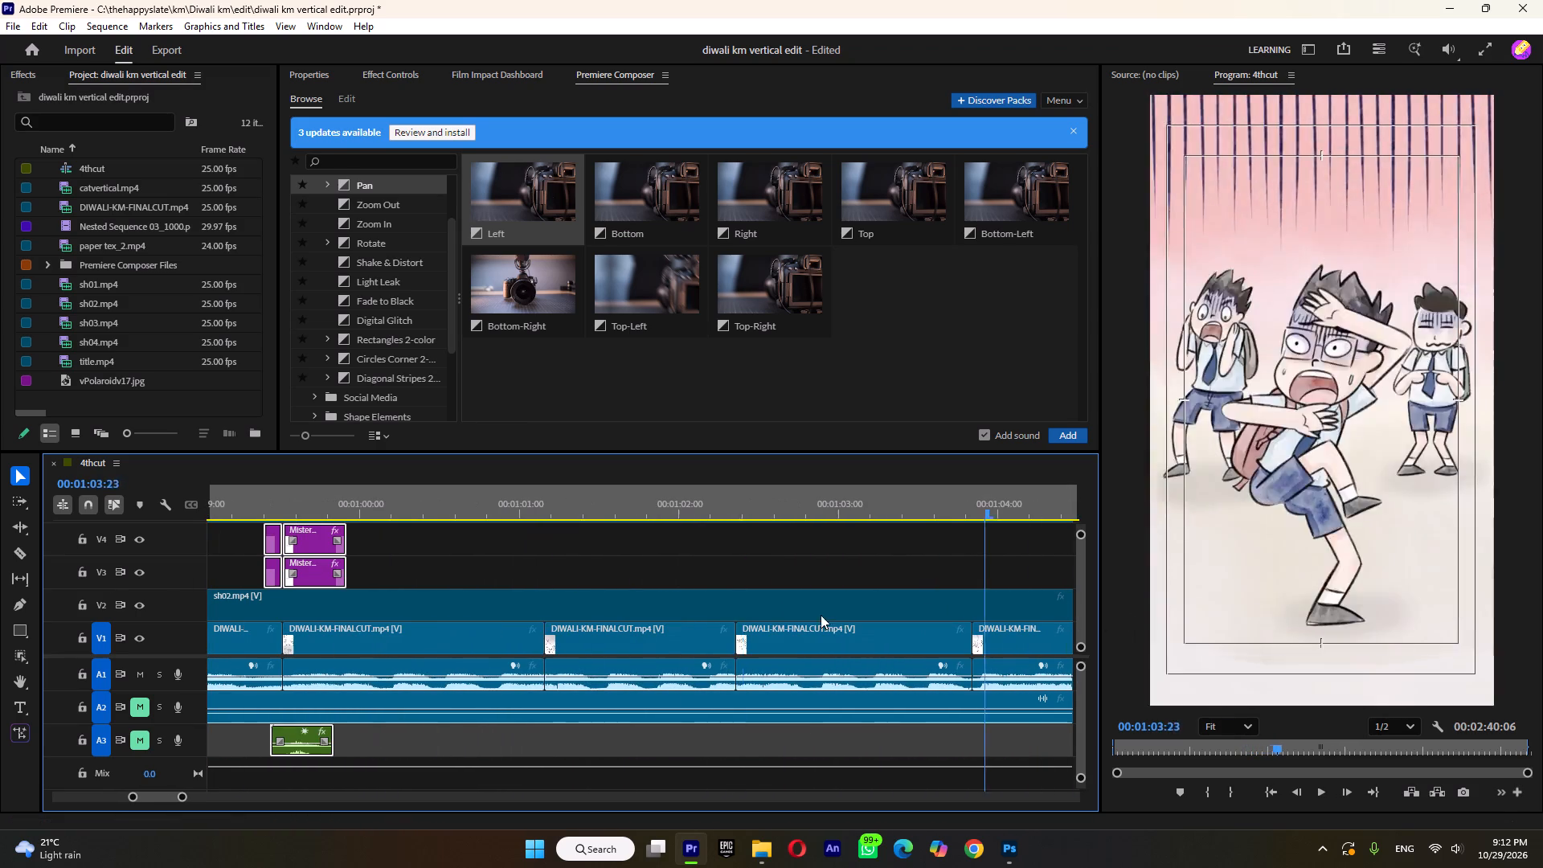
drag(821, 615, 581, 634)
key(space)
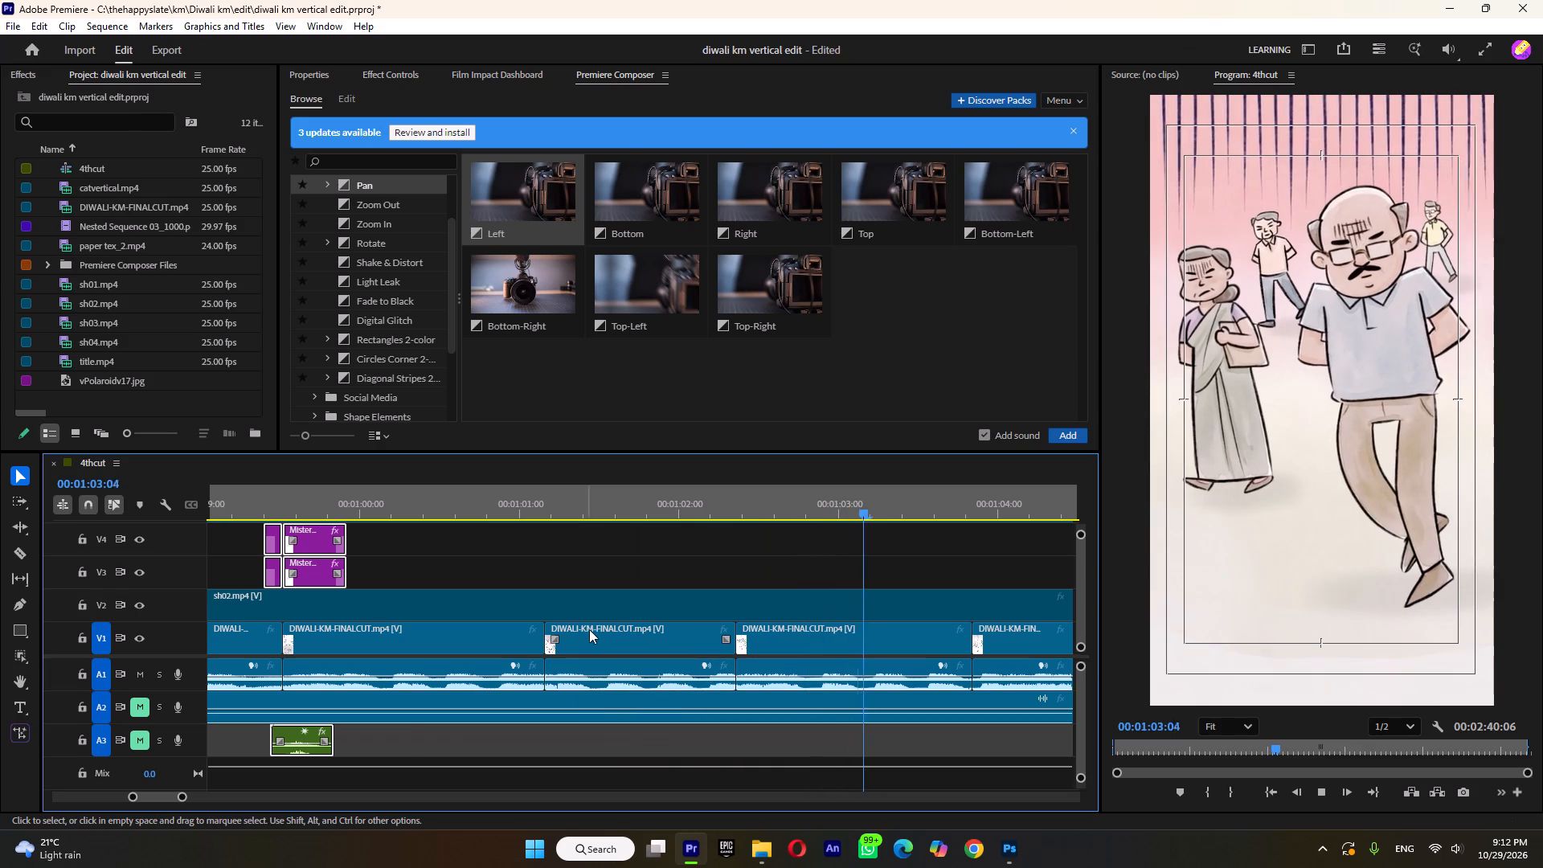
key(space)
click(705, 485)
key(space)
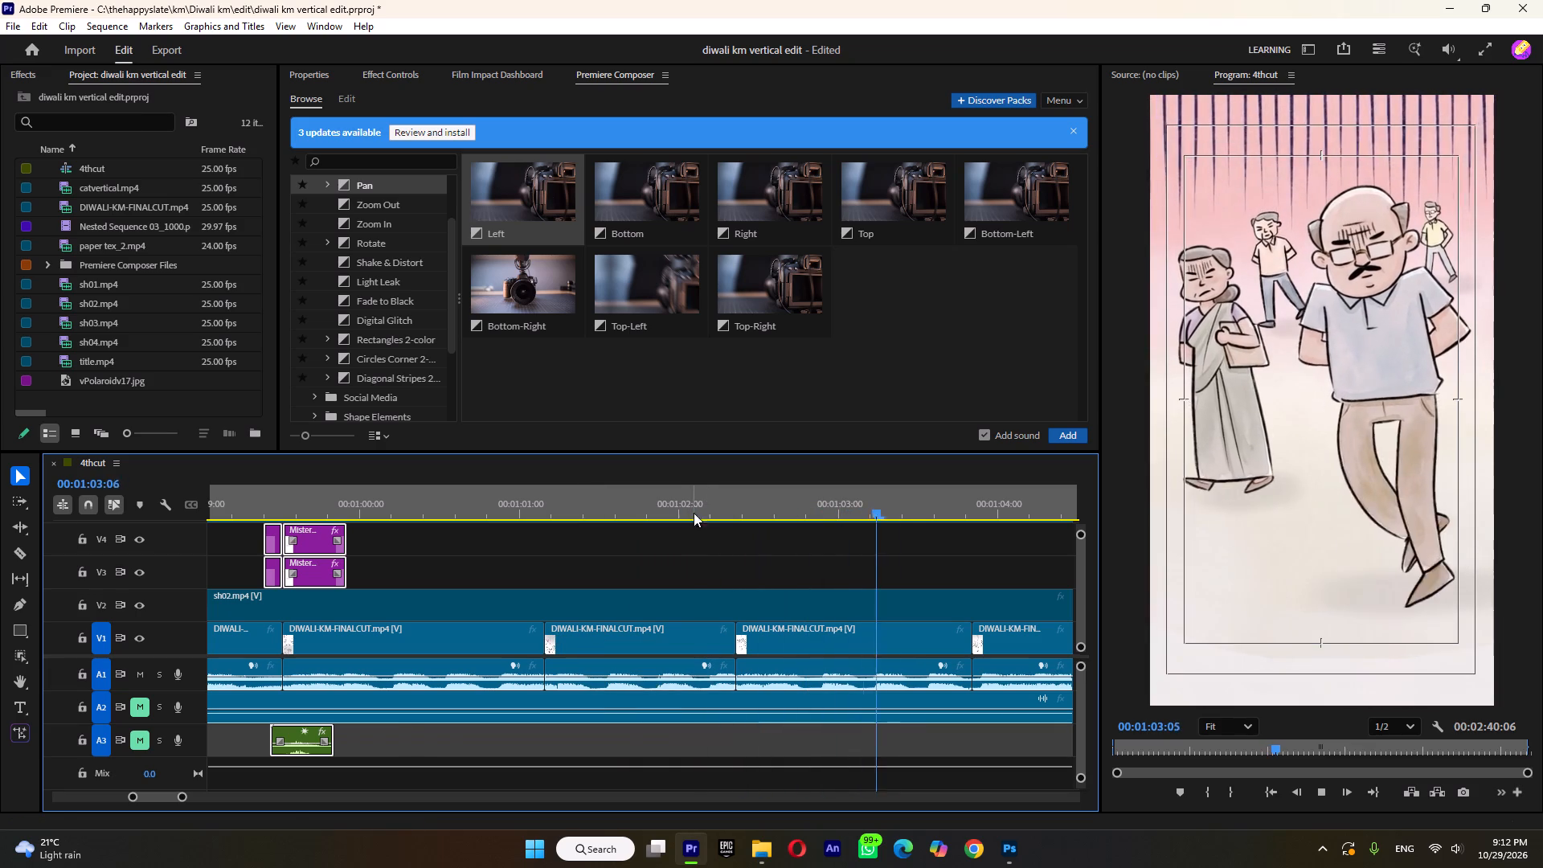
key(space)
click(706, 505)
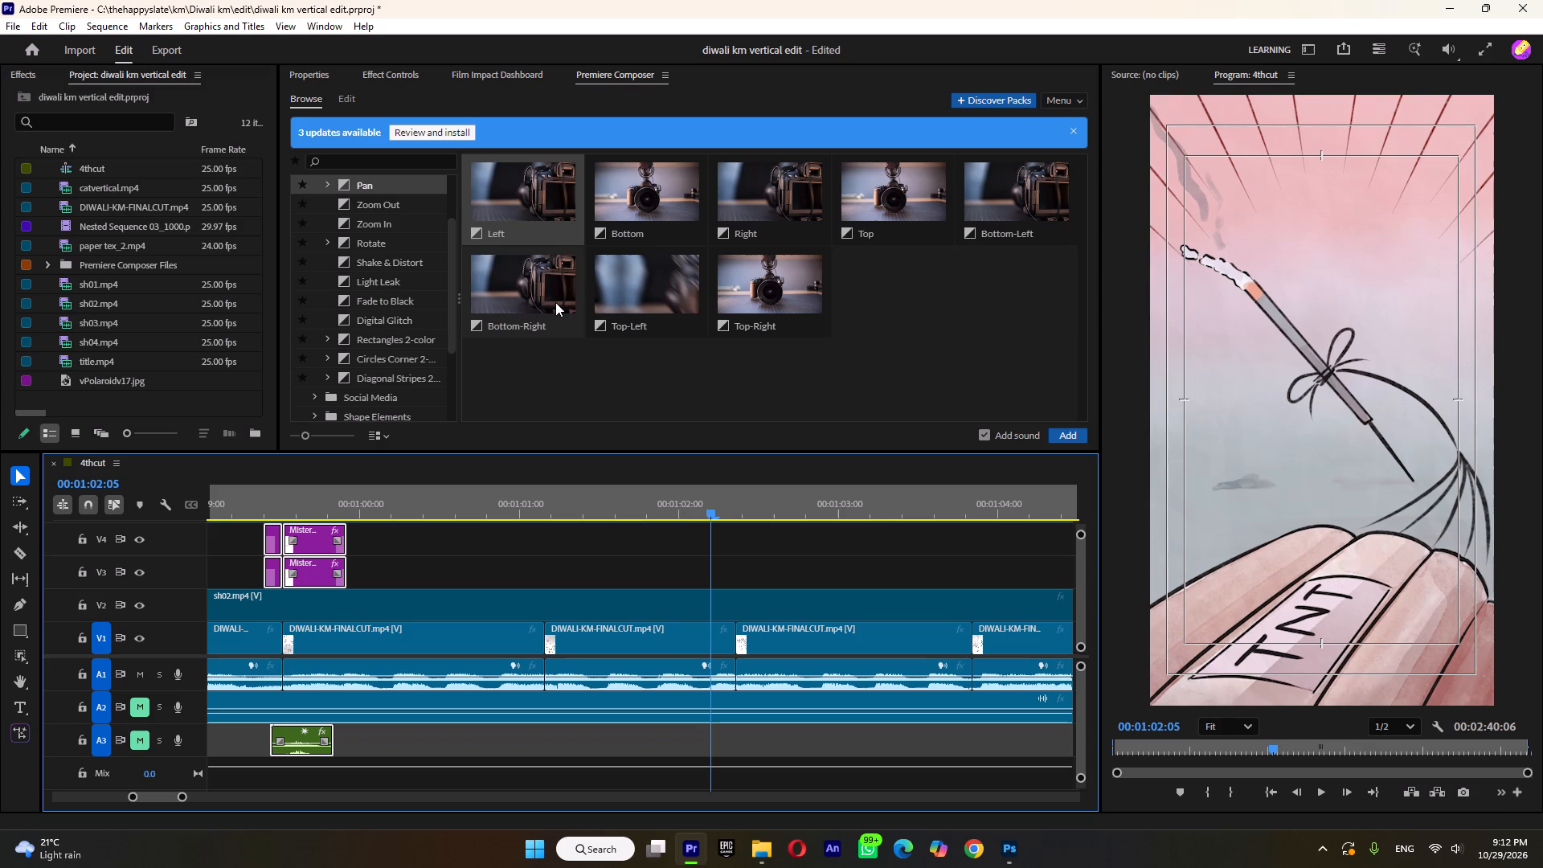
drag(776, 285, 704, 558)
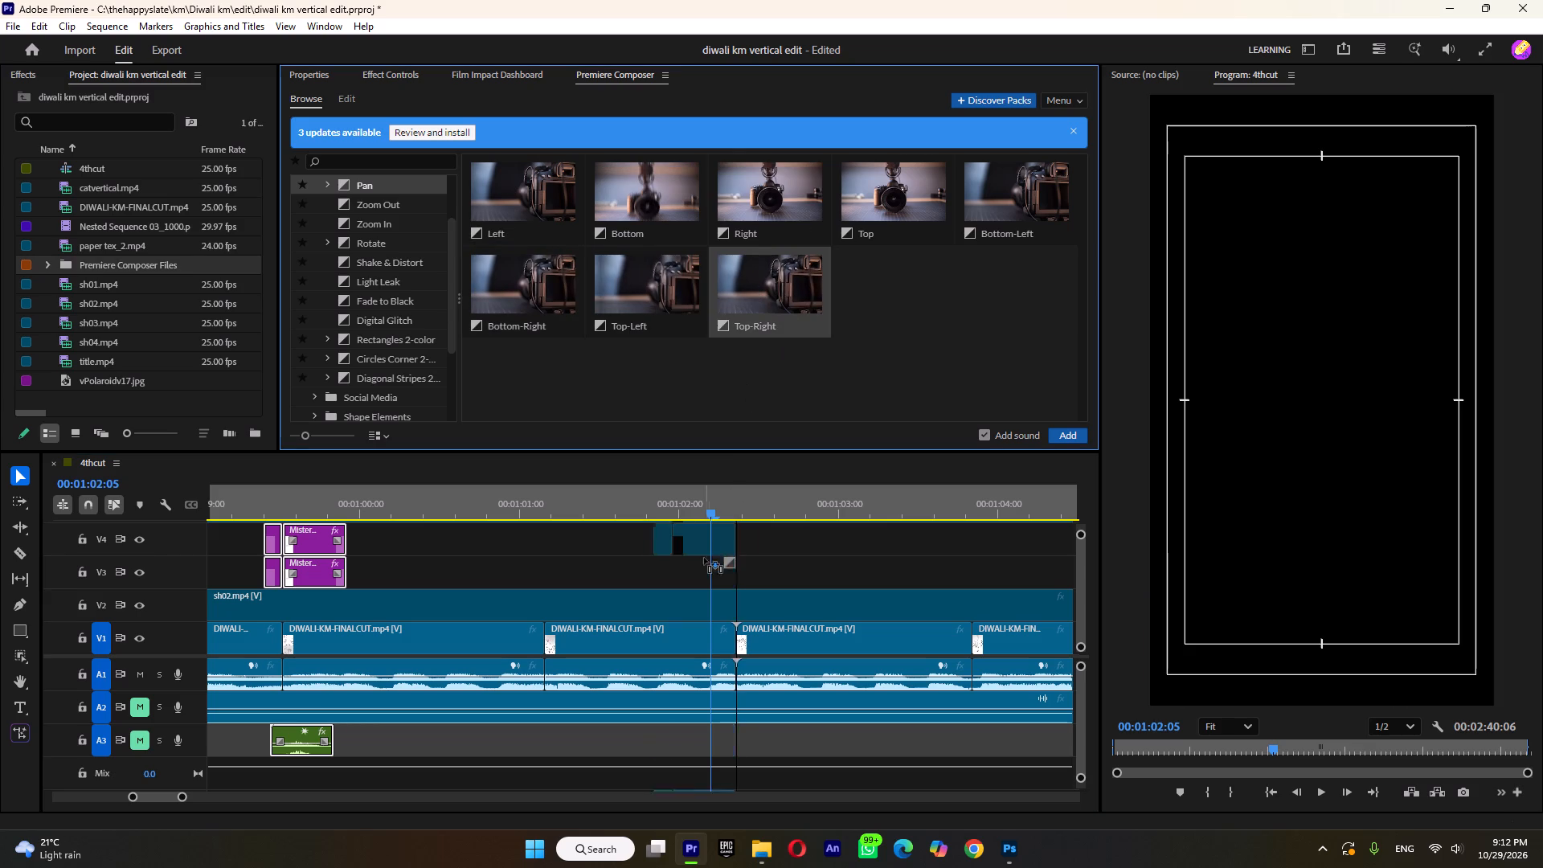
drag(704, 558, 759, 582)
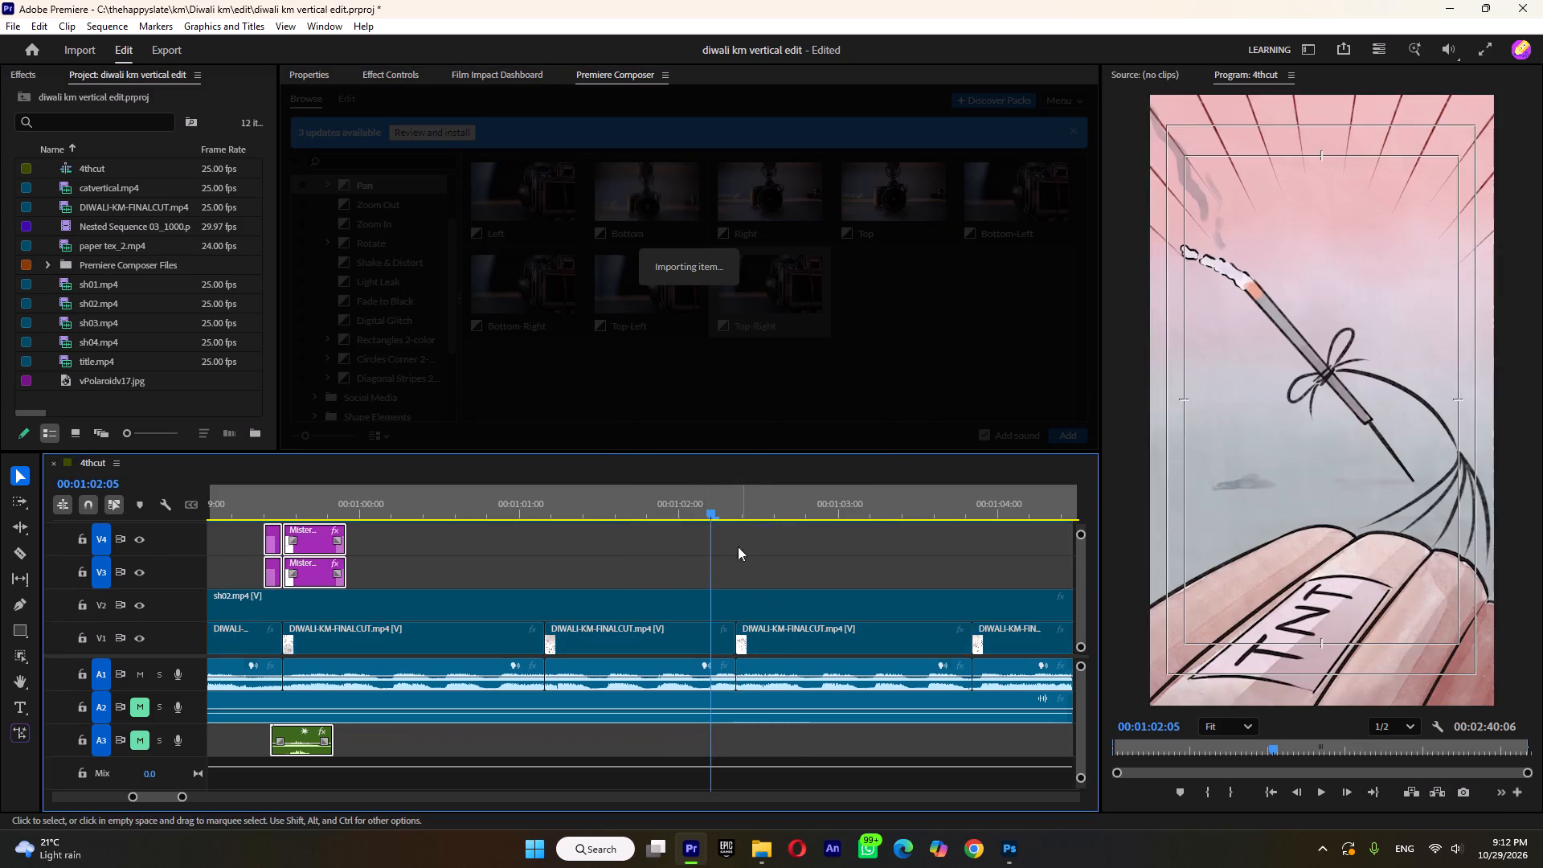
click(708, 508)
key(space)
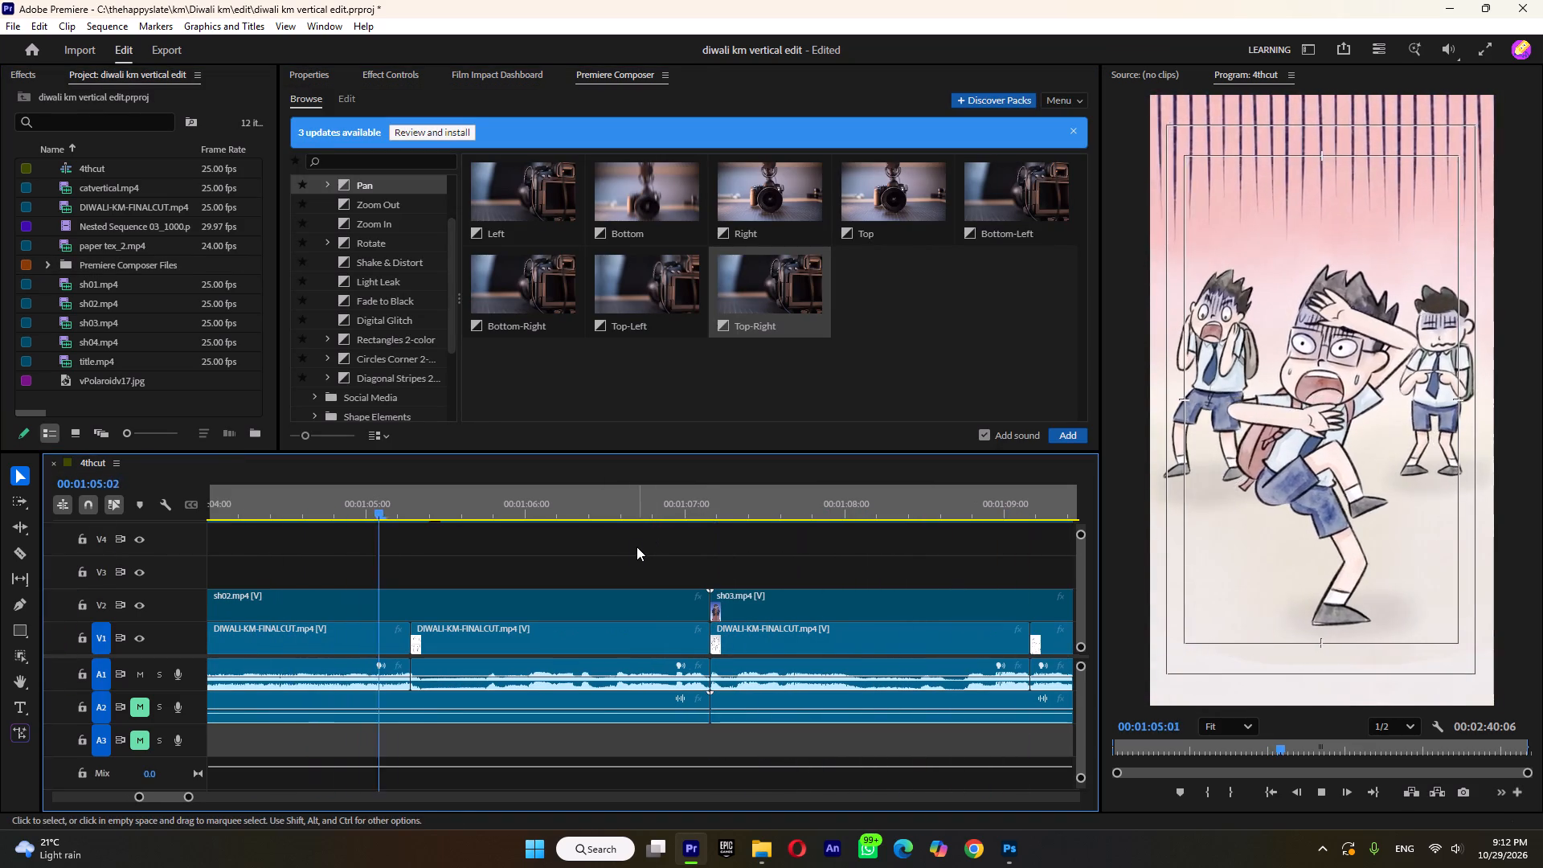
key(space)
Add a Pan Left transition on V3 and V4 where the frightened boys shot ends, about 1:05.3, and play onward from it.
click(391, 498)
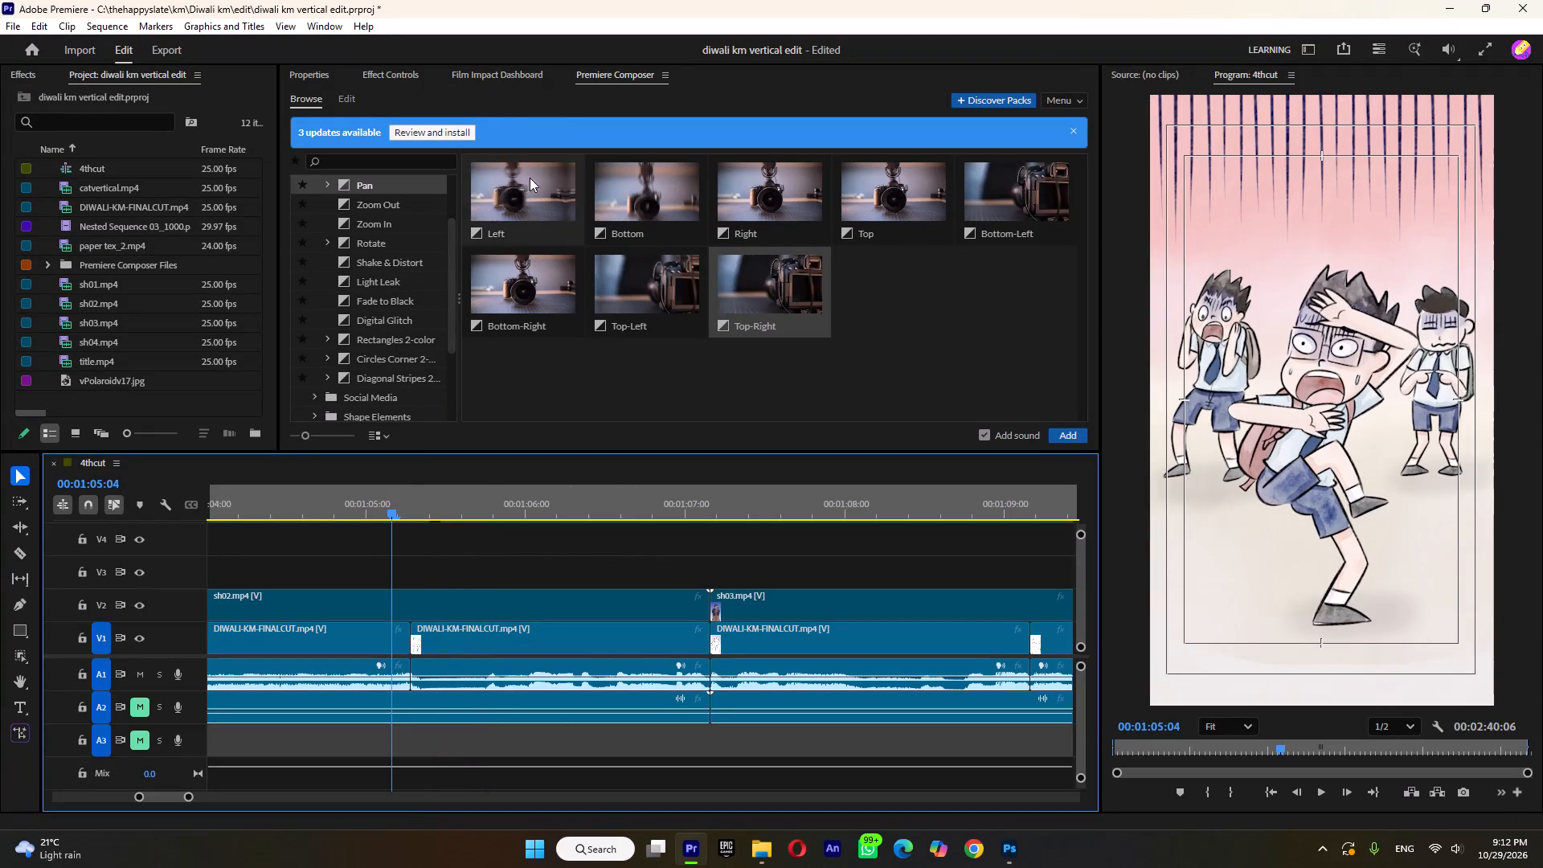
drag(524, 187, 431, 582)
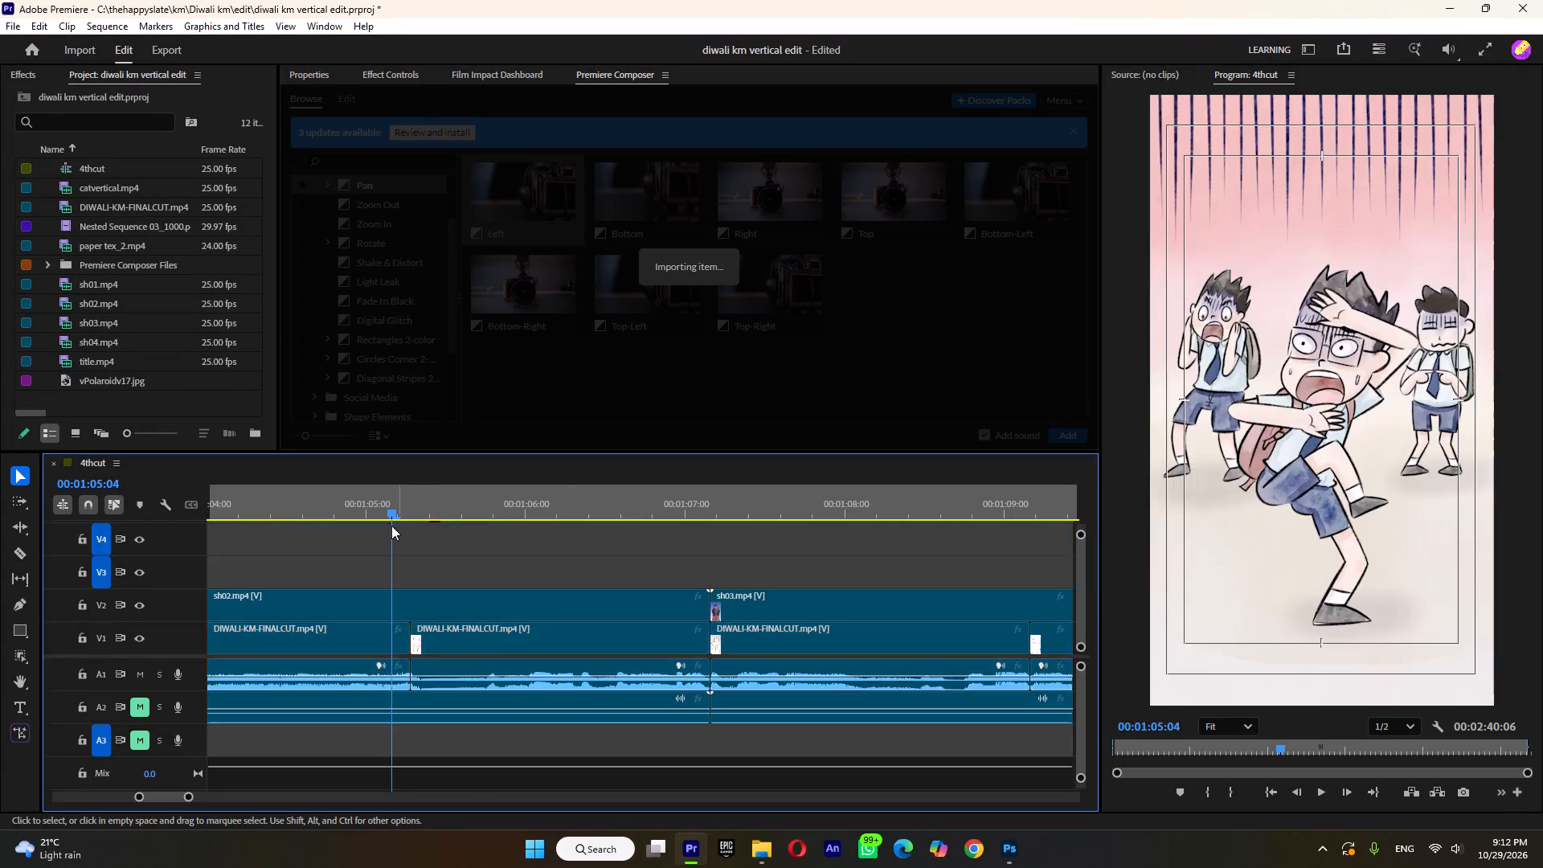
click(387, 509)
key(space)
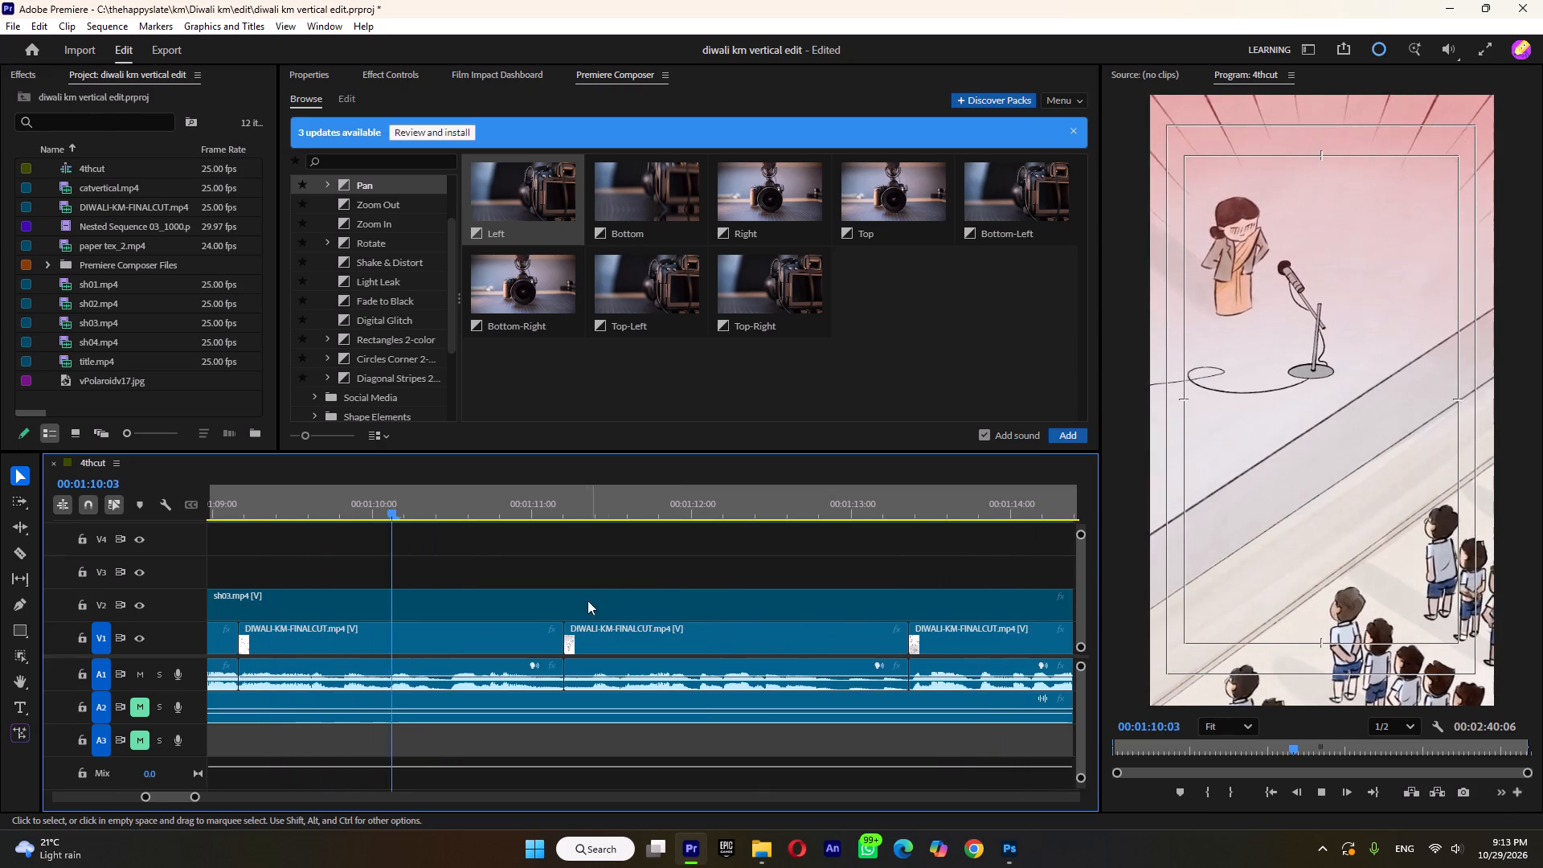
key(space)
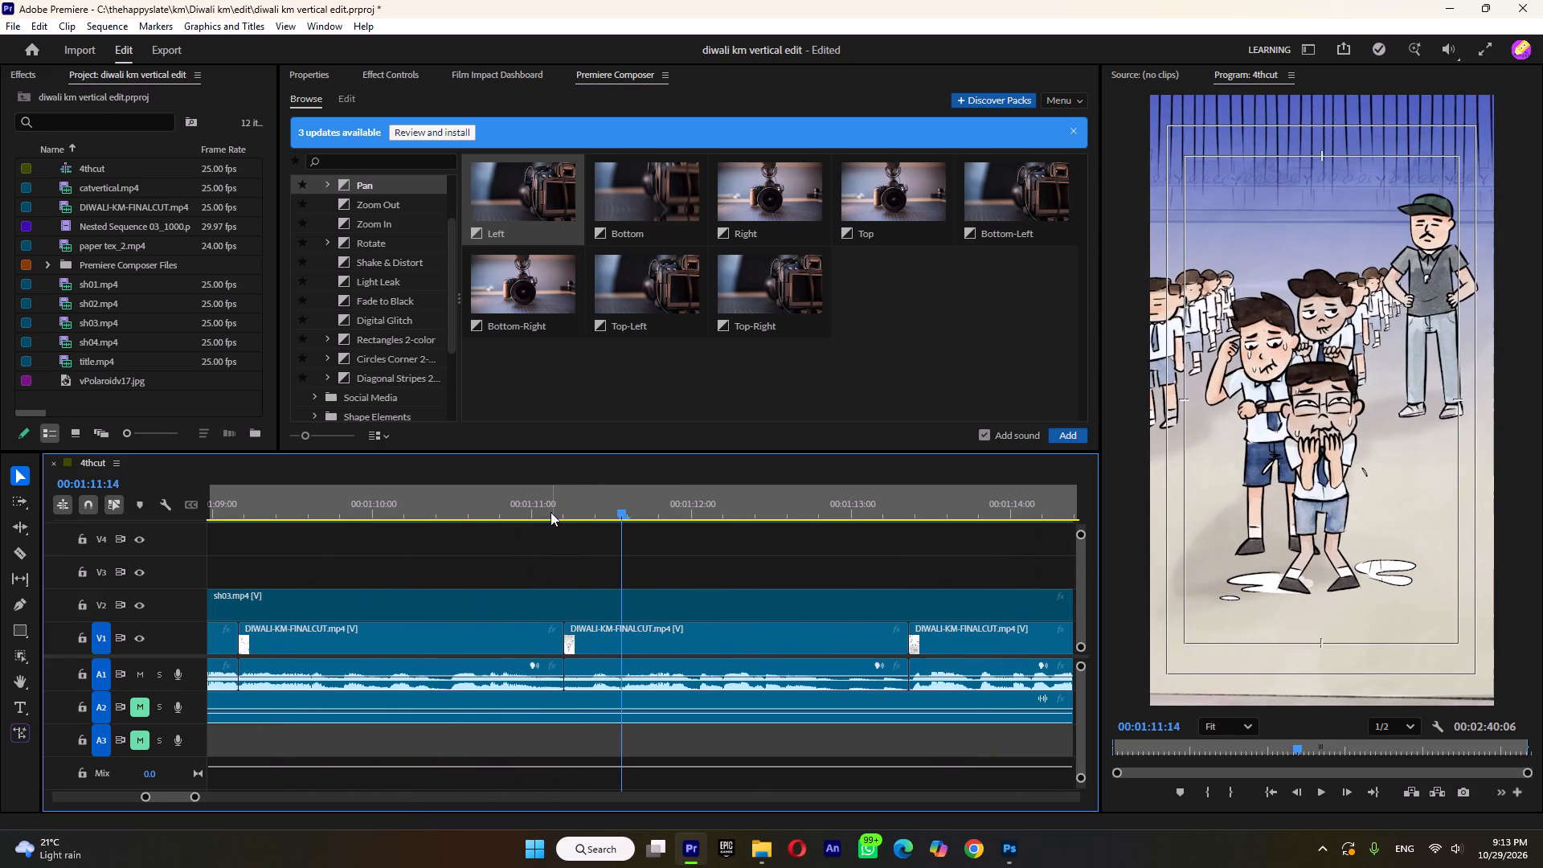
Add a Zoom In transition on V3 and V4 at the change to the worried boys and guard shot, about 1:11.2, and play it back.
click(550, 504)
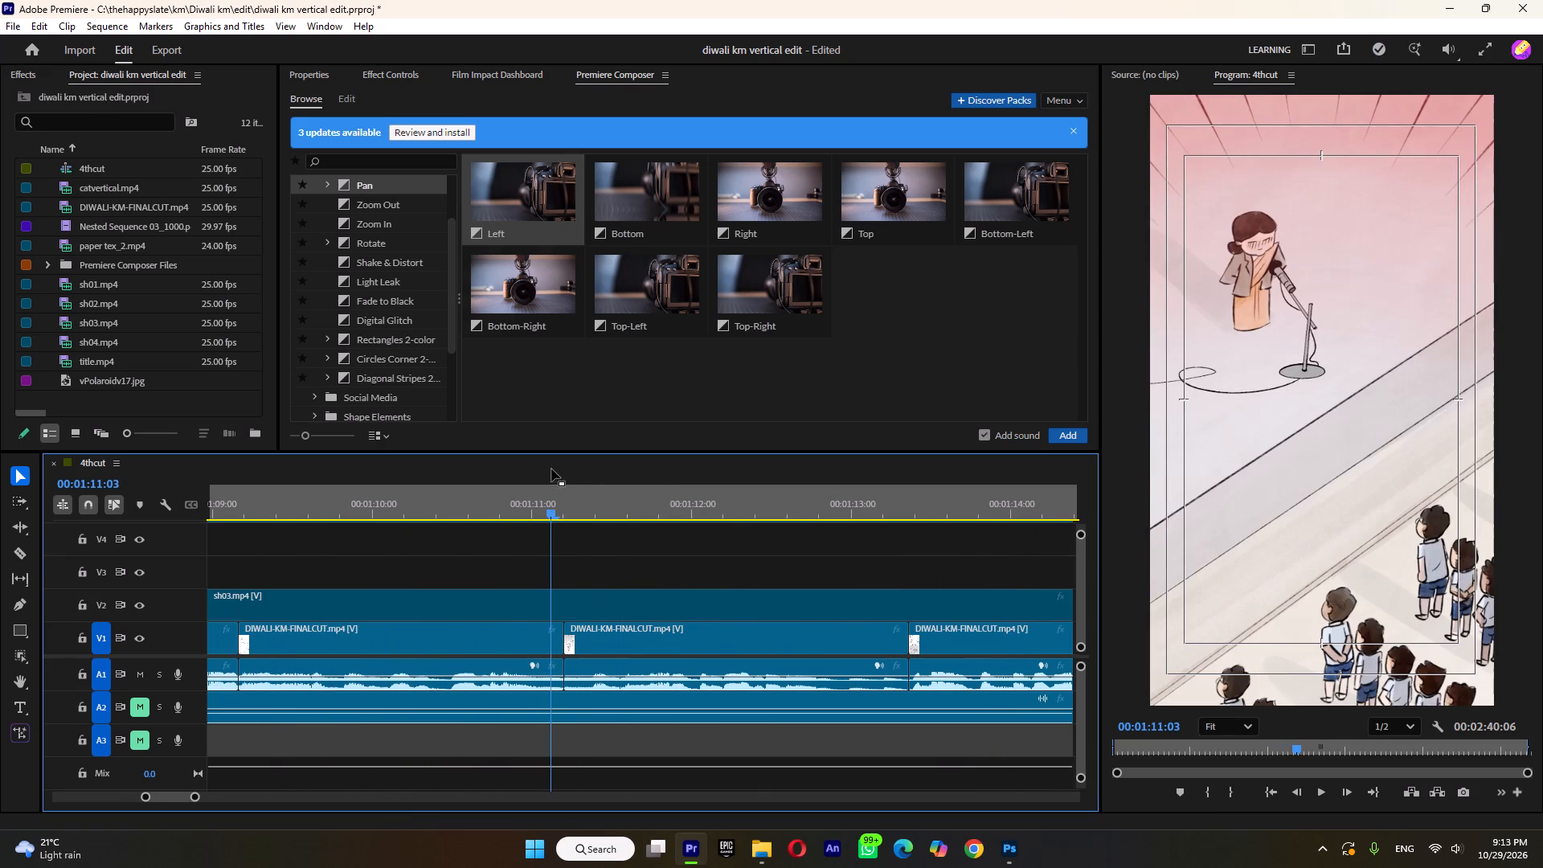
click(375, 194)
click(368, 219)
drag(524, 190, 588, 583)
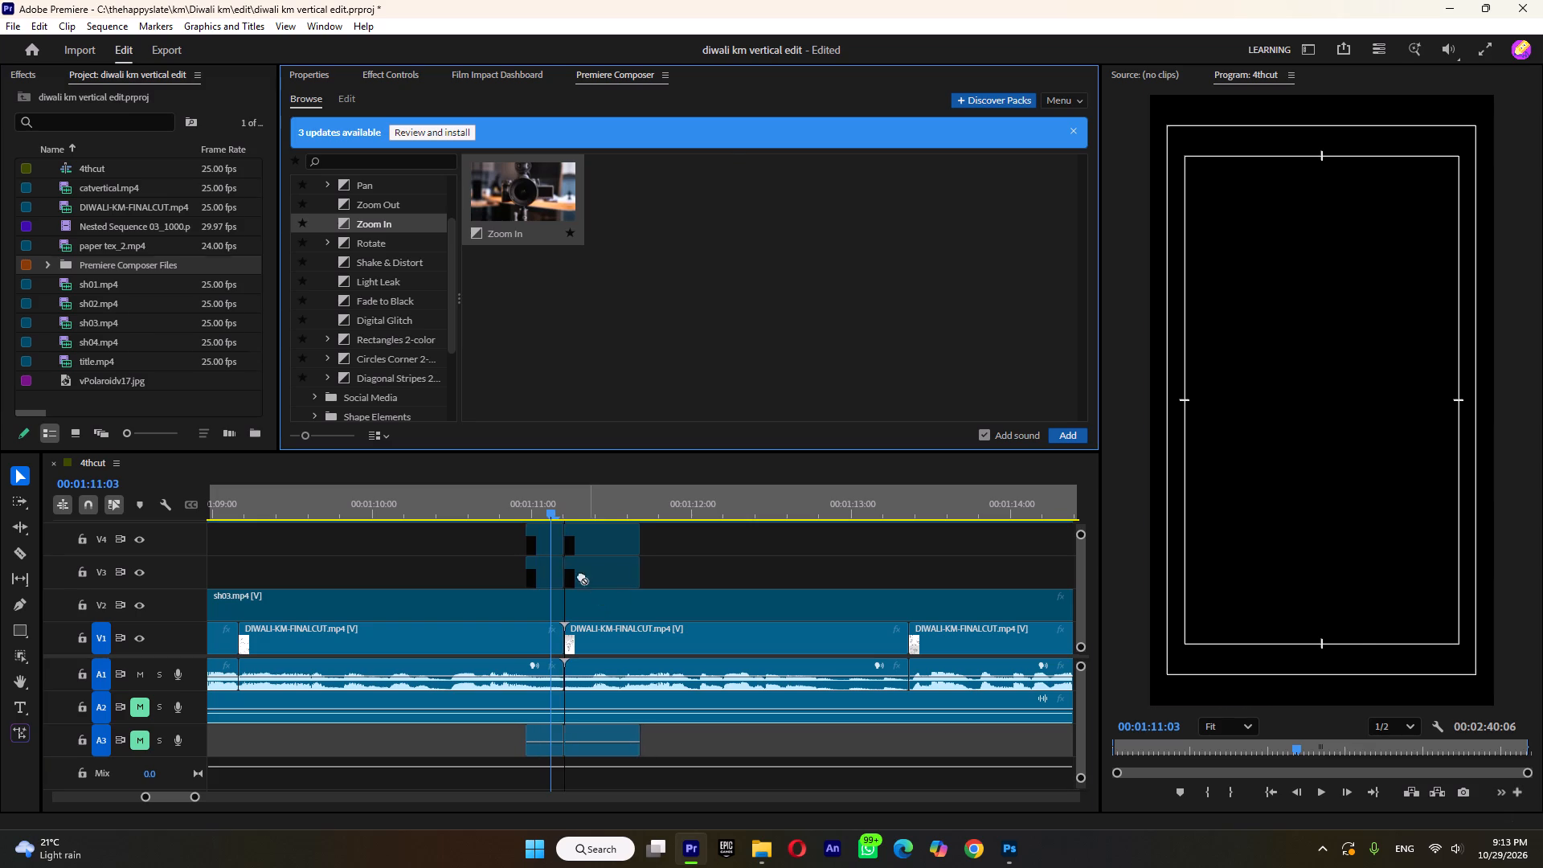
click(528, 509)
key(space)
click(517, 510)
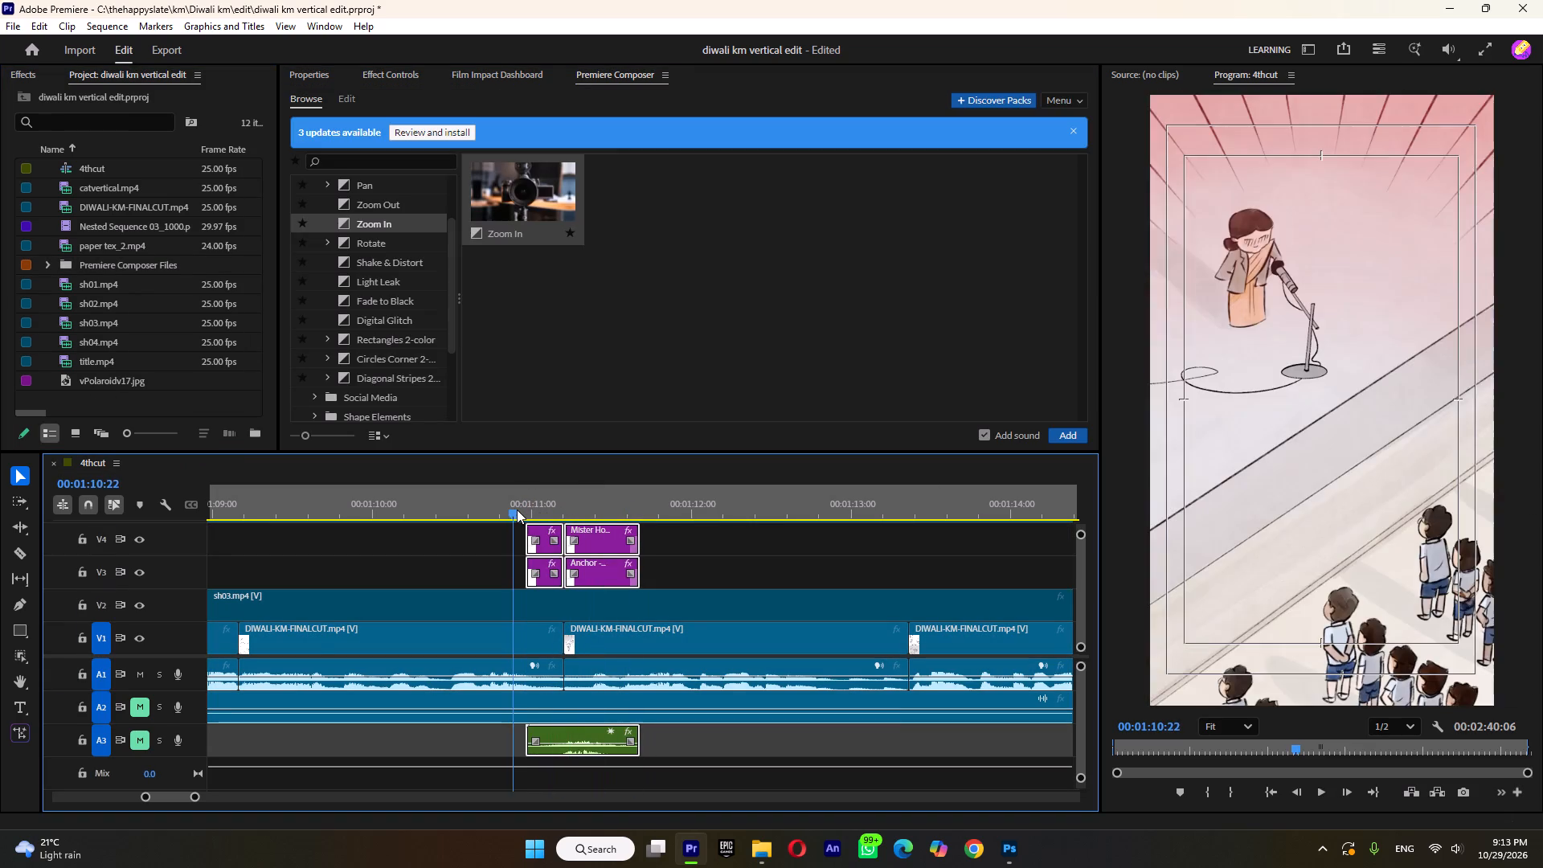
key(space)
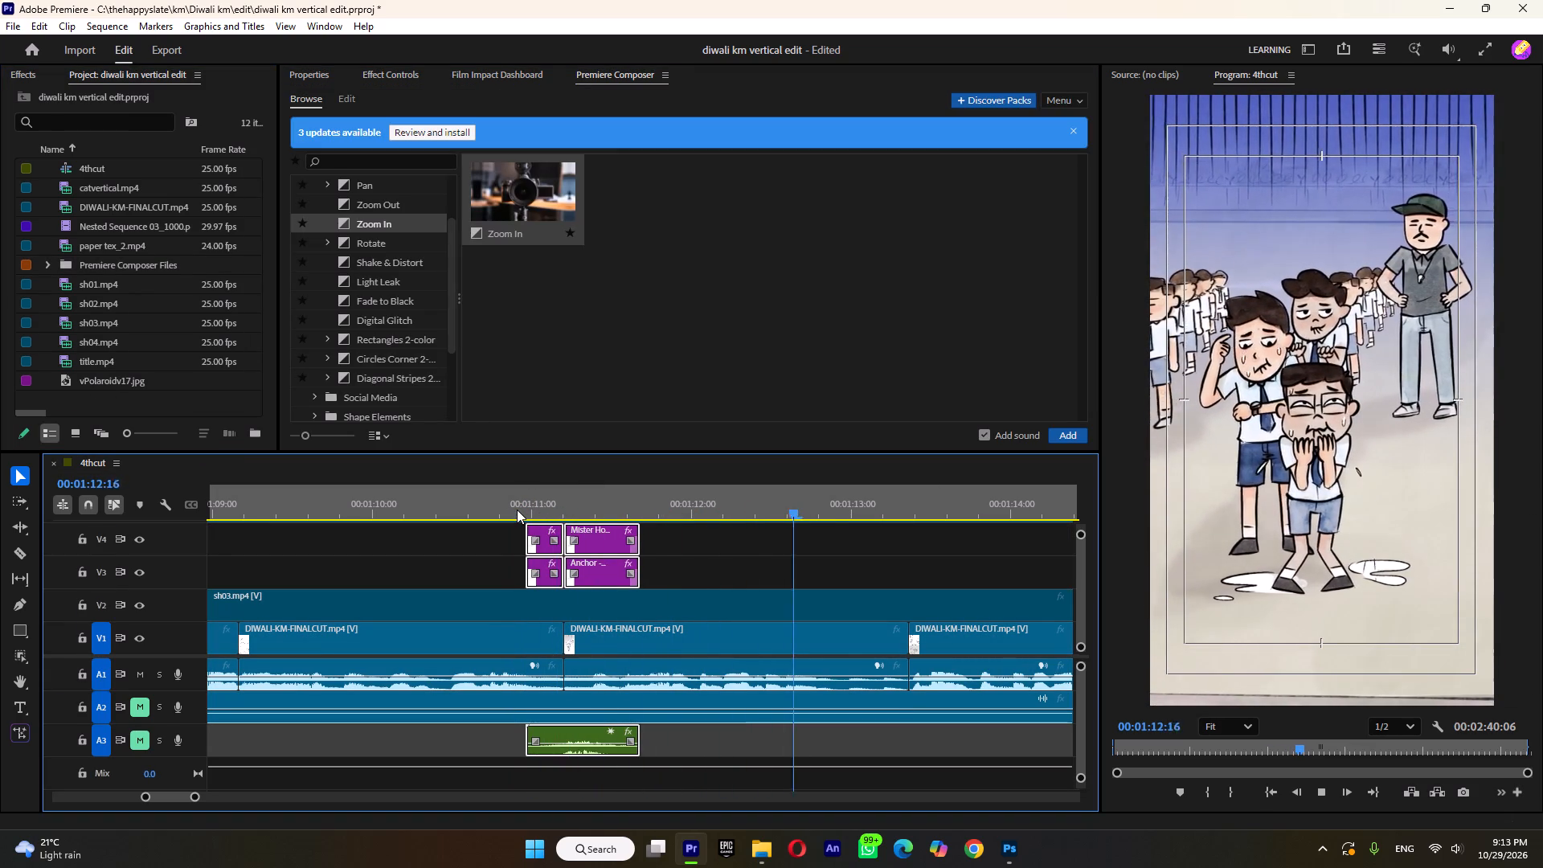
key(space)
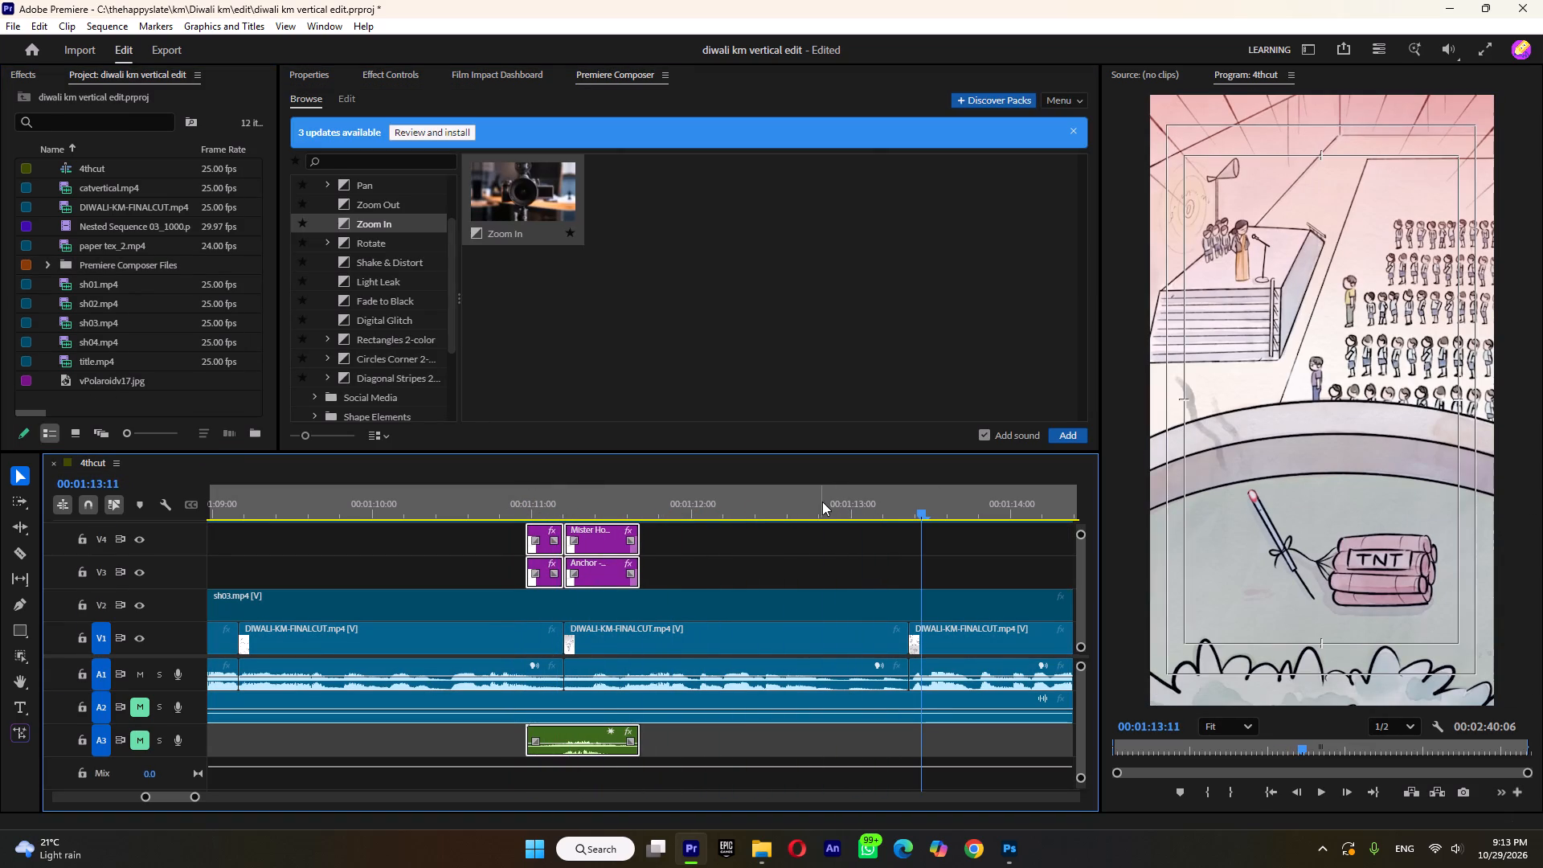
Play on to the end of the school assembly shot and add a Pan Left transition on V3 and V4 at about 1:22.9, playing it back.
click(824, 501)
key(space)
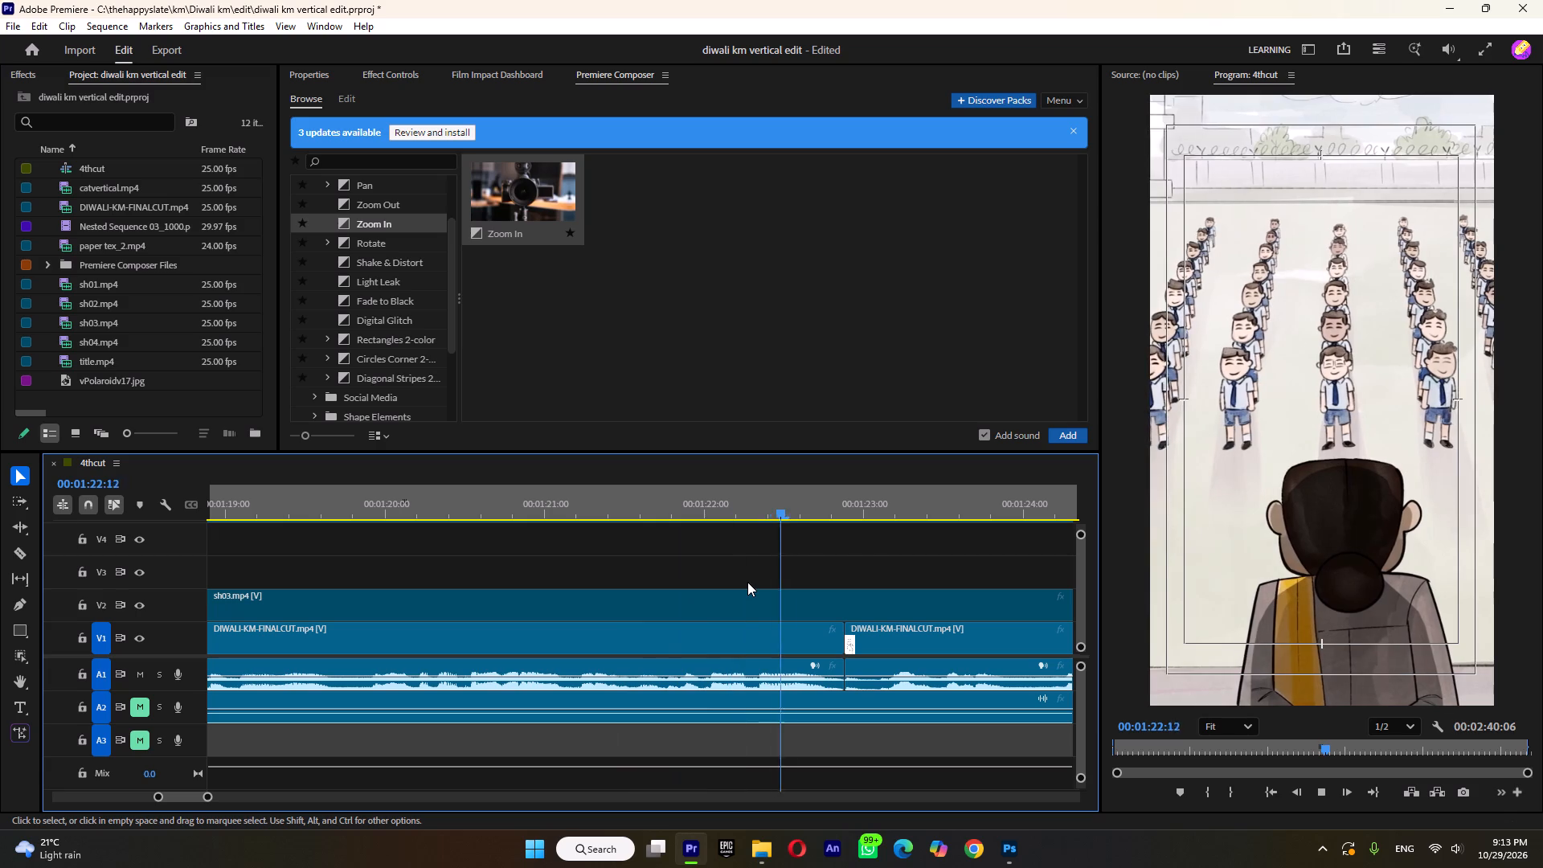
key(space)
click(818, 493)
key(space)
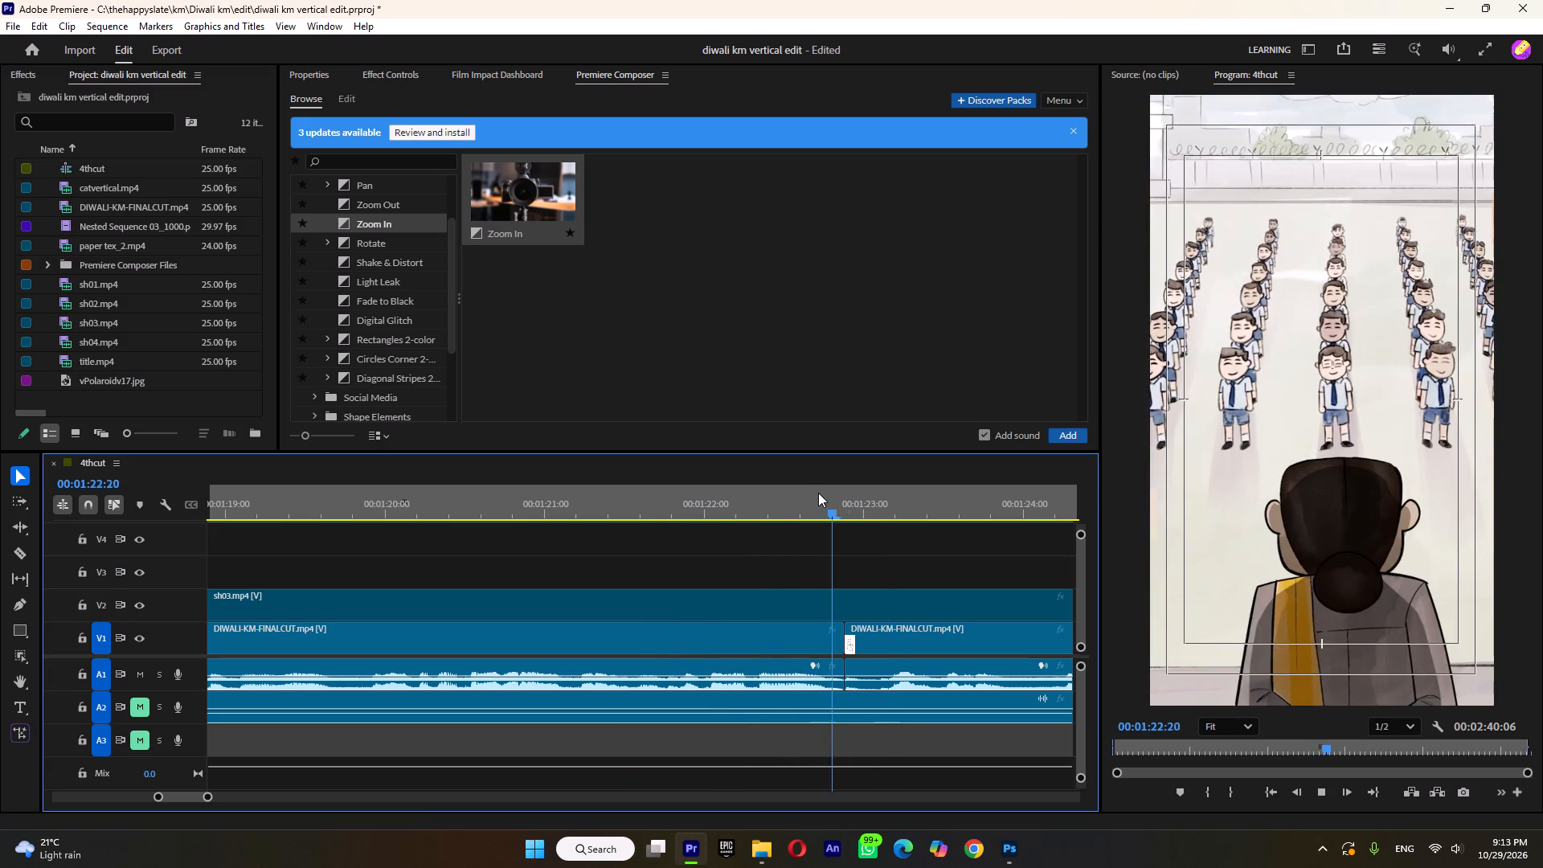
key(space)
click(798, 489)
click(374, 185)
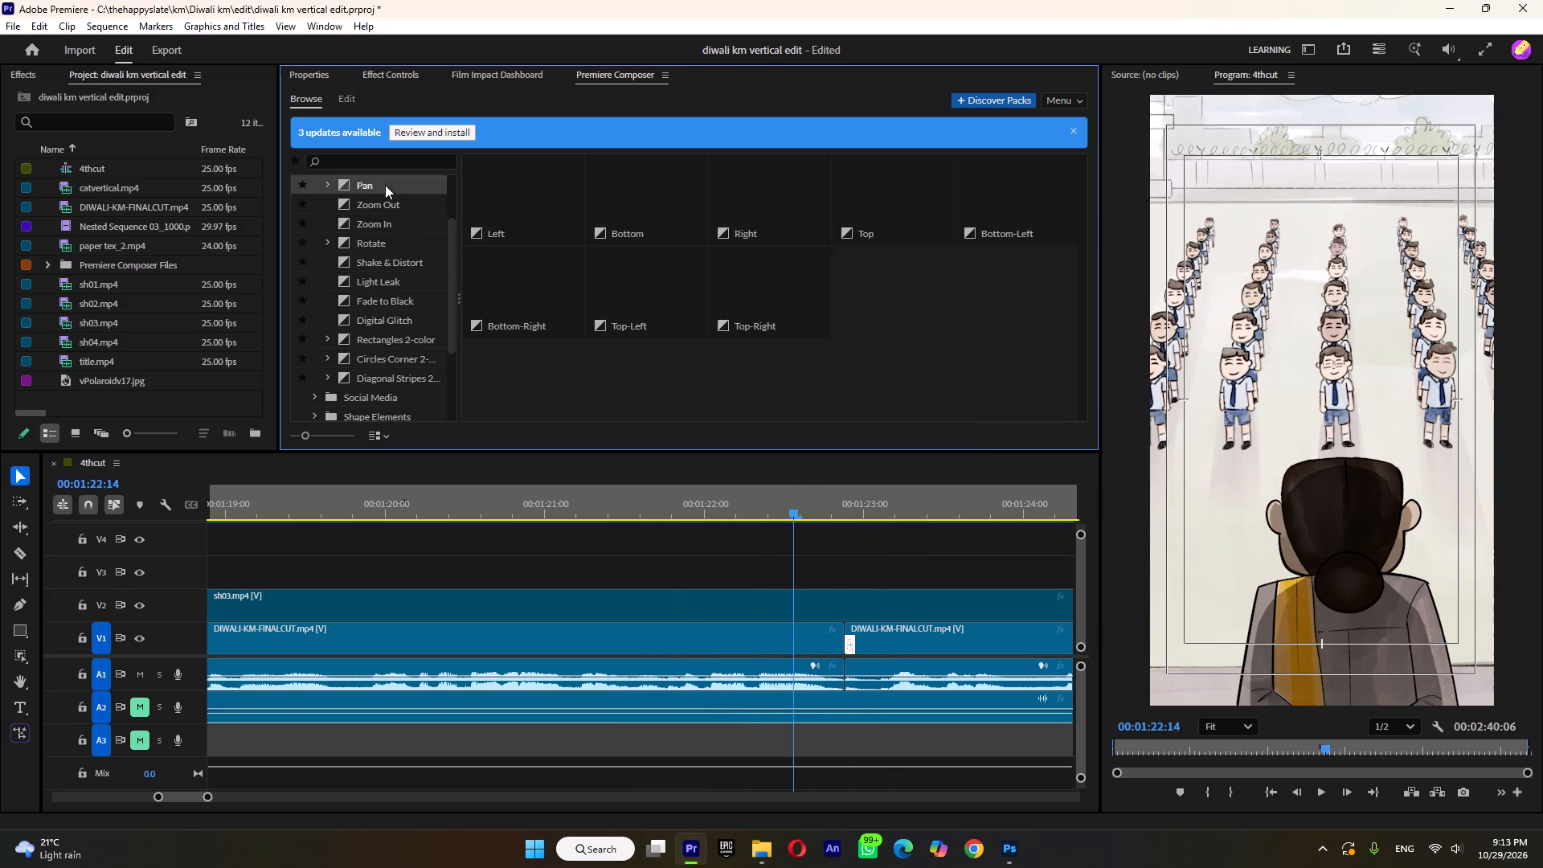
drag(533, 188, 866, 573)
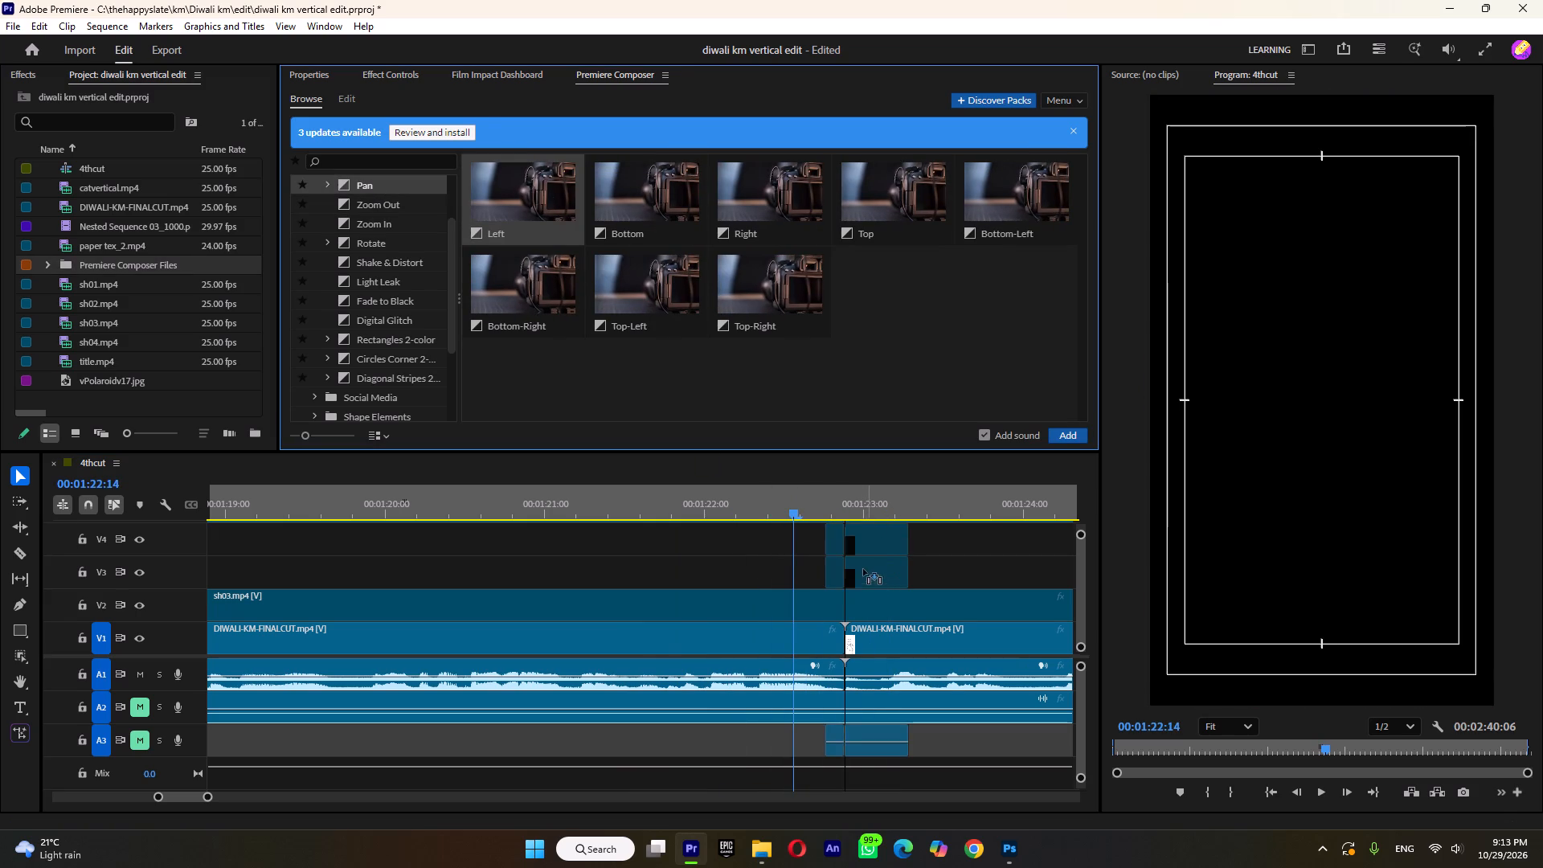
click(814, 505)
key(space)
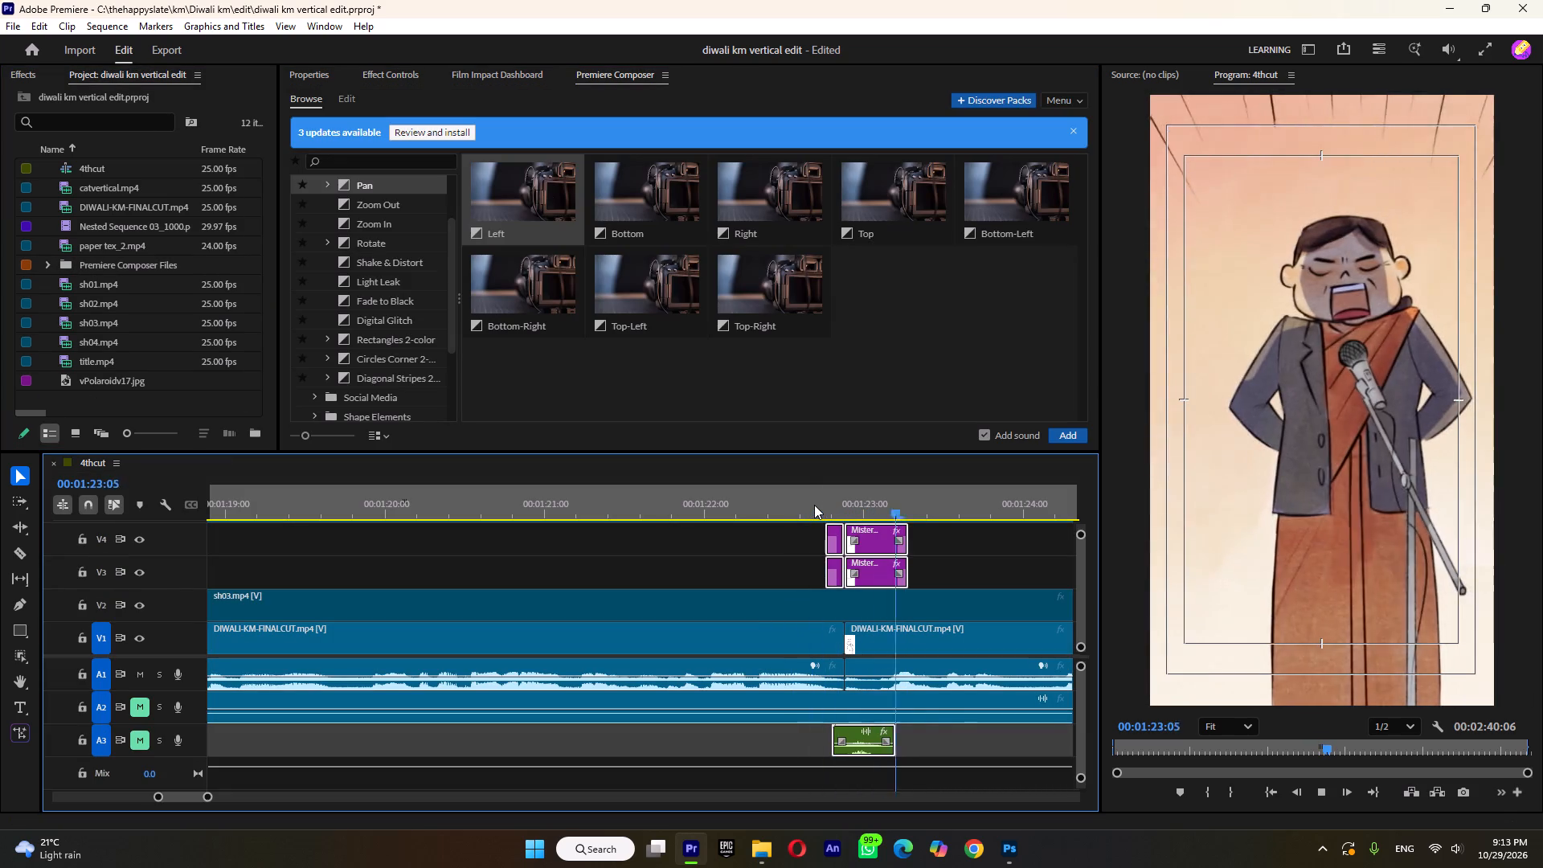
key(space)
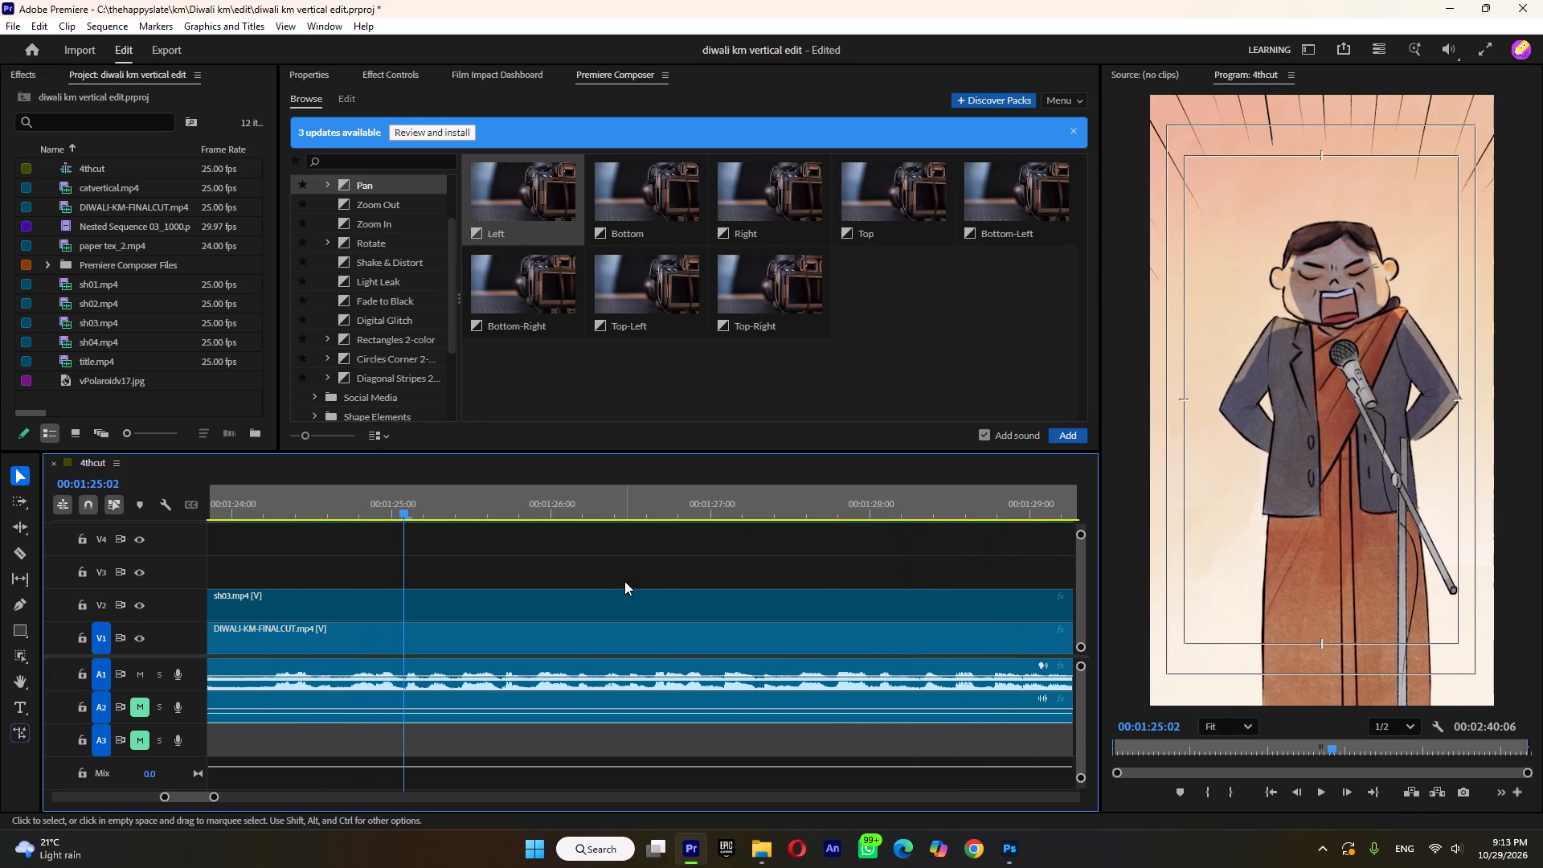
Add a Shake & Distort transition on V3 and V4 where the lone speaker changes to the stick-raising trio, at 1:29:14, and play it back.
click(392, 497)
key(space)
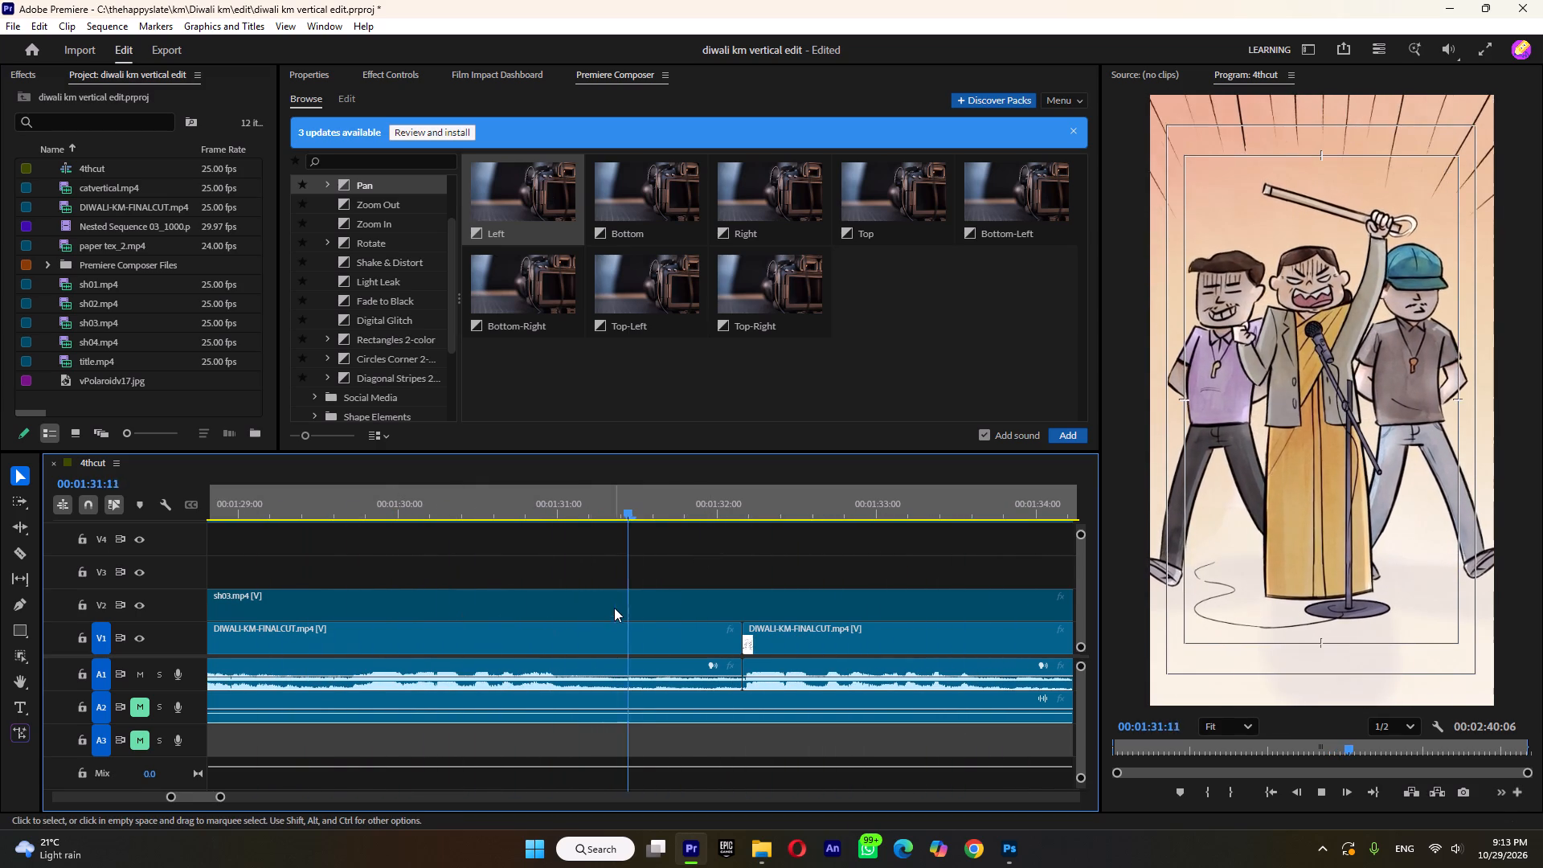
key(space)
drag(354, 507, 698, 612)
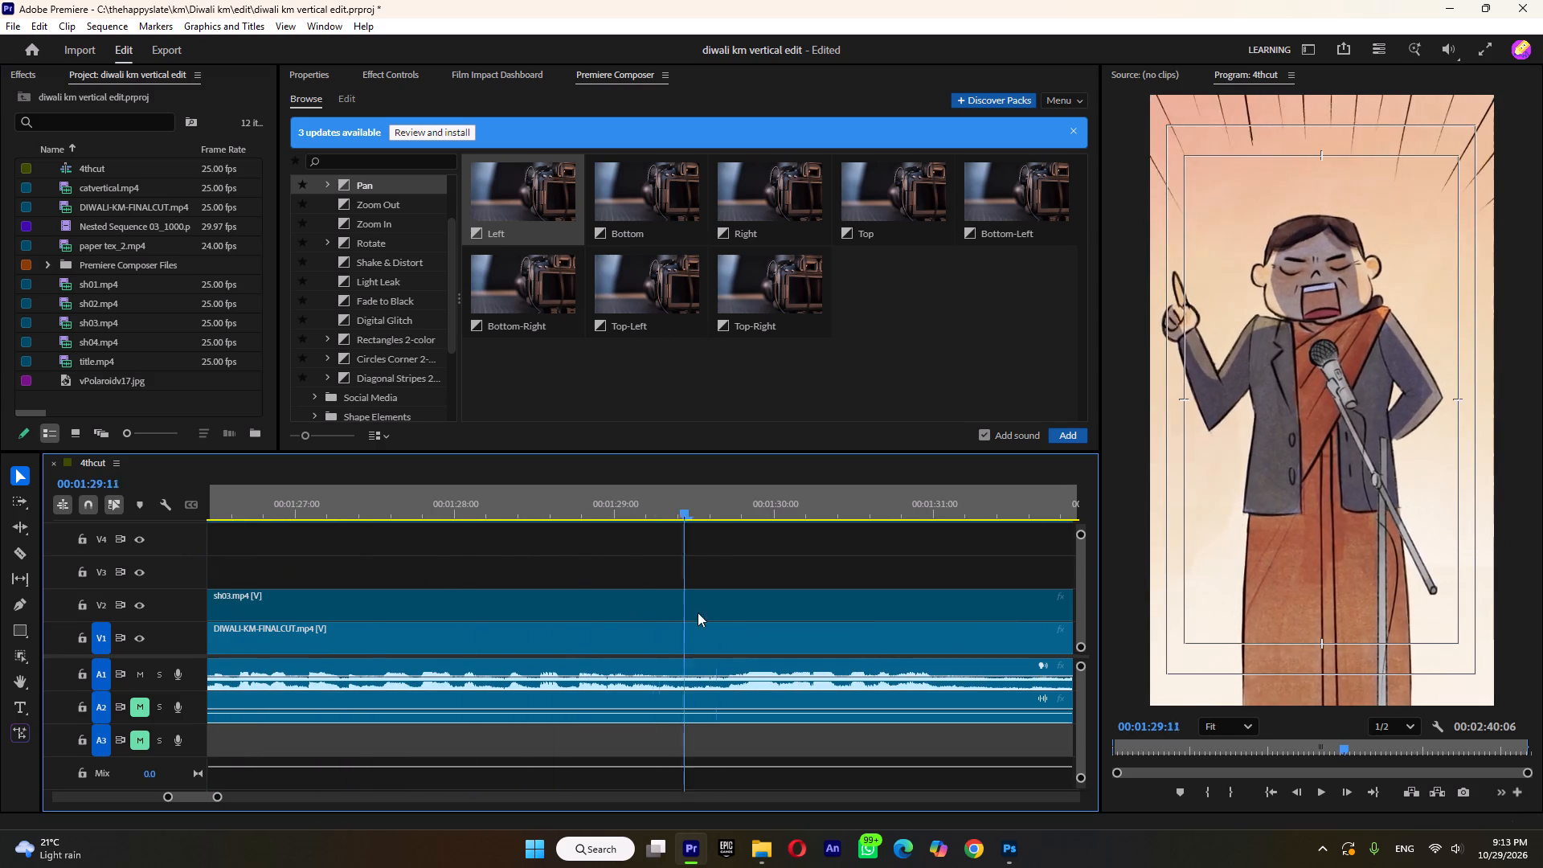
drag(698, 612, 698, 627)
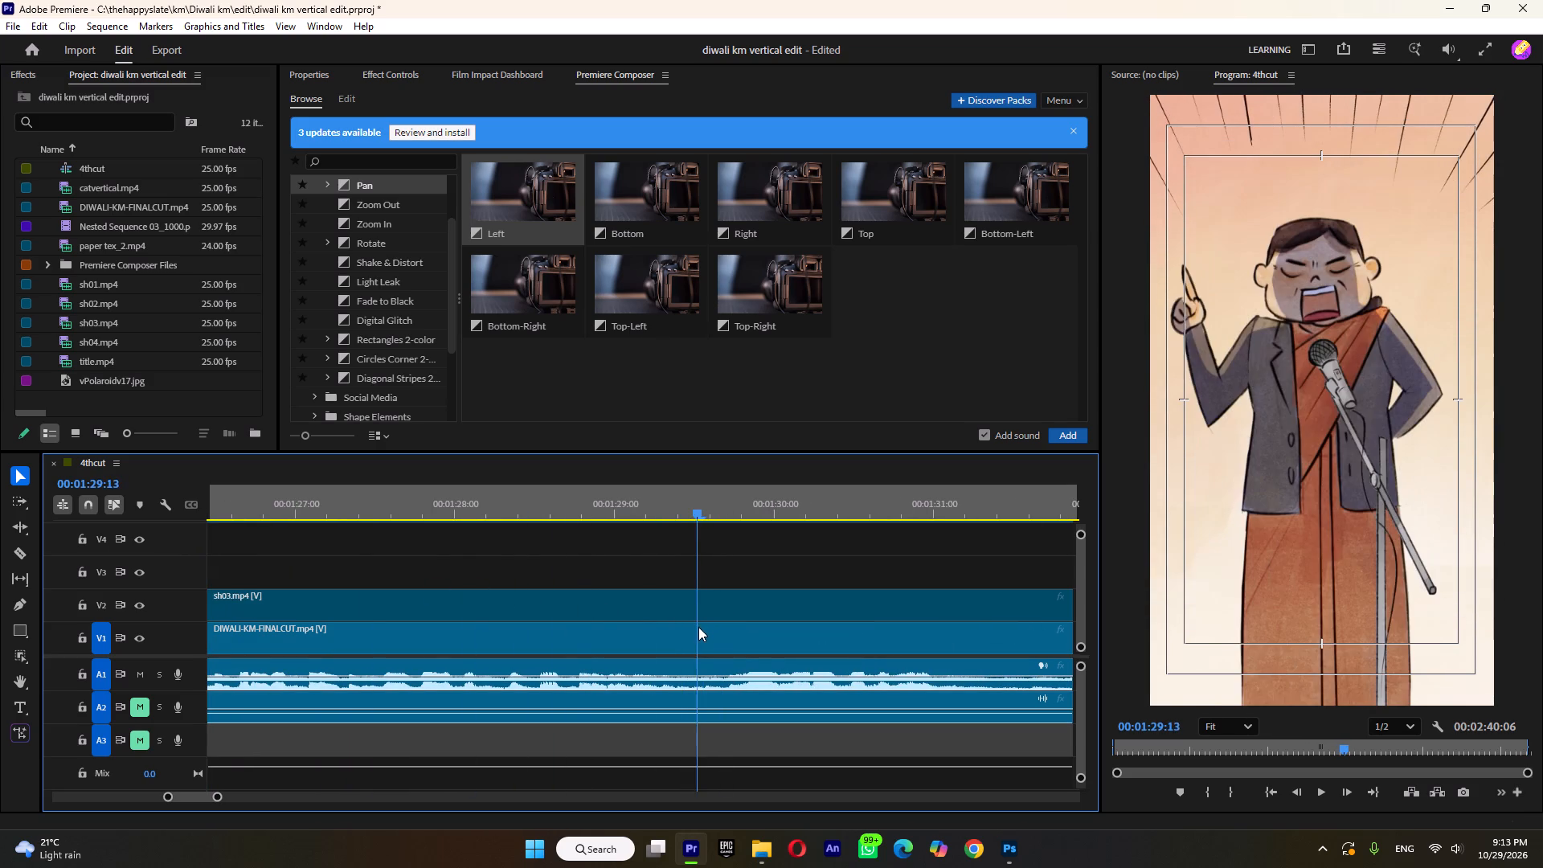
drag(698, 627, 703, 628)
click(367, 263)
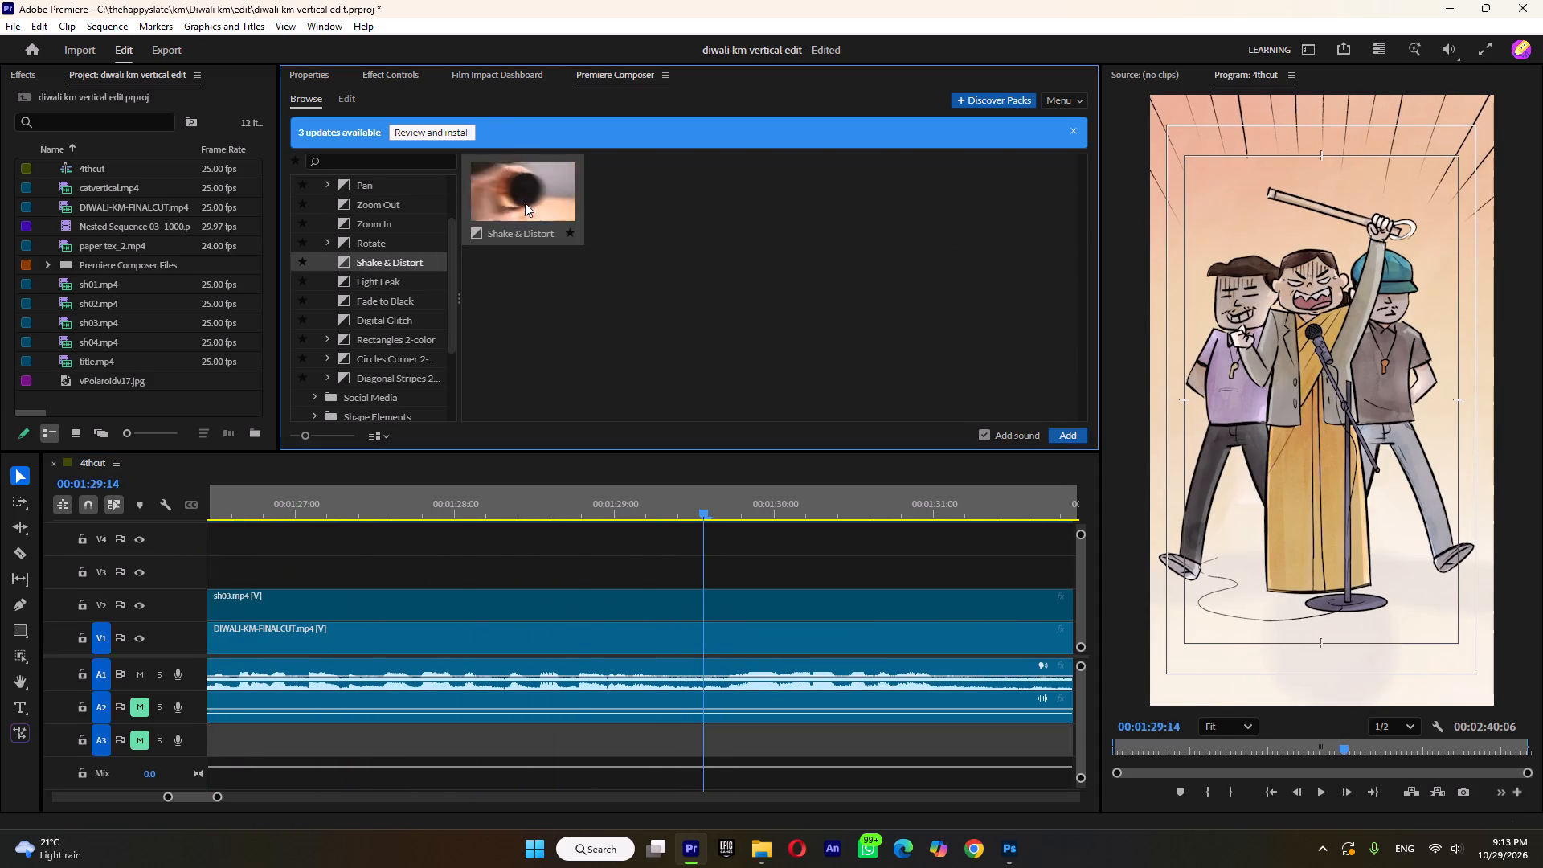
drag(525, 203, 718, 587)
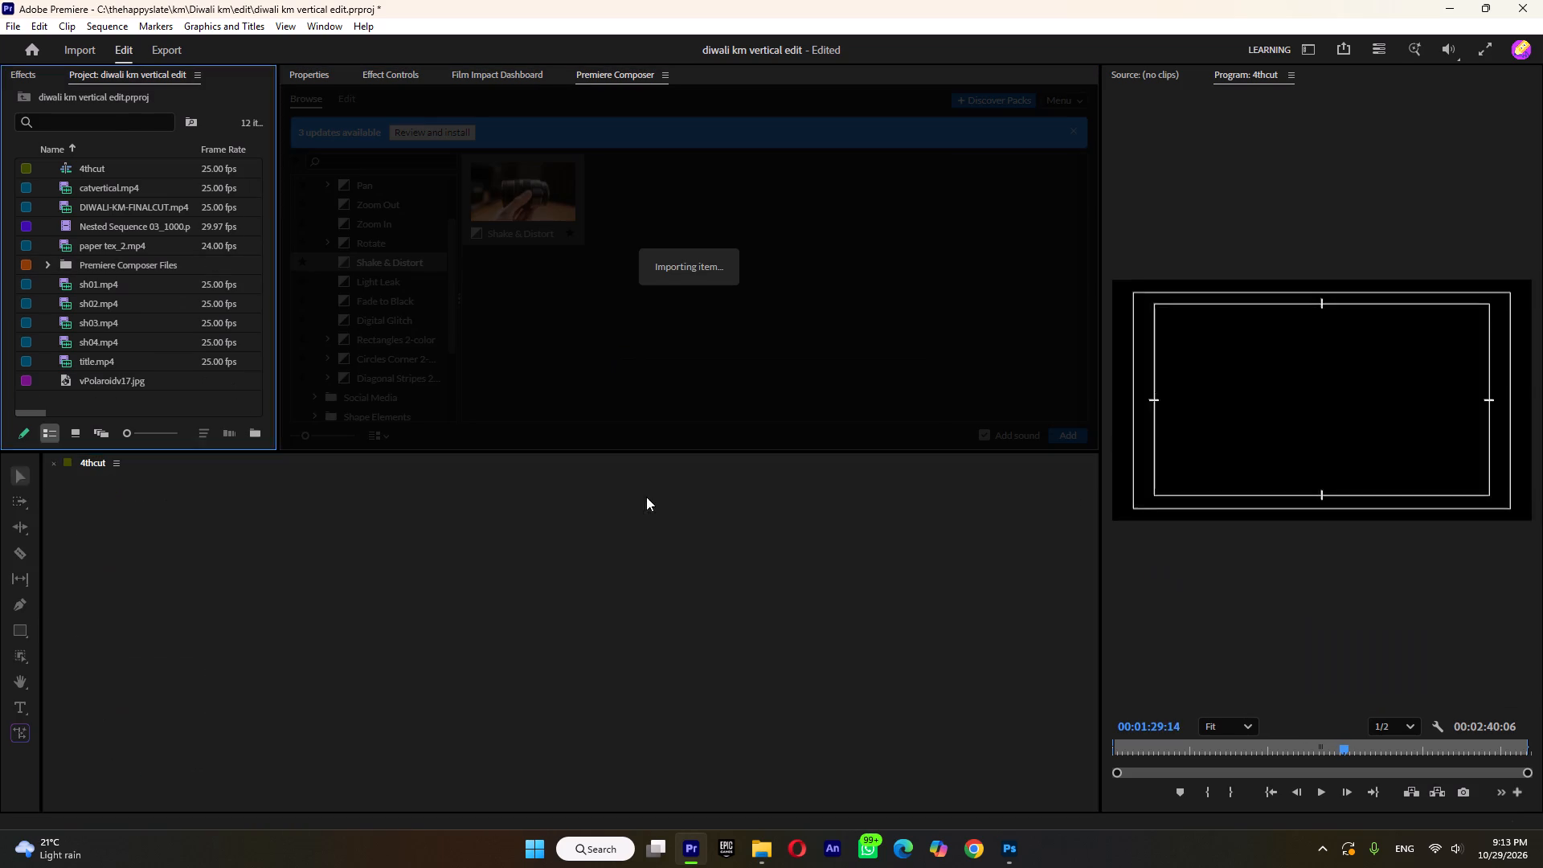
click(654, 509)
key(space)
click(647, 509)
key(space)
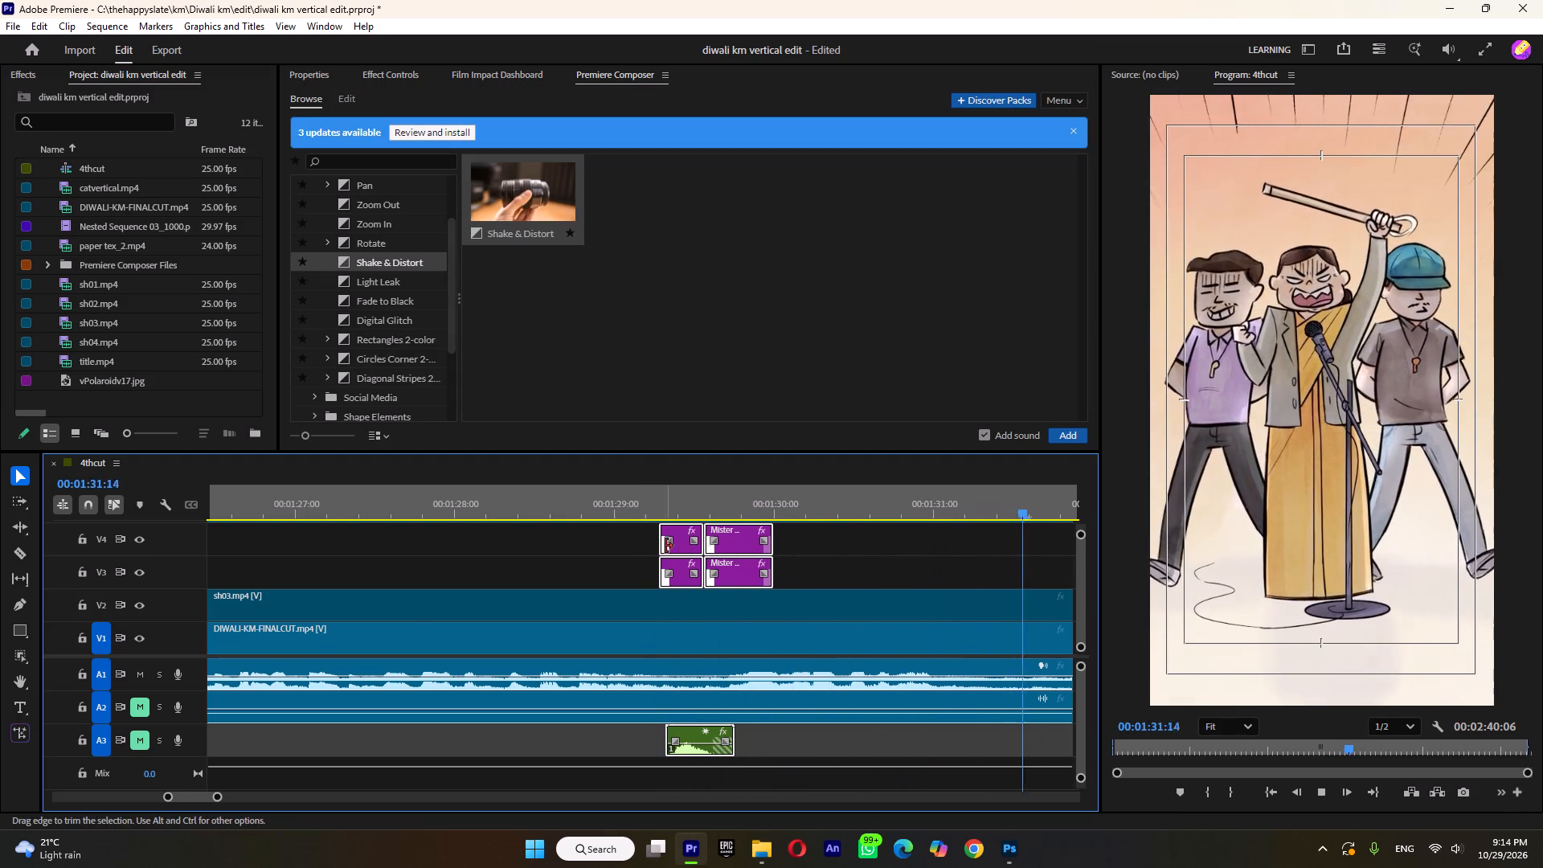
key(space)
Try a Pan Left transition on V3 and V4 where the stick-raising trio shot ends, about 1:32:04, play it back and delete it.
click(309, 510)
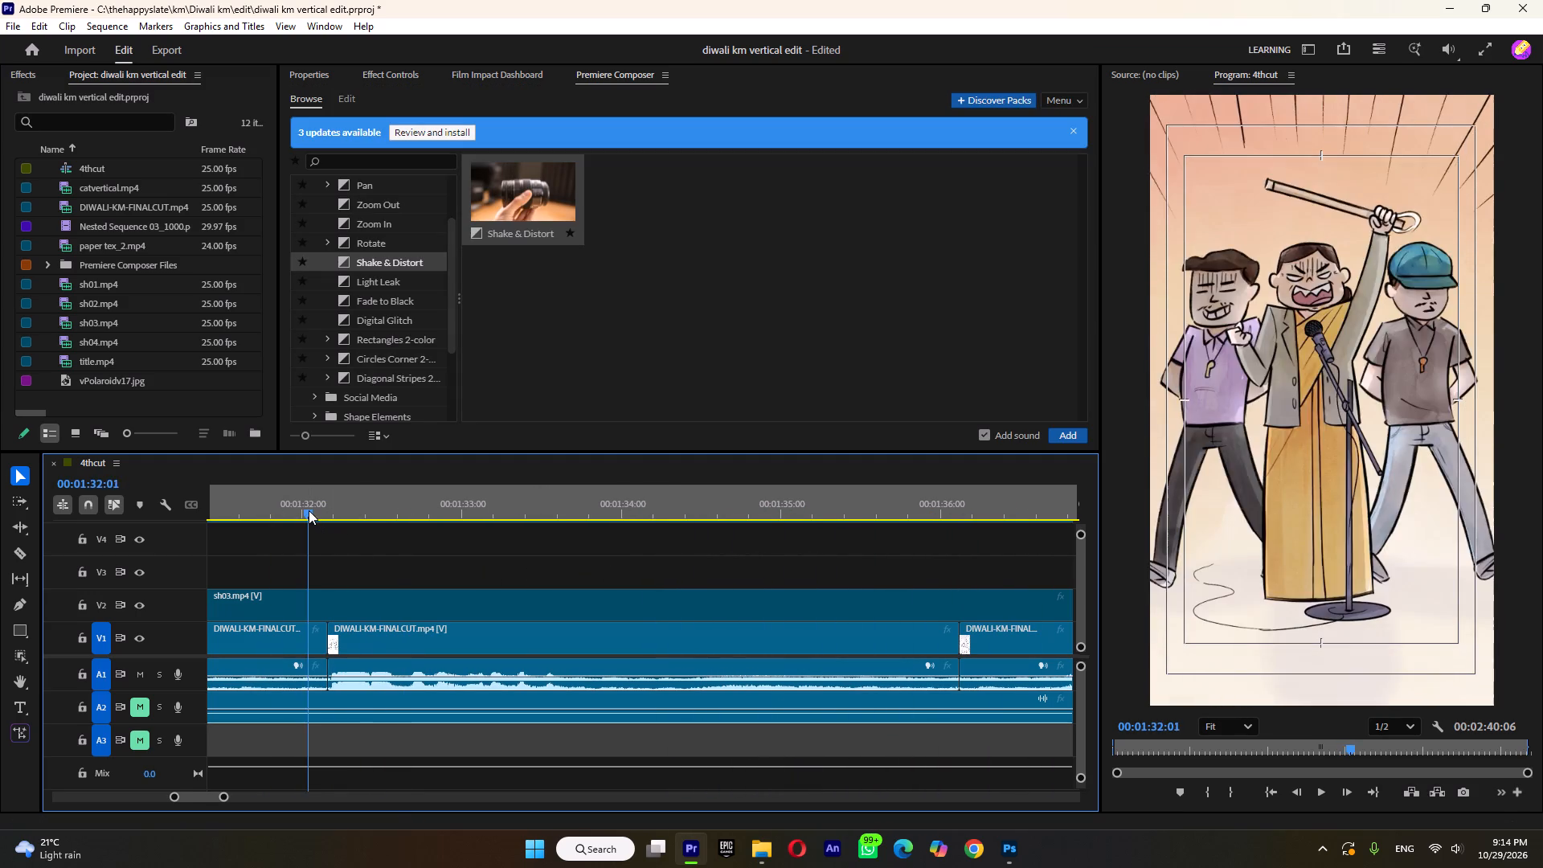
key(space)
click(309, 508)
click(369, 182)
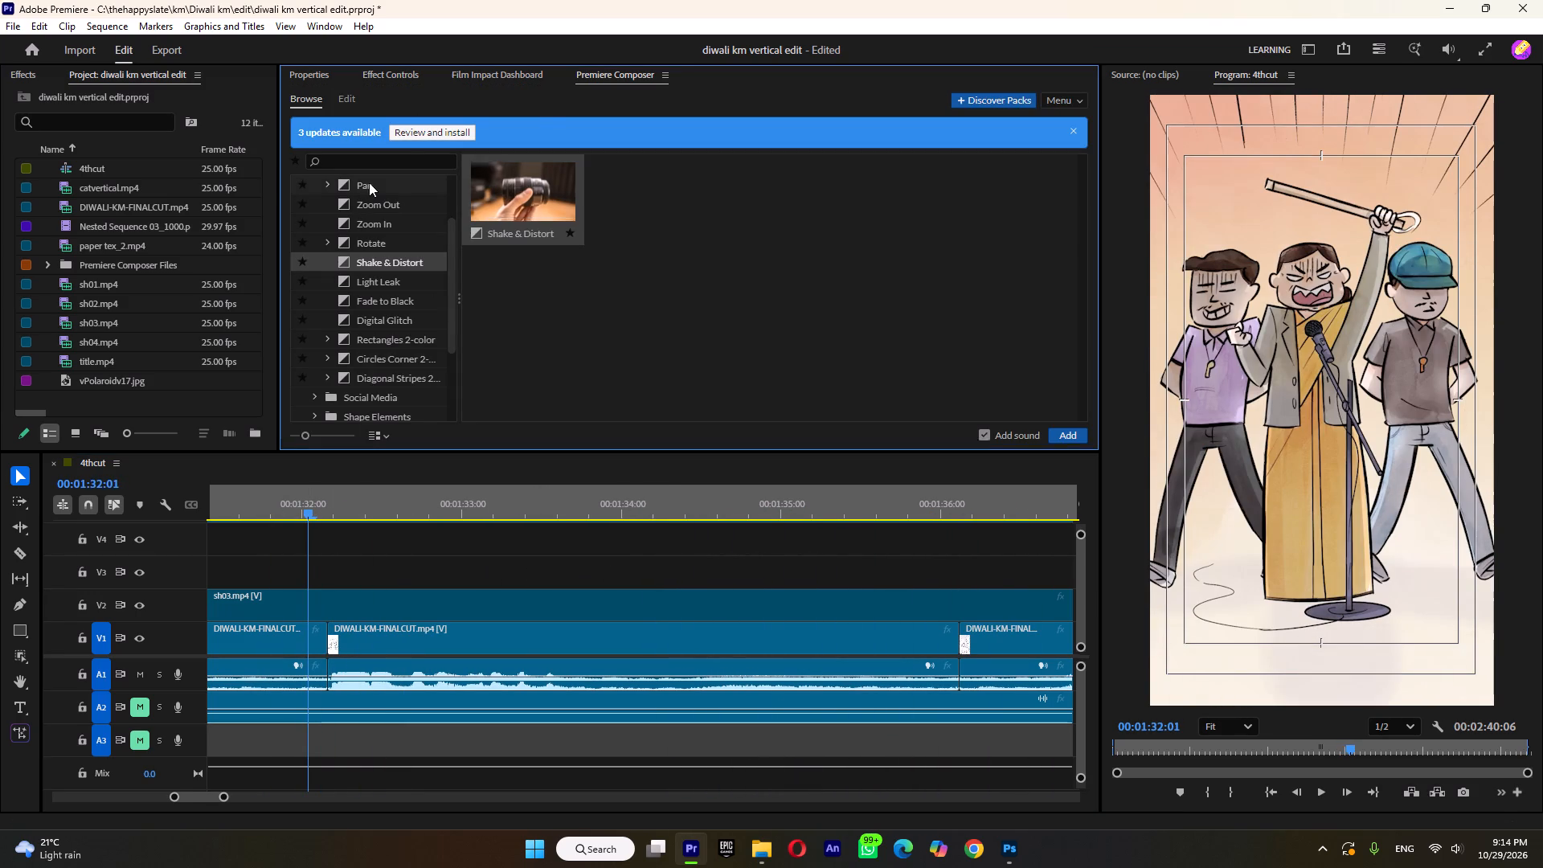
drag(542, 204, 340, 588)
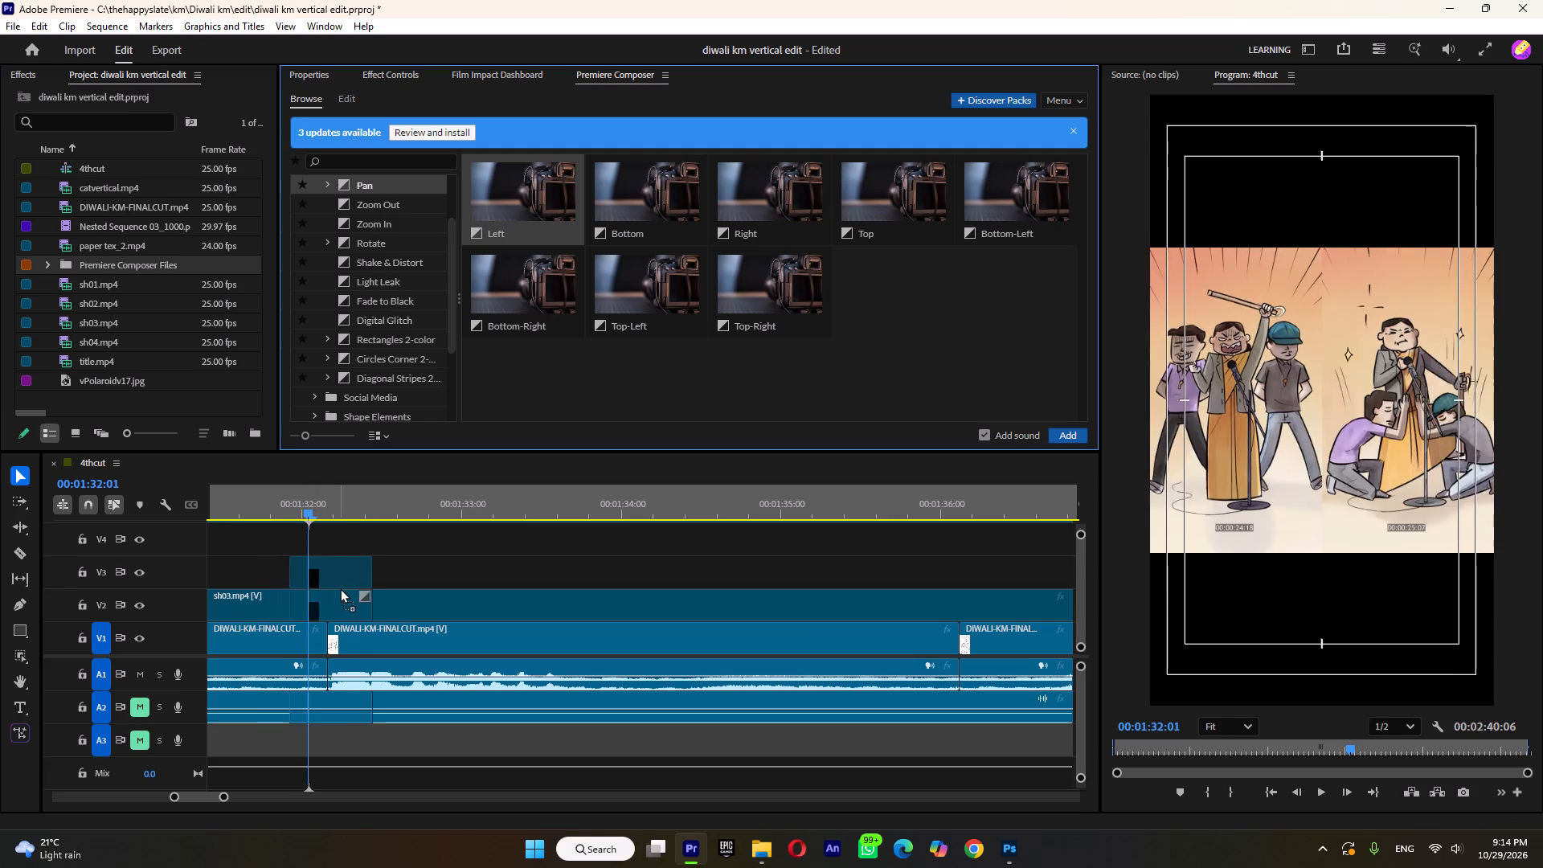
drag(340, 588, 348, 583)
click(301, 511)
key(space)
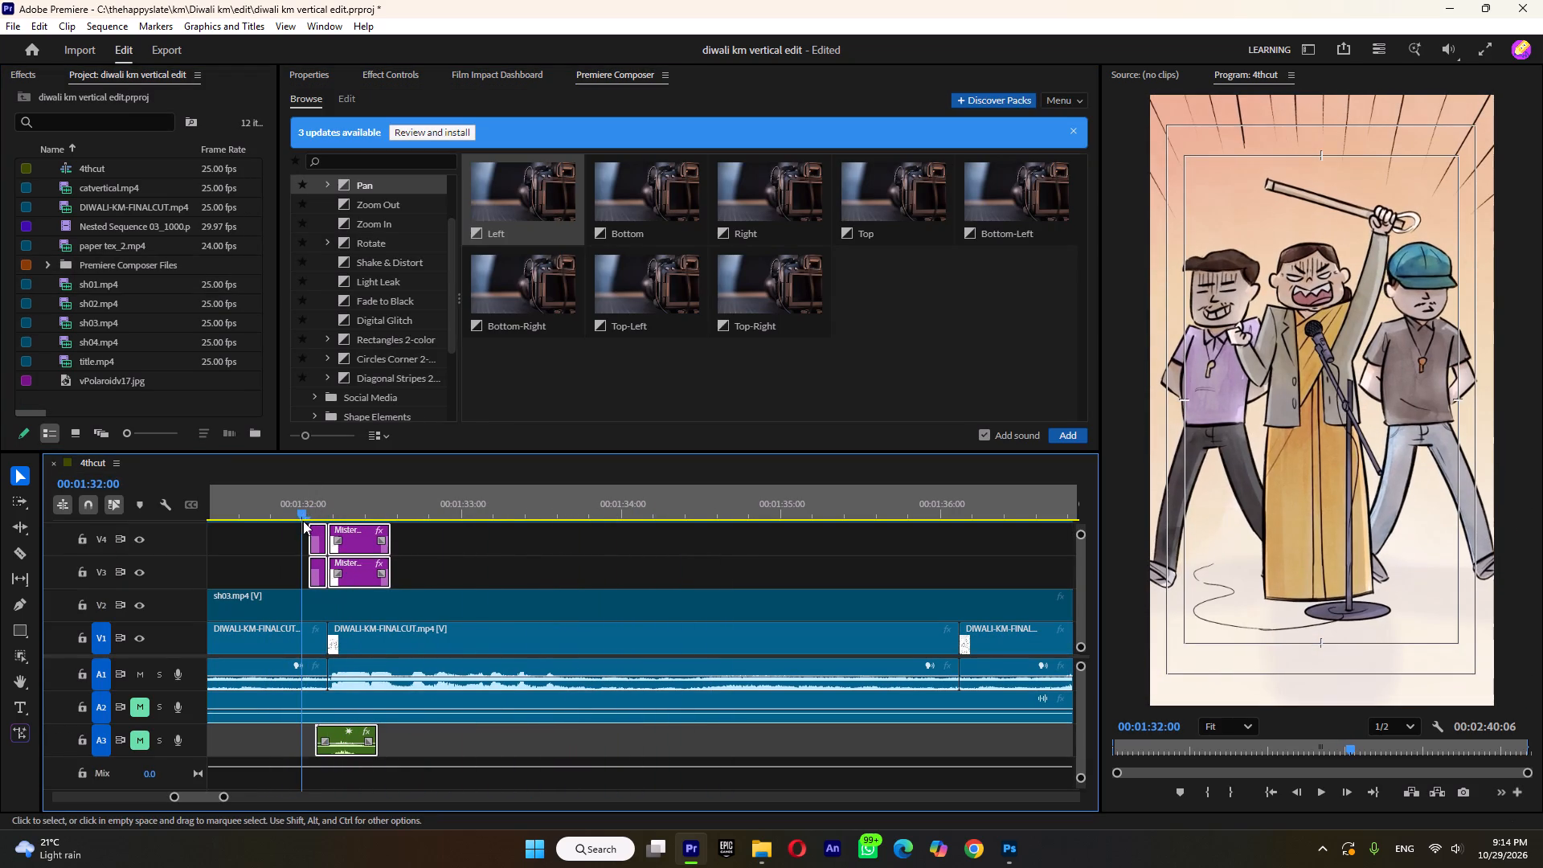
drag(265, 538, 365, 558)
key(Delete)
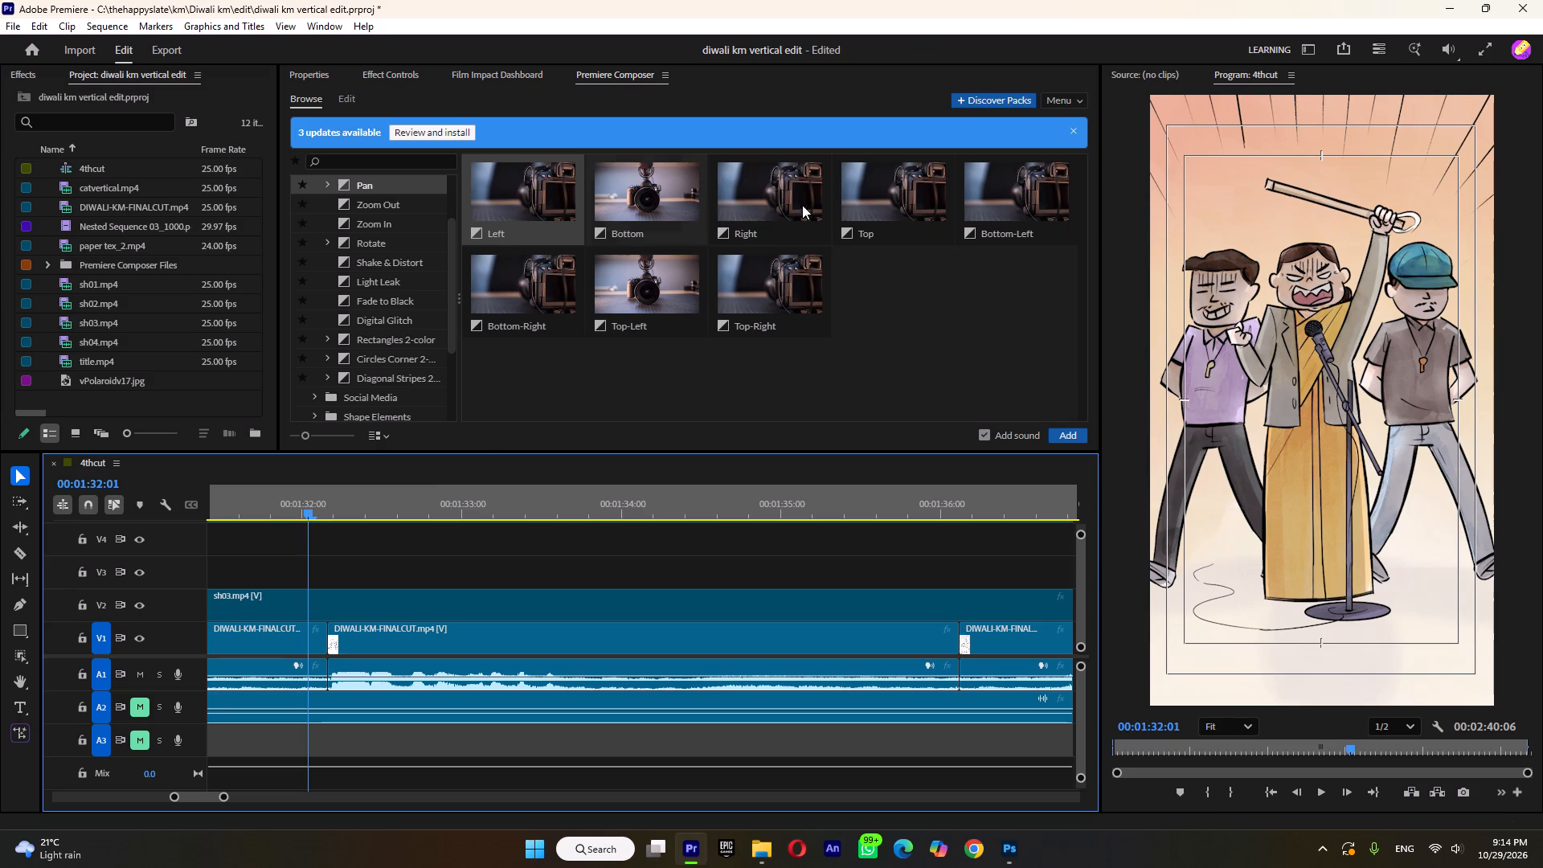
Add a Pan Top transition on V3 and V4 at the change to the speaker with two kneeling men, about 1:32:04, and play onward.
drag(877, 197, 342, 575)
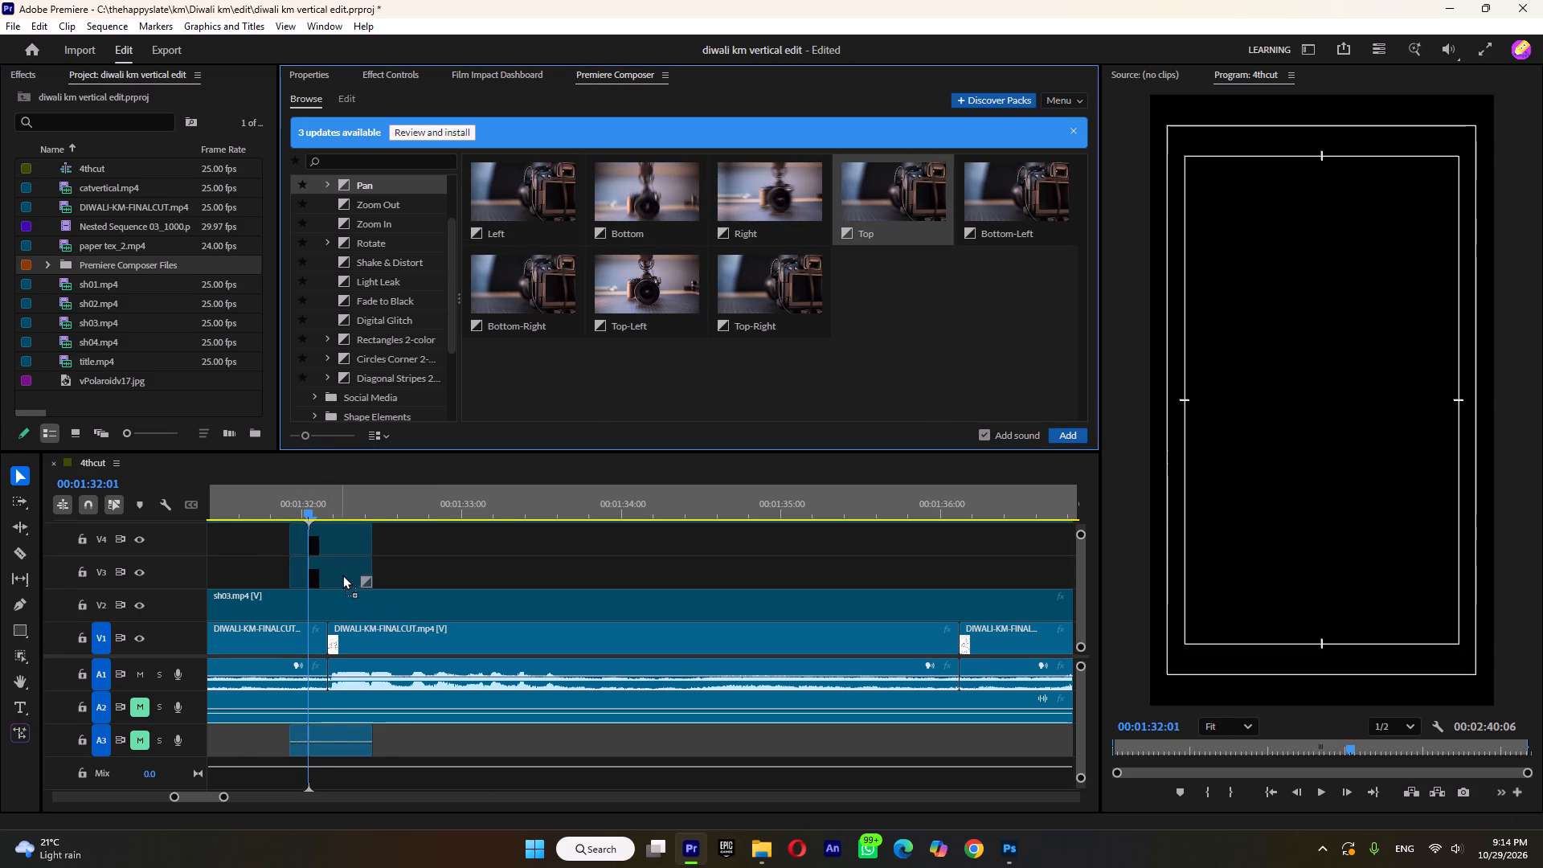
drag(342, 575, 349, 575)
click(299, 510)
key(space)
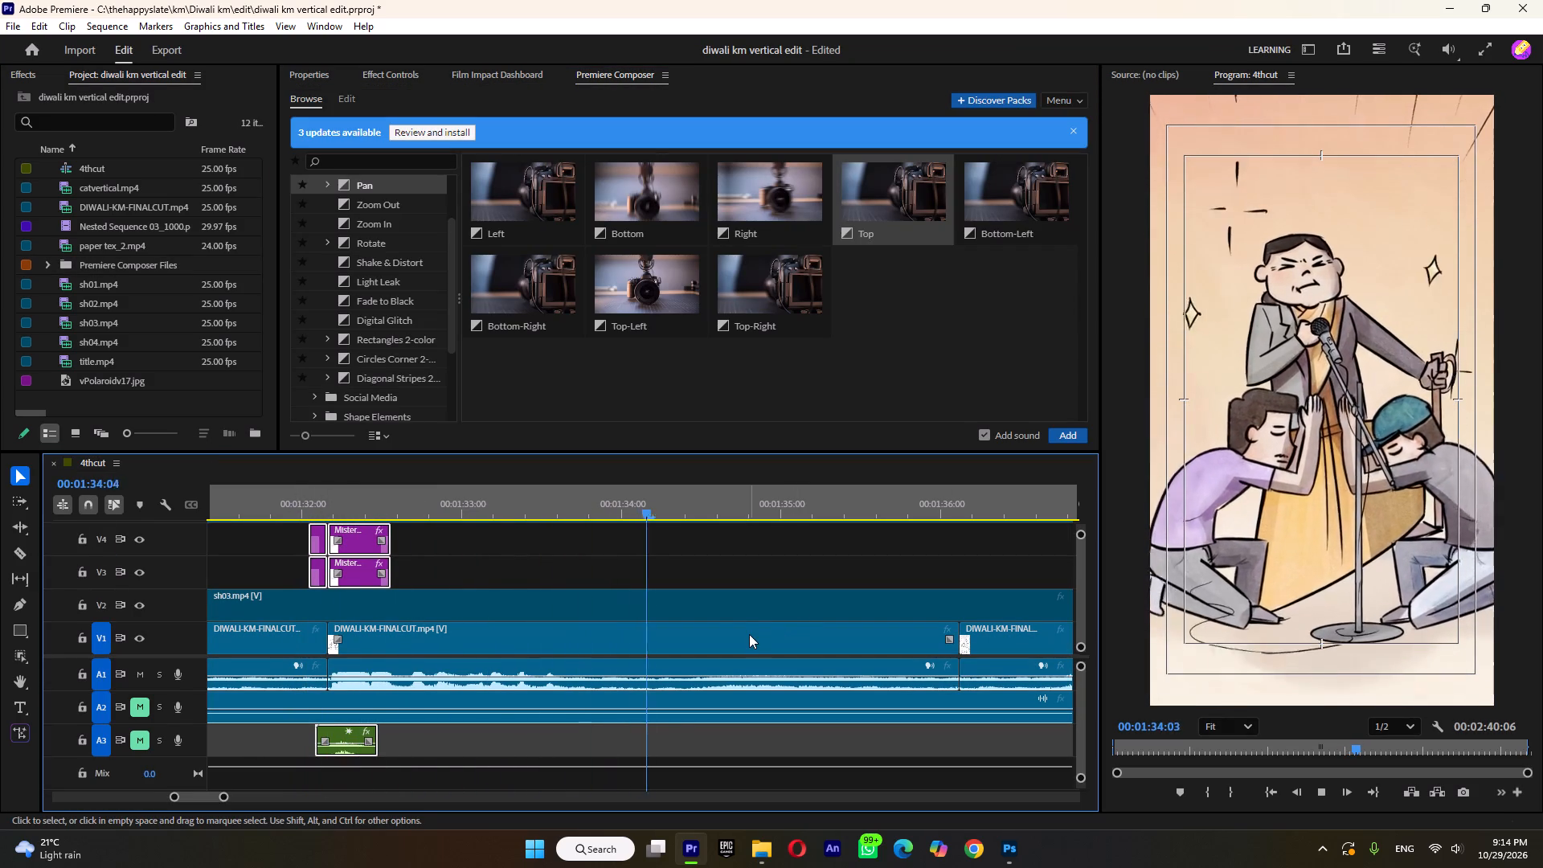
key(space)
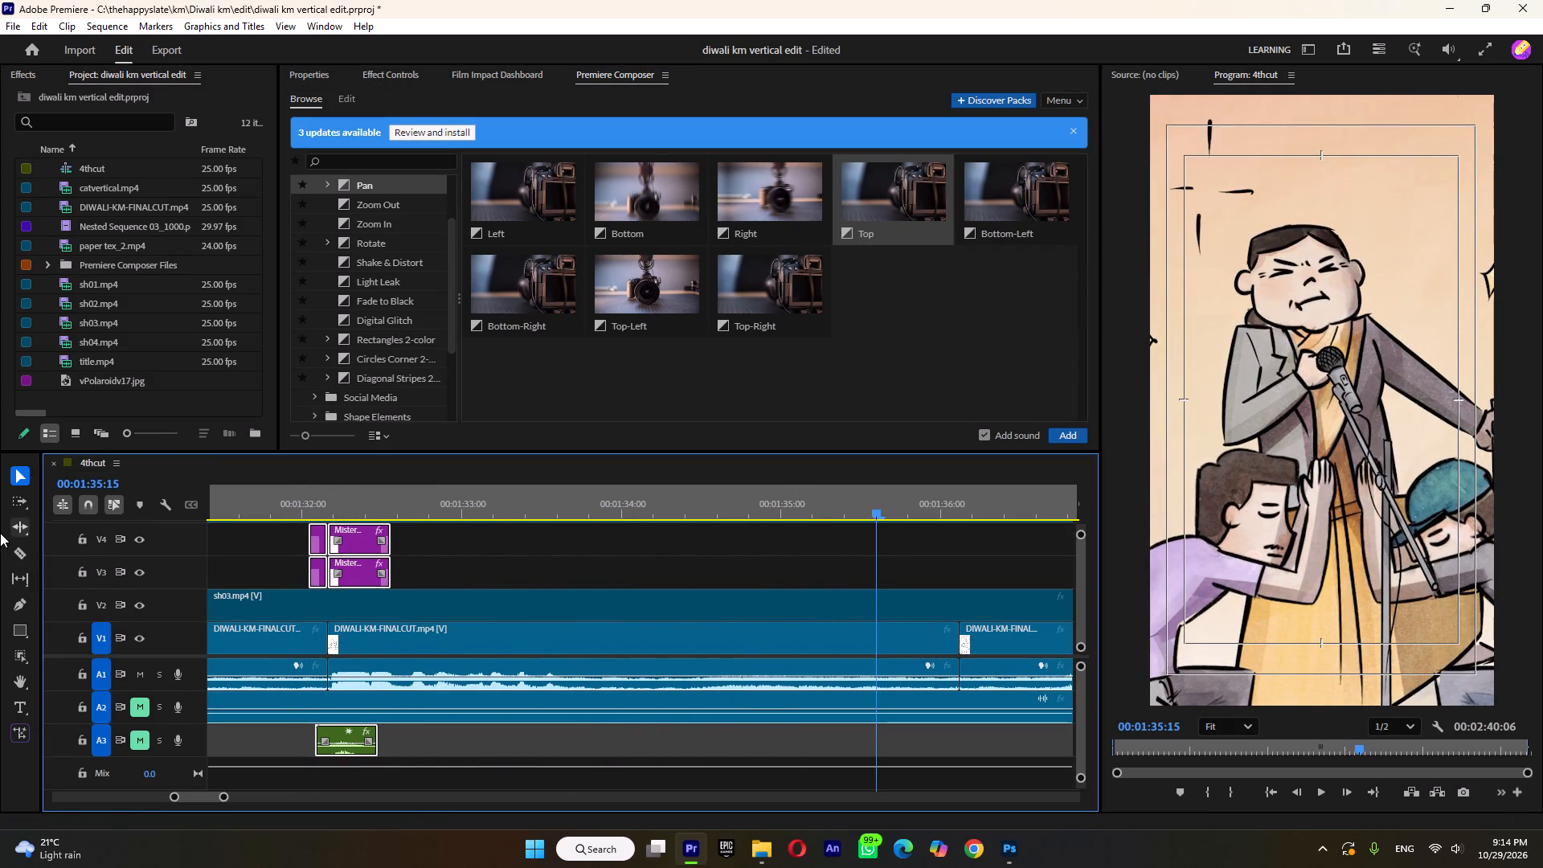
Split sh03 on V2 at 1:36:03, add a slightly shortened Lens Blur transition across the cut, and play it back.
click(21, 547)
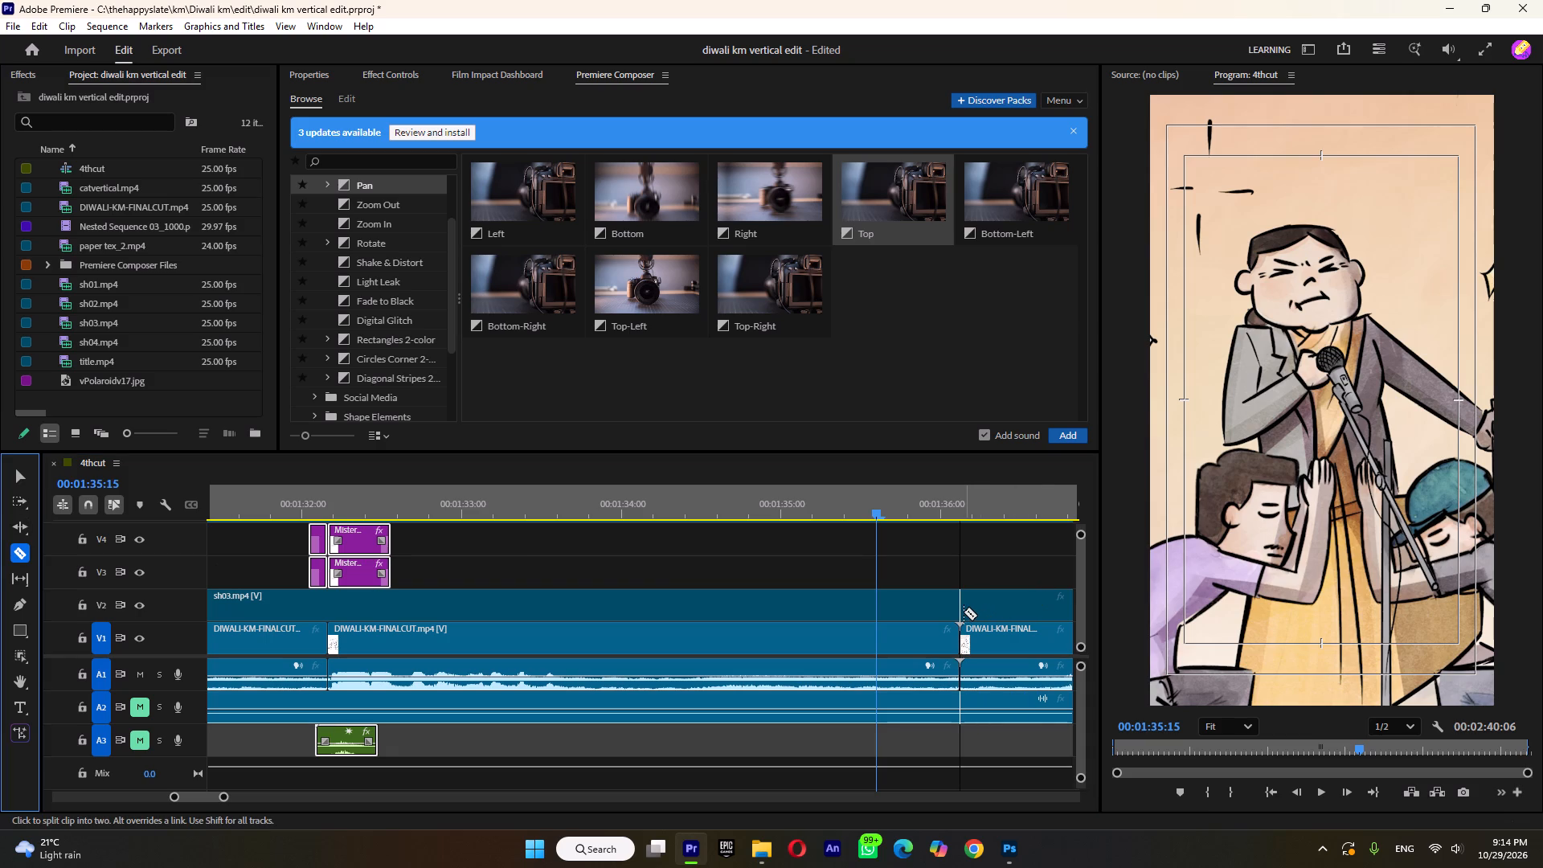
click(964, 612)
click(16, 476)
drag(979, 567, 952, 599)
click(513, 78)
click(449, 386)
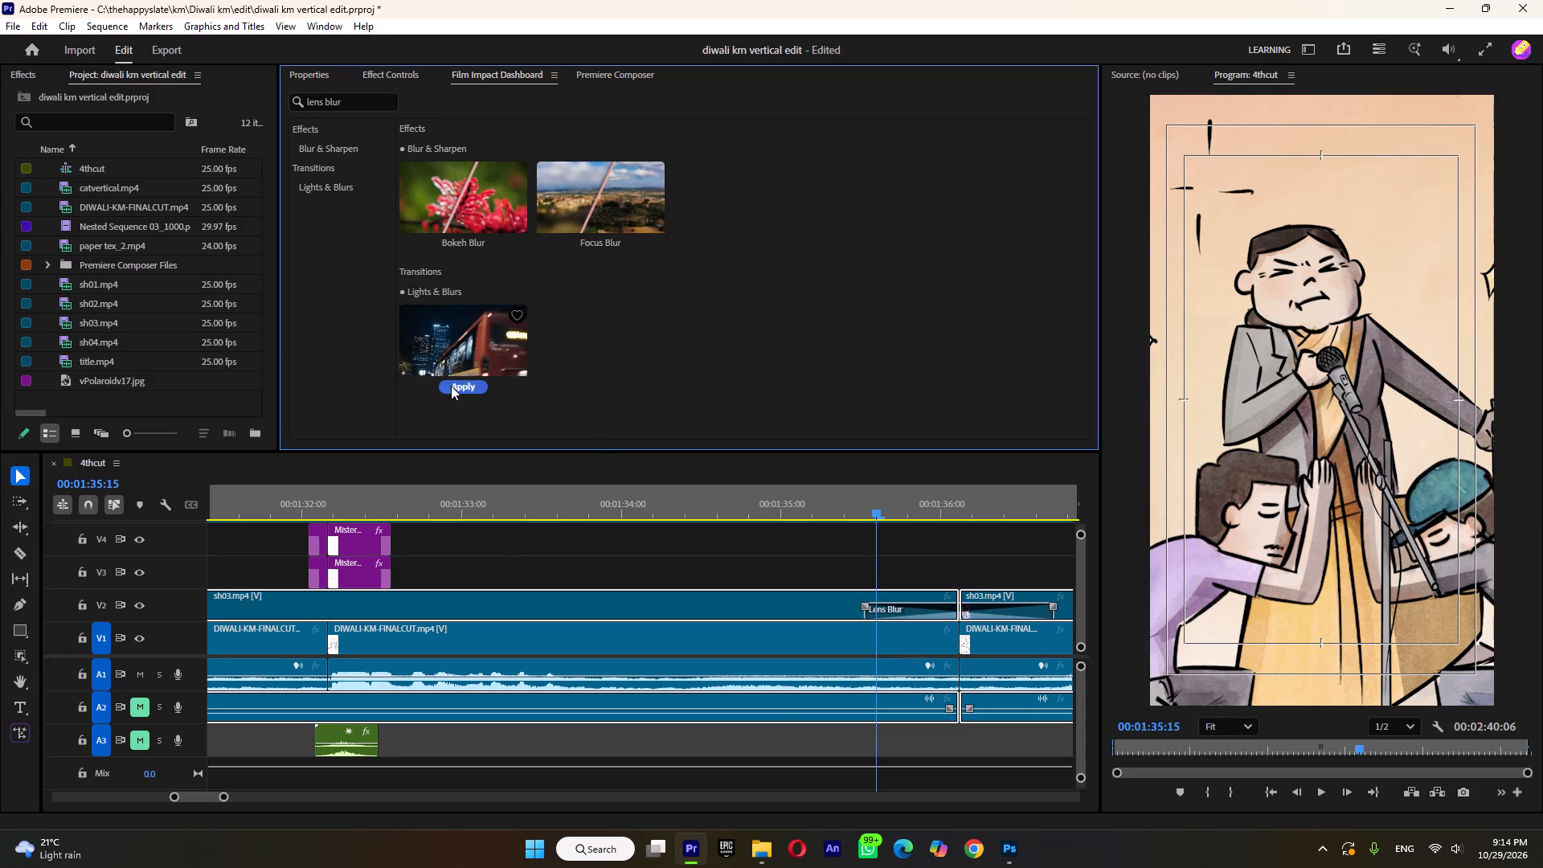
drag(867, 604, 889, 606)
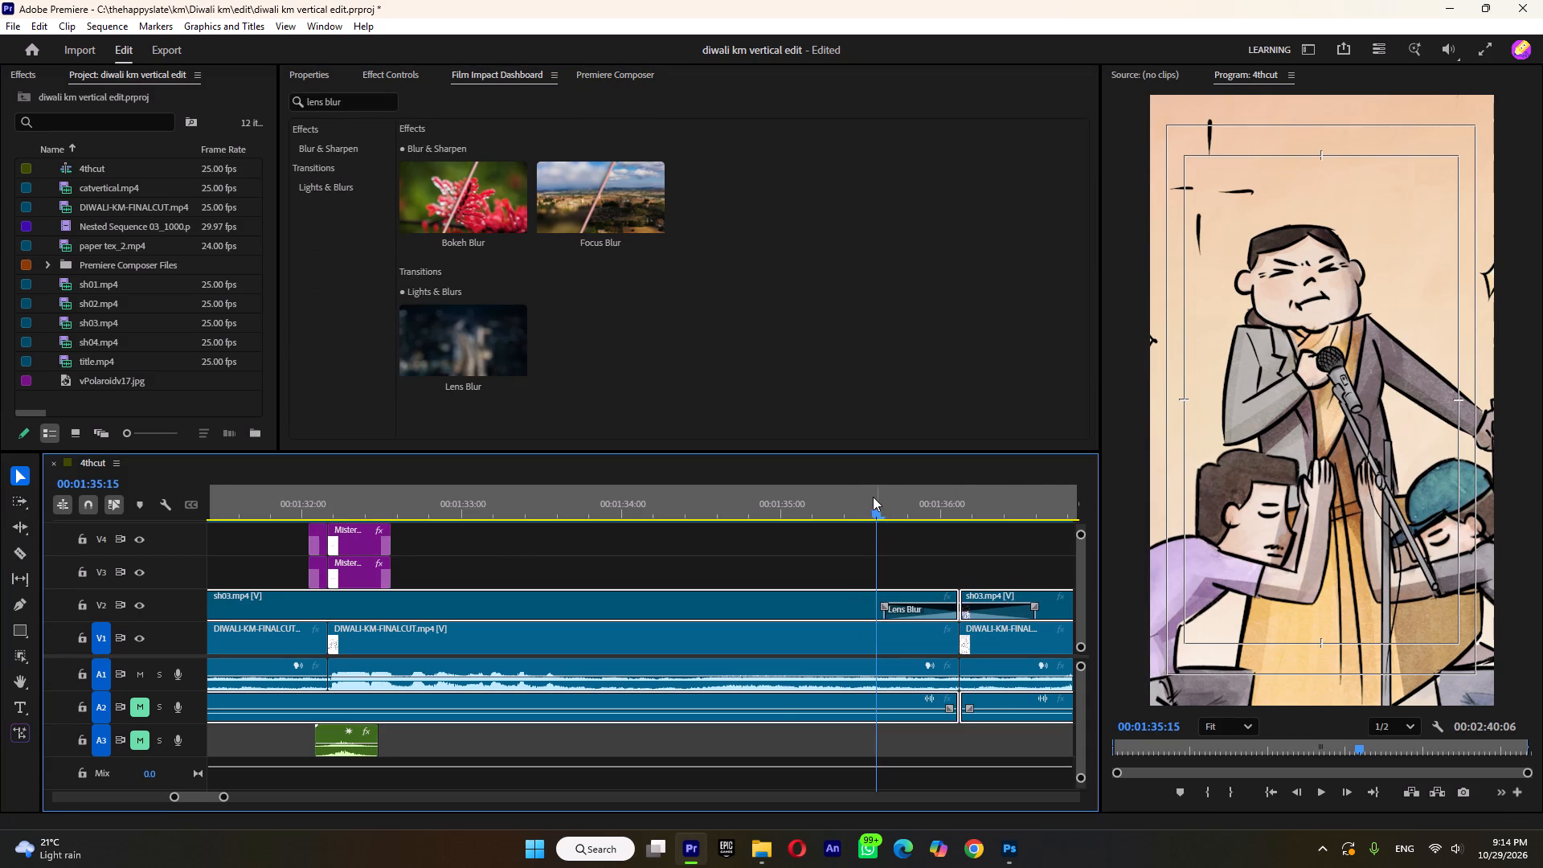
click(873, 497)
key(space)
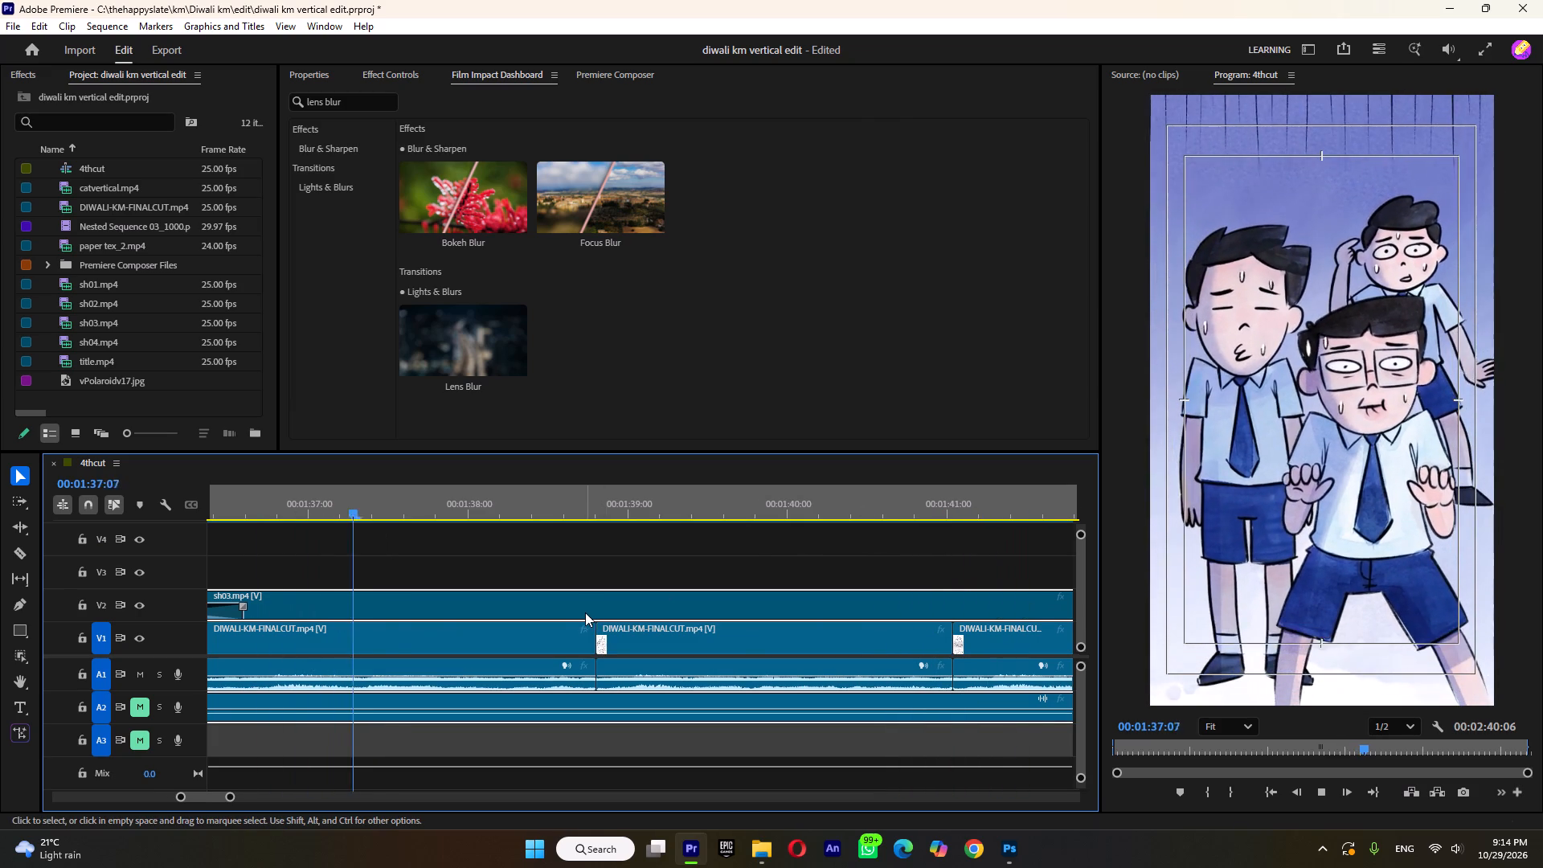
key(space)
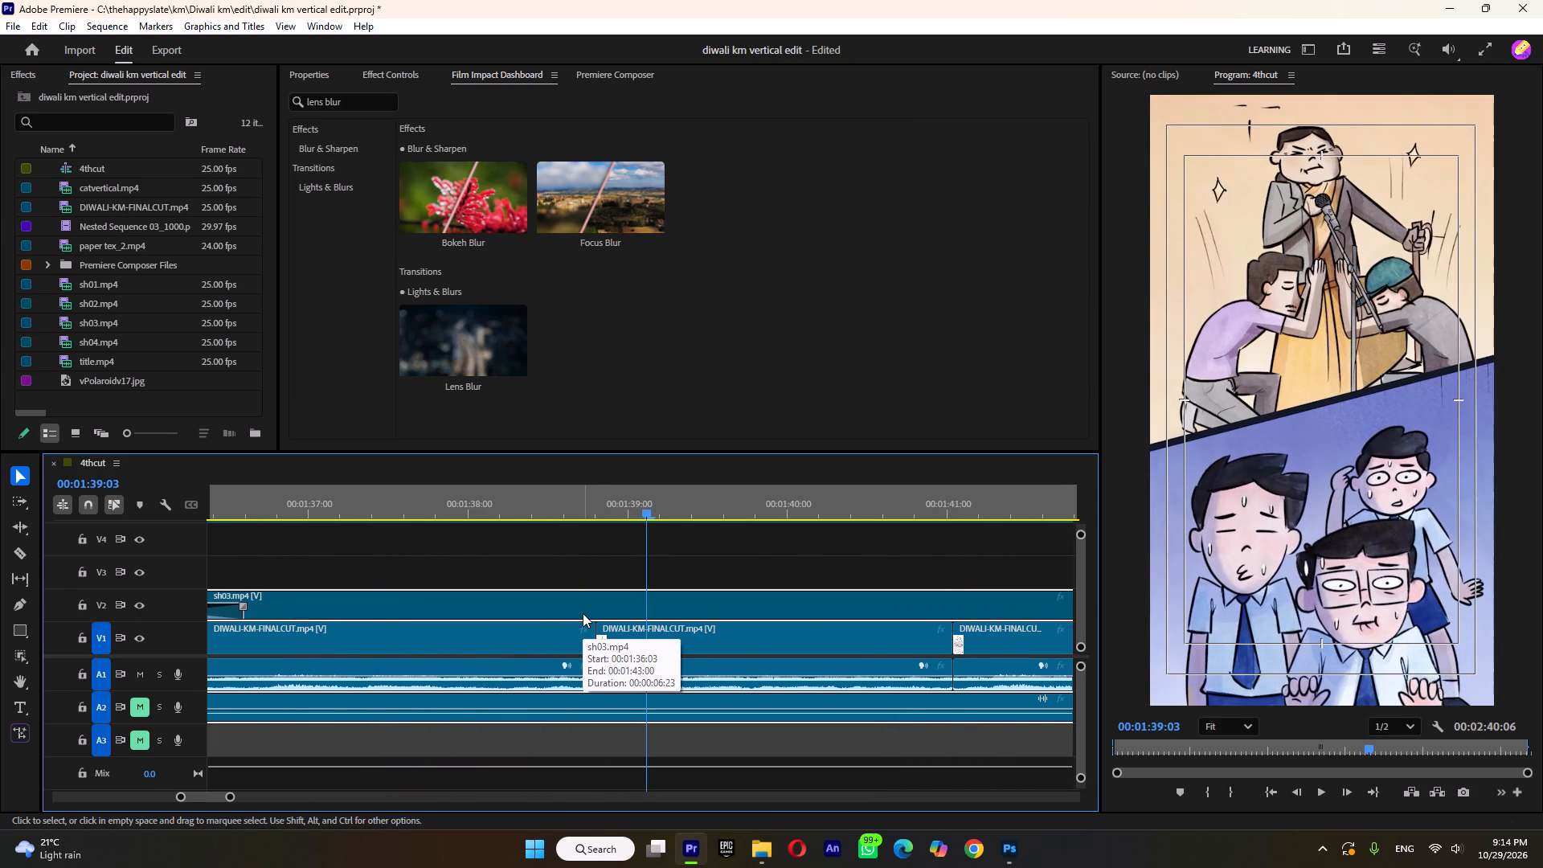
Play on to the end of sh03 and add a Pan Left transition on V3 and V4 at the change to sh04, about 1:43:00, playing it back.
key(space)
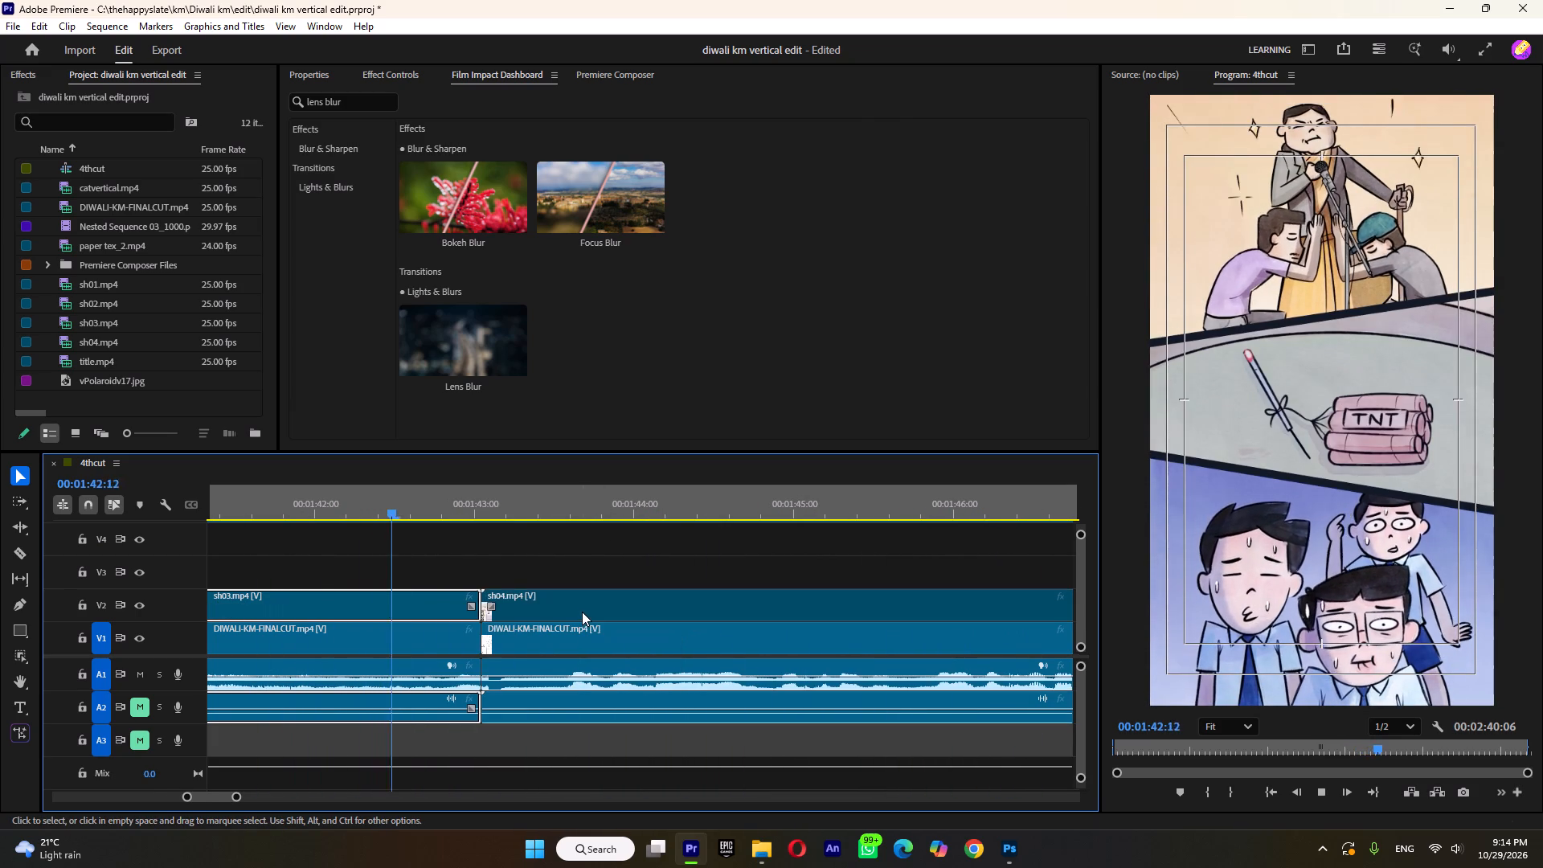
key(space)
click(432, 496)
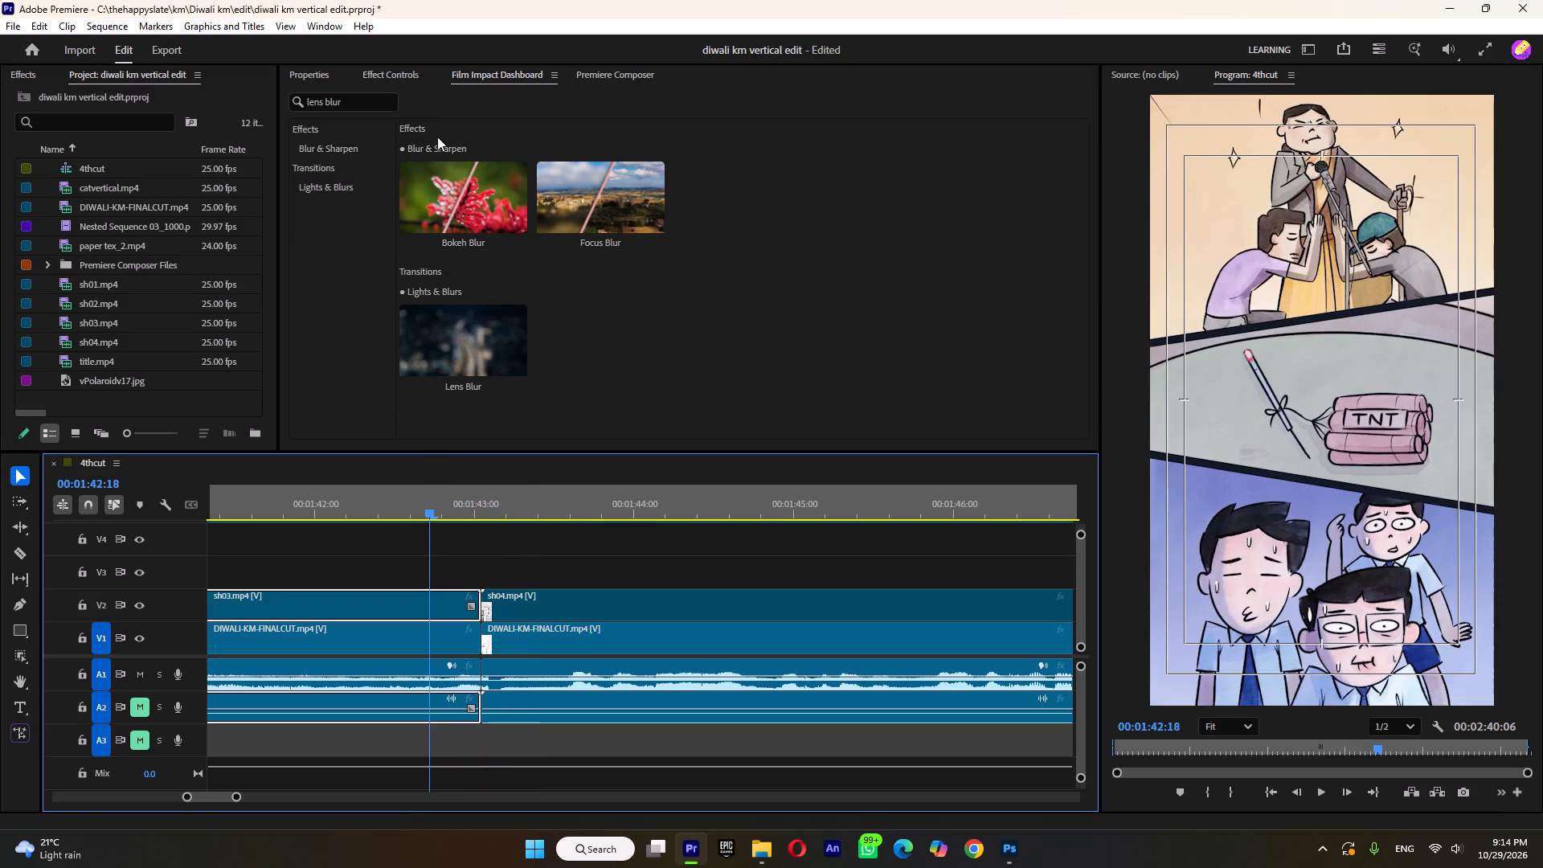
click(591, 74)
drag(507, 194, 461, 575)
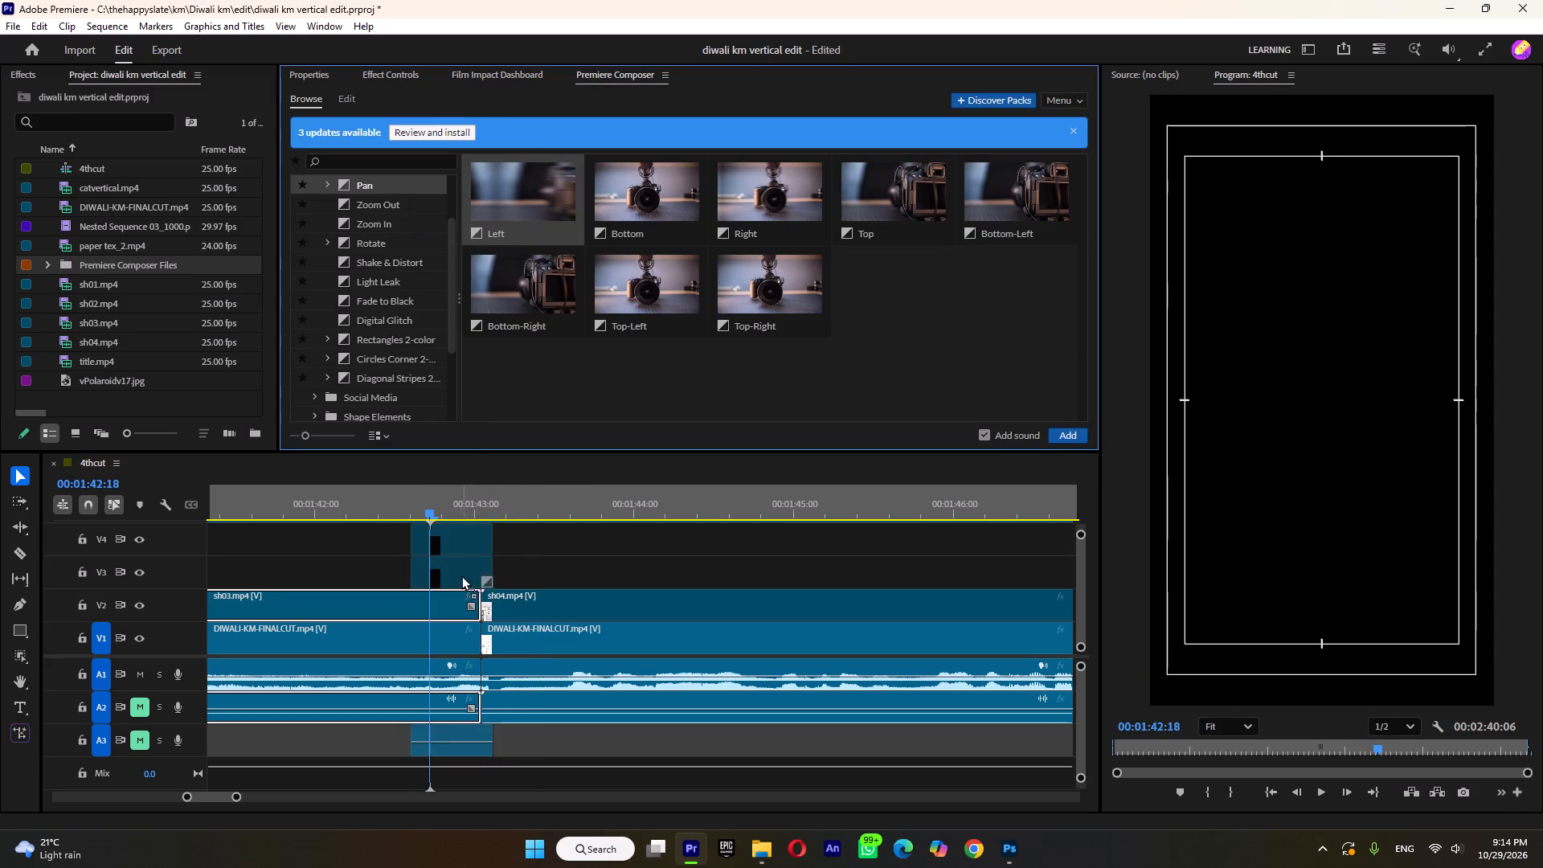
drag(461, 575, 497, 582)
click(444, 504)
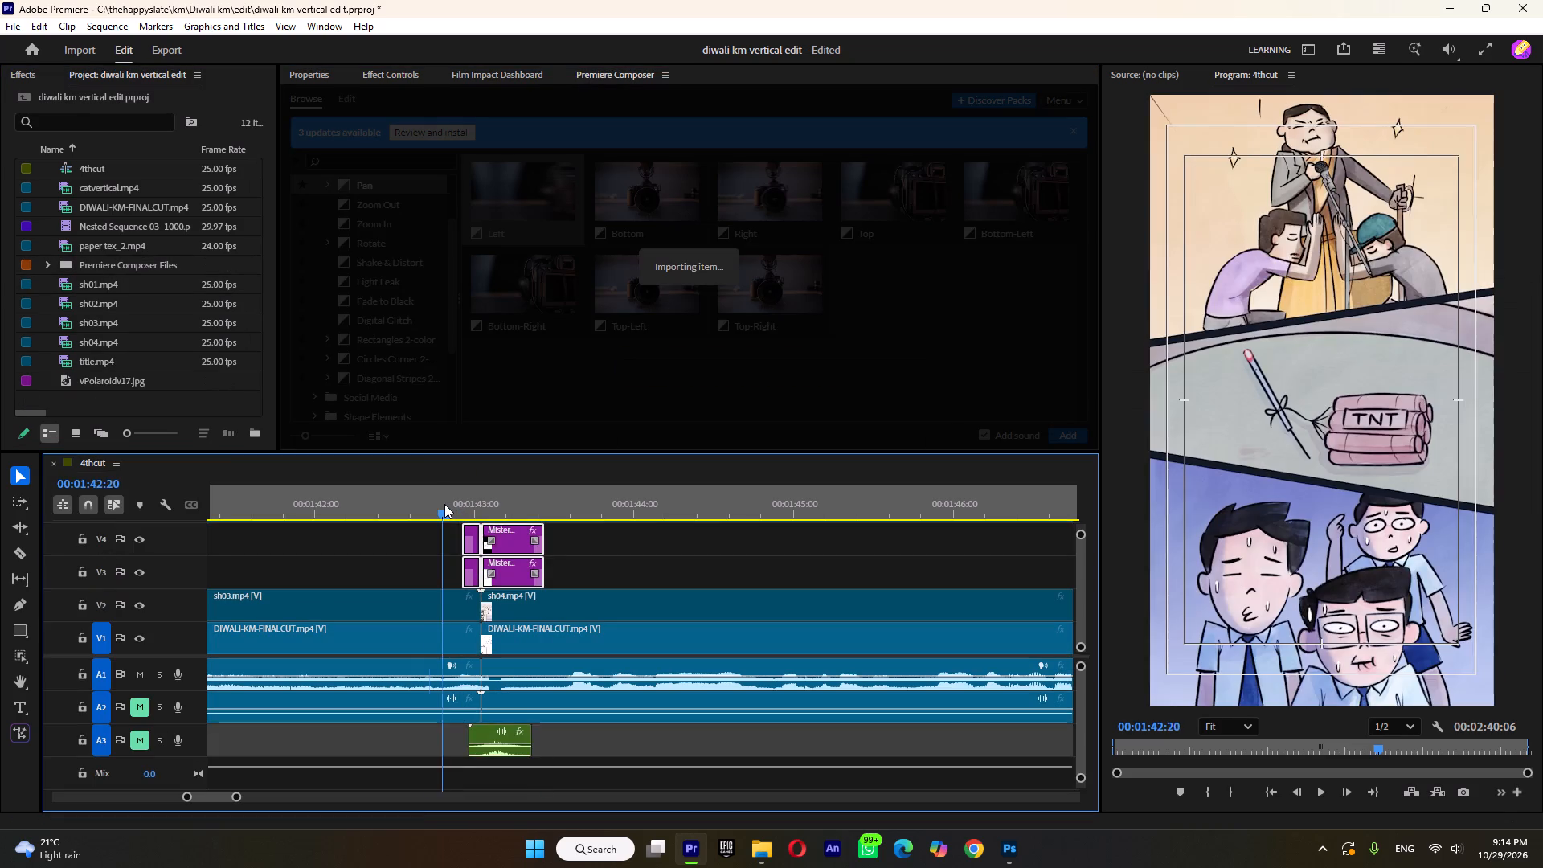
key(space)
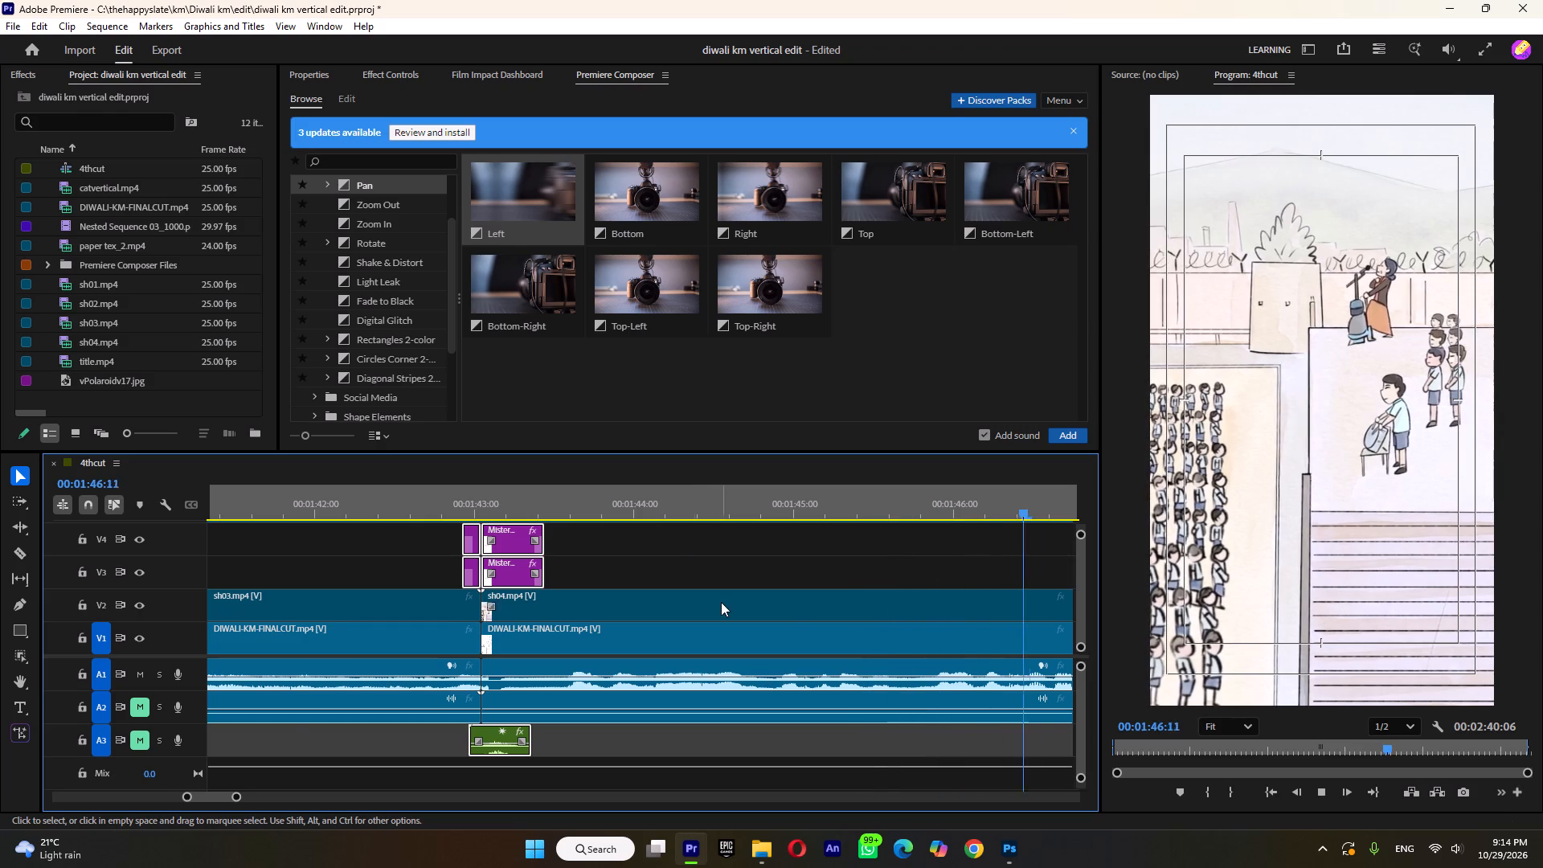
key(space)
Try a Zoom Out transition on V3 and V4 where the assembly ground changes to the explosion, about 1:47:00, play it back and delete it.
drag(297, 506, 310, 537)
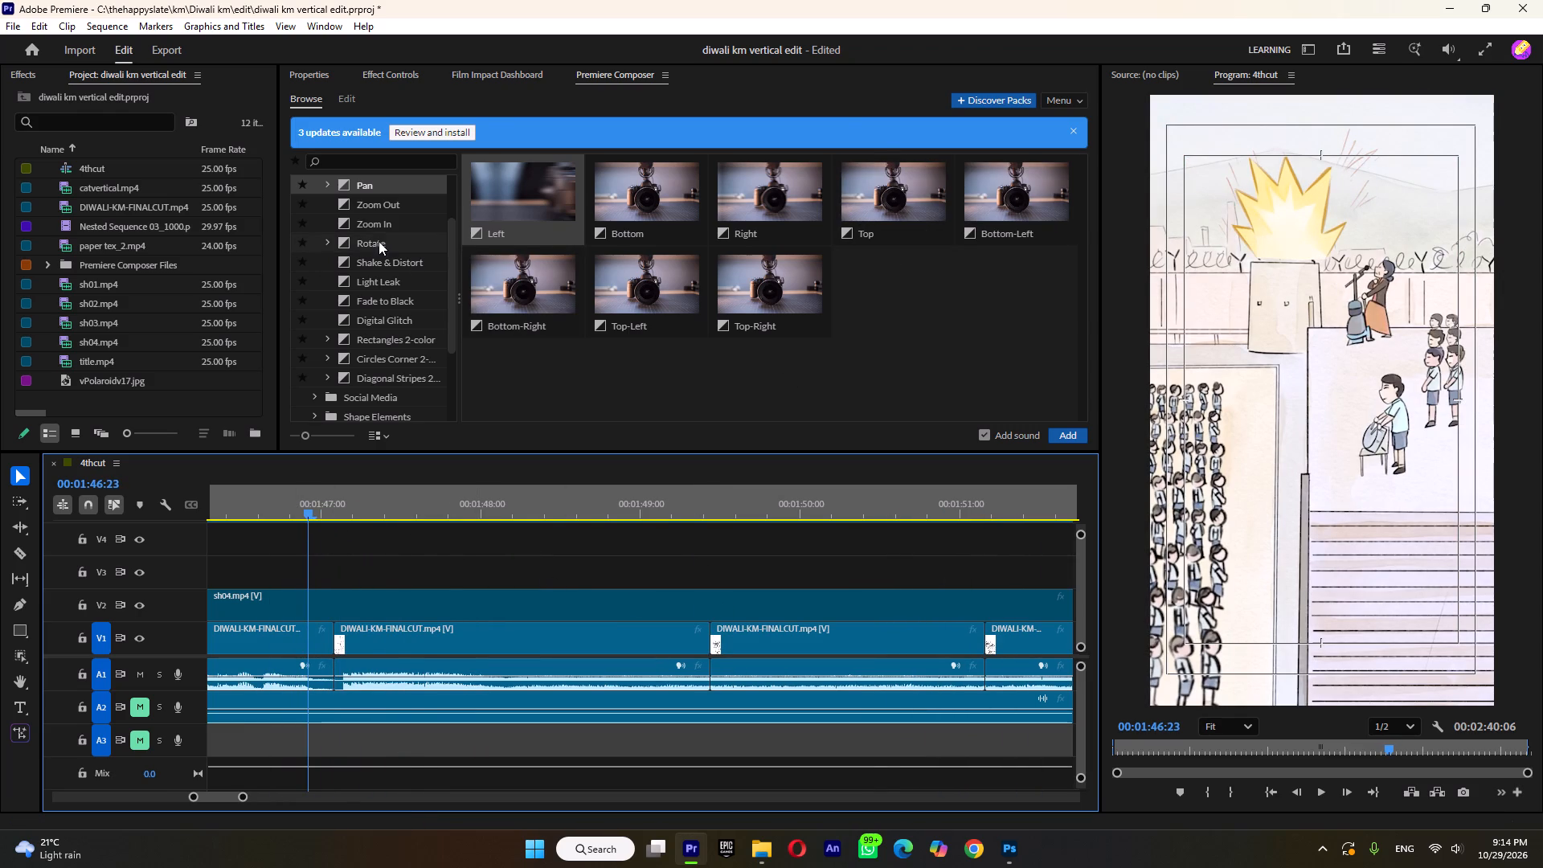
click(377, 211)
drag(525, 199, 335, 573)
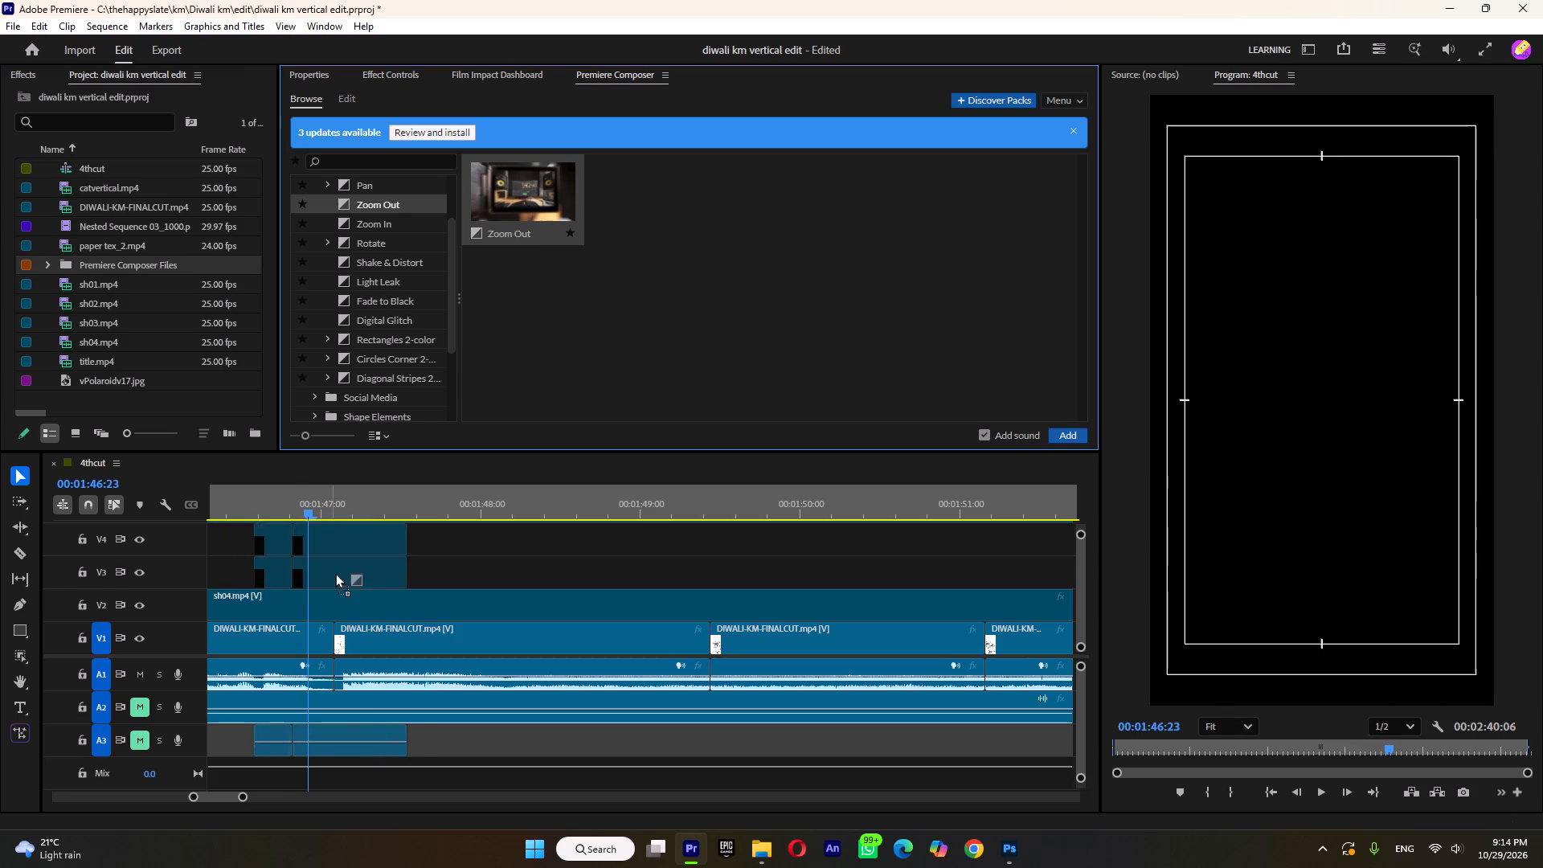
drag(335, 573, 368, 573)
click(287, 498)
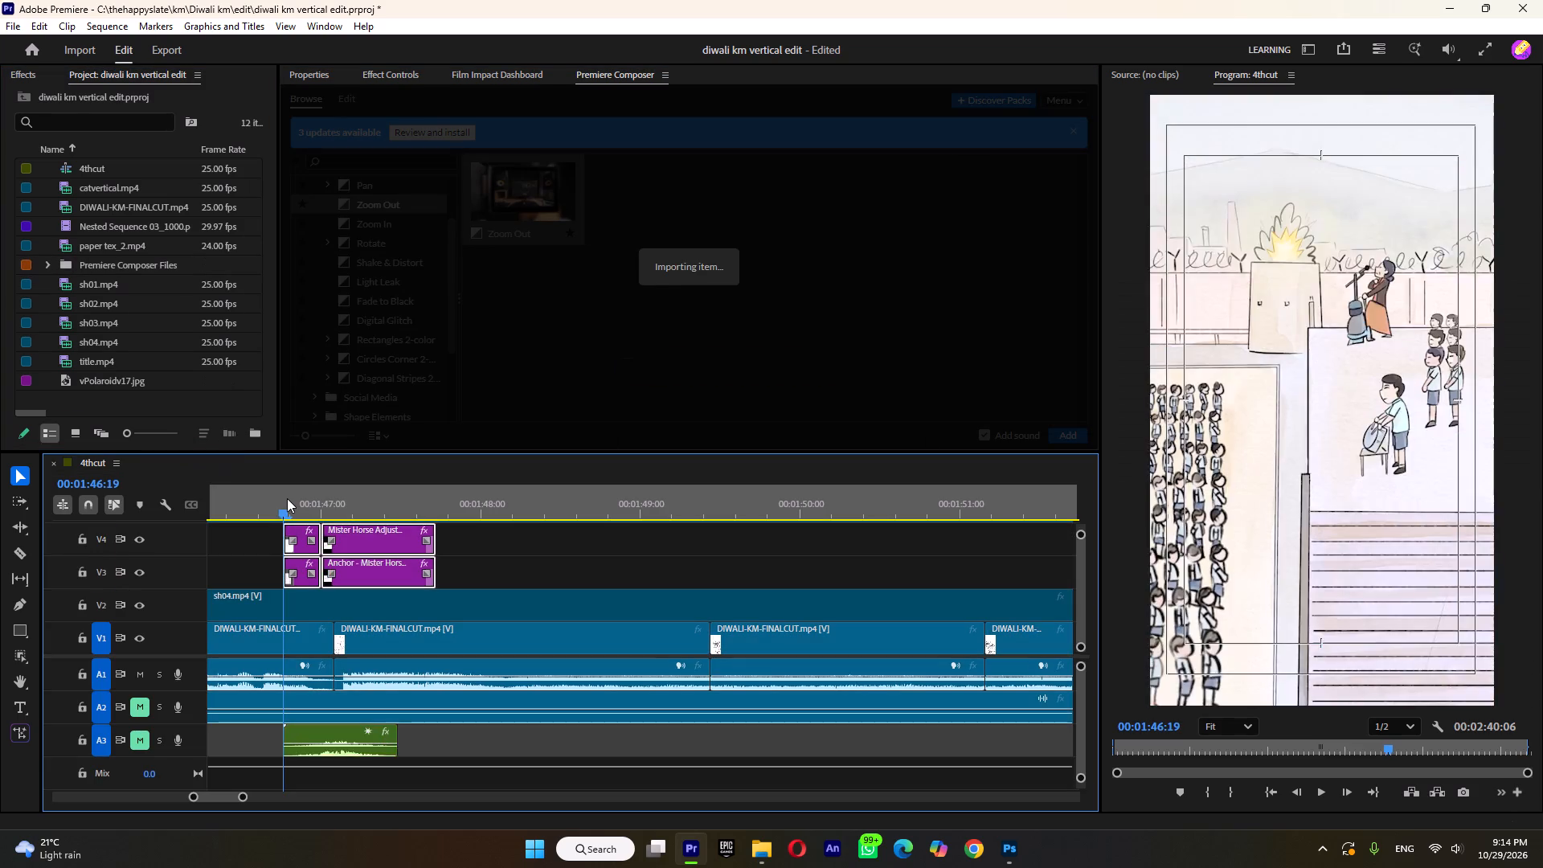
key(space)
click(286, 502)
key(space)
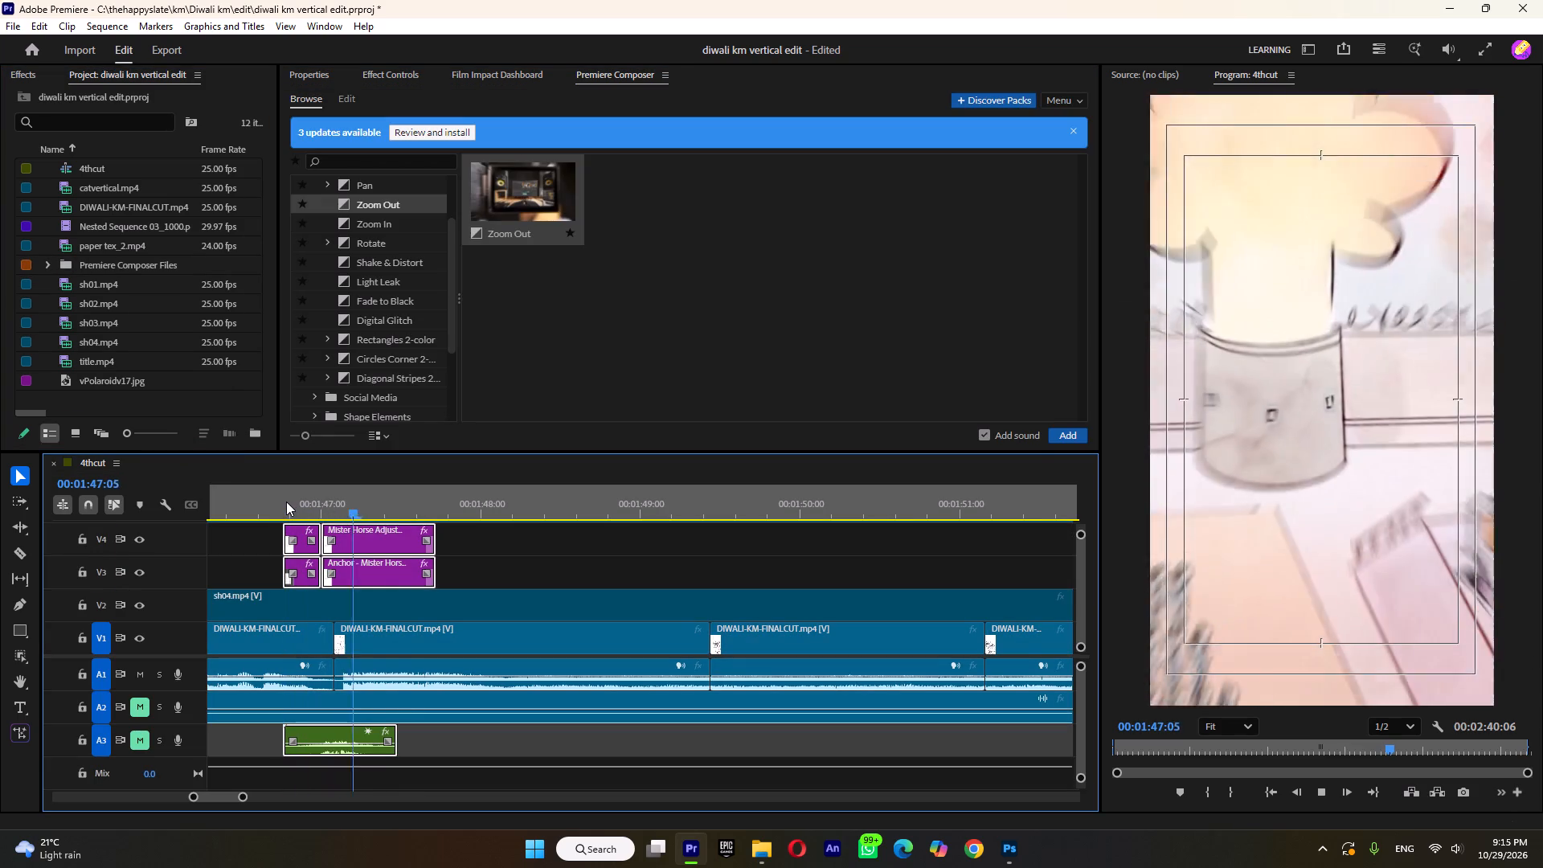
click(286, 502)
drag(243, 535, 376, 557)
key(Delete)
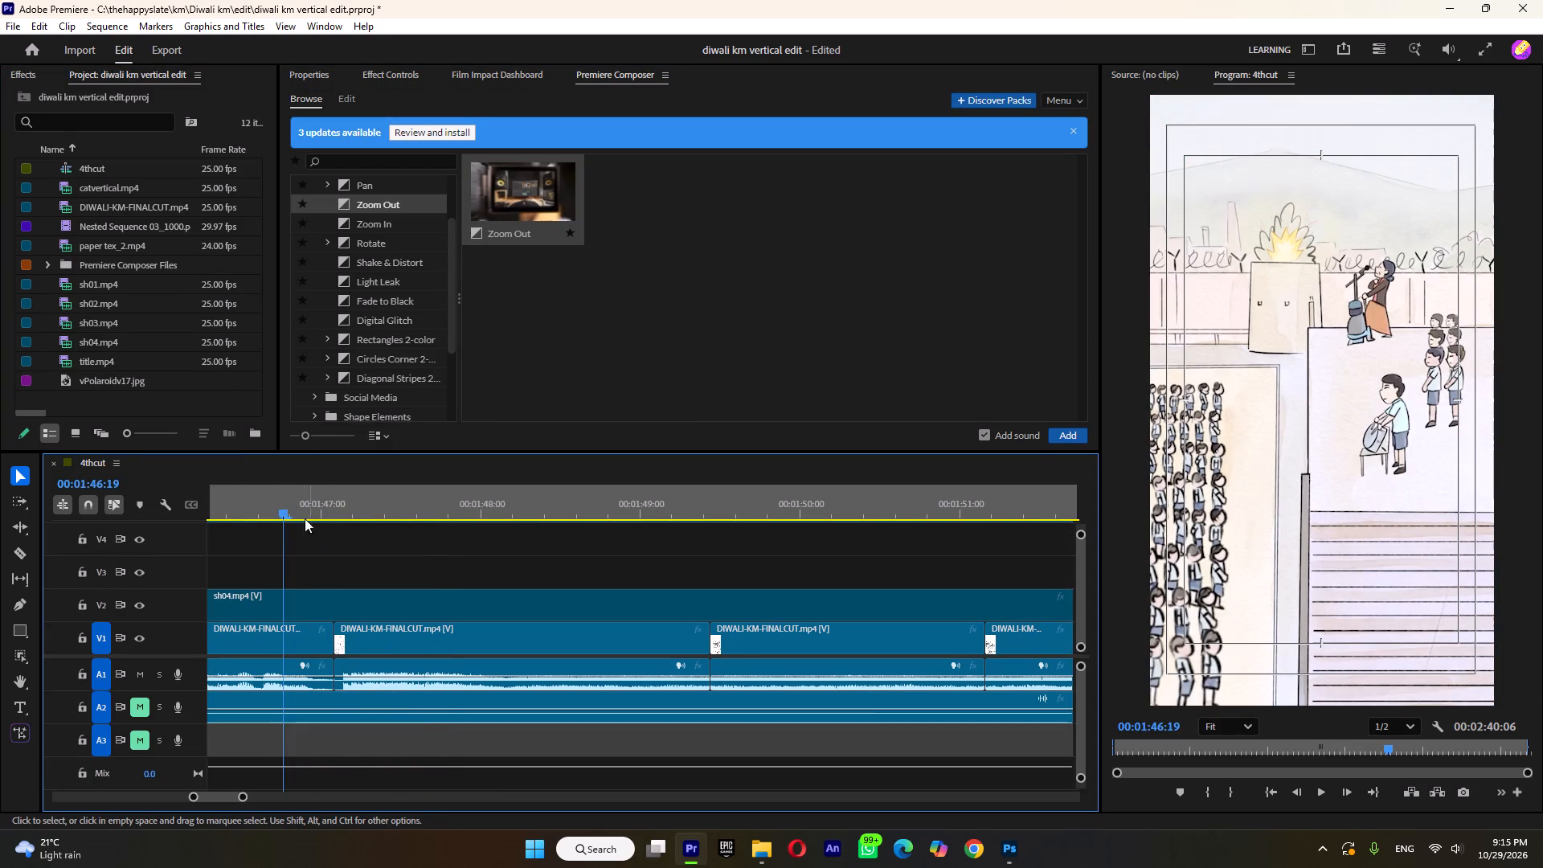
Locate the change to the closer explosion shot, split sh04 on V2 there at about 1:47:02, and play across the cut.
click(300, 504)
key(space)
click(300, 504)
key(space)
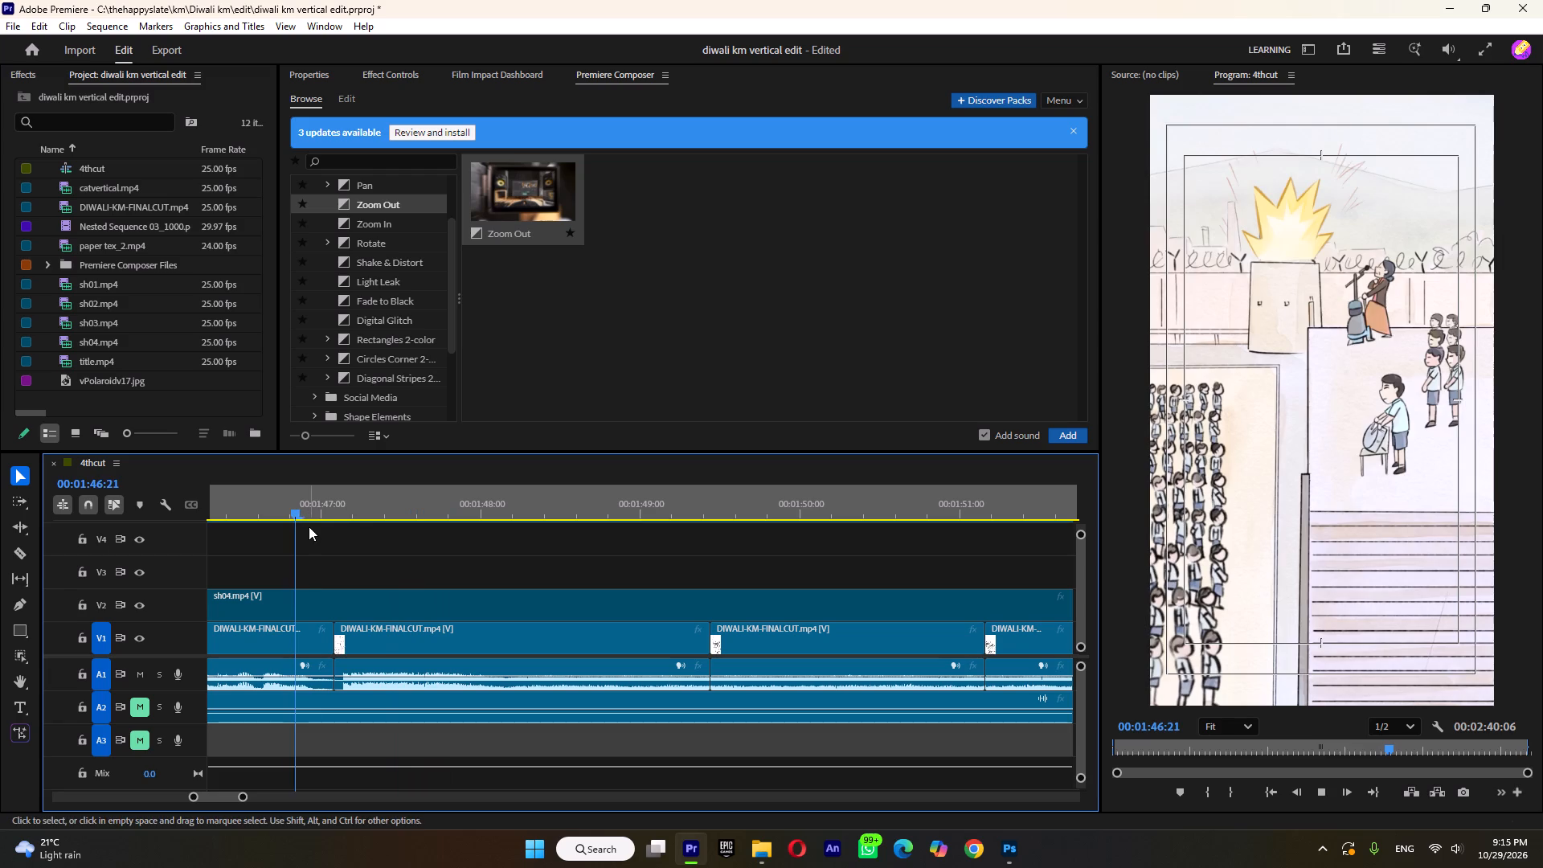
key(space)
click(310, 508)
click(23, 557)
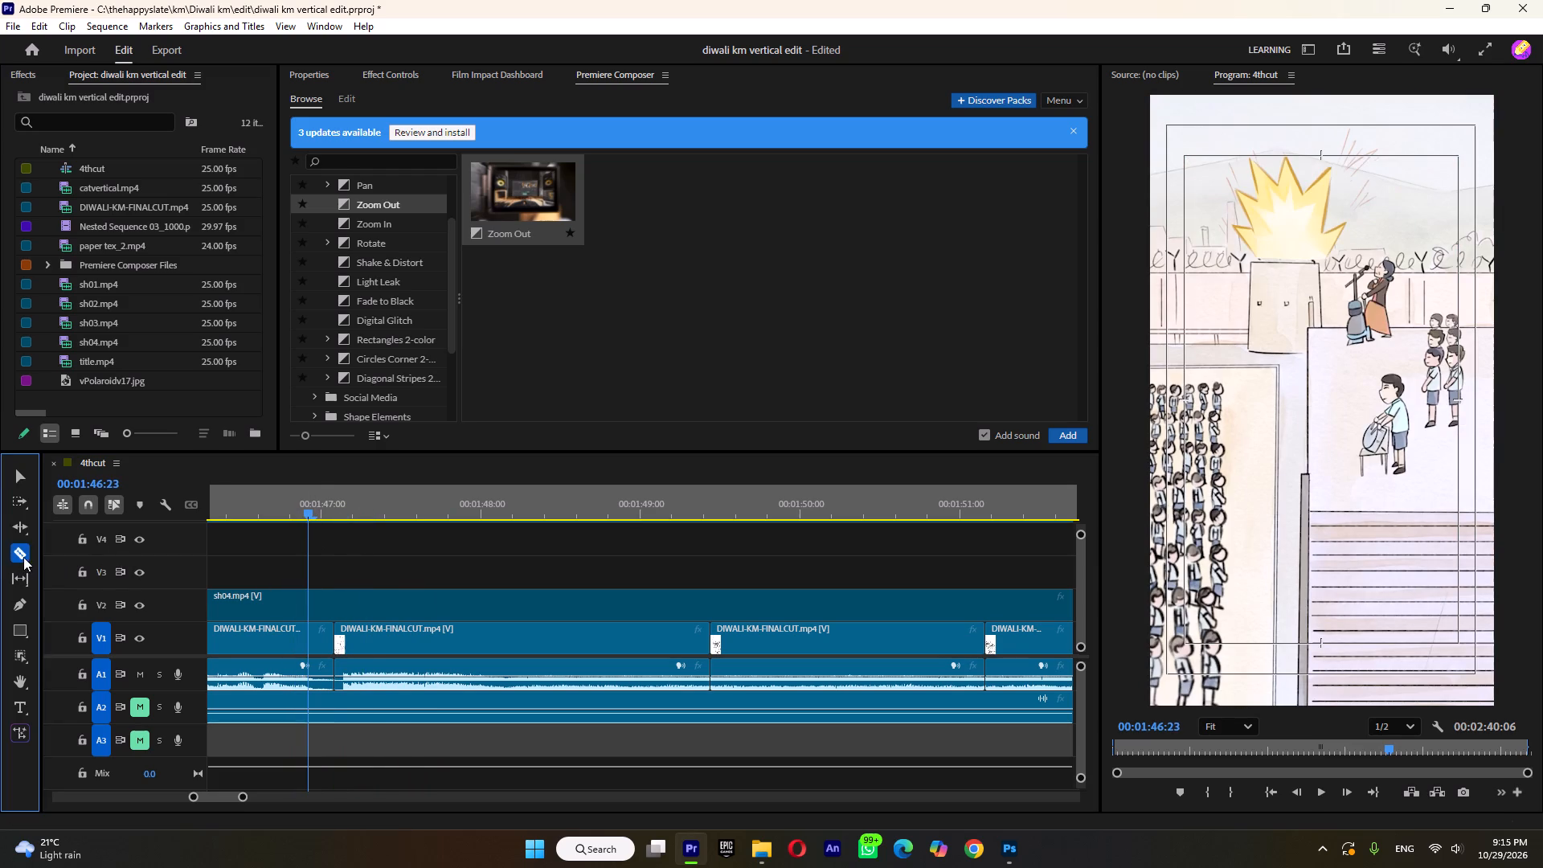
click(330, 602)
click(18, 473)
key(space)
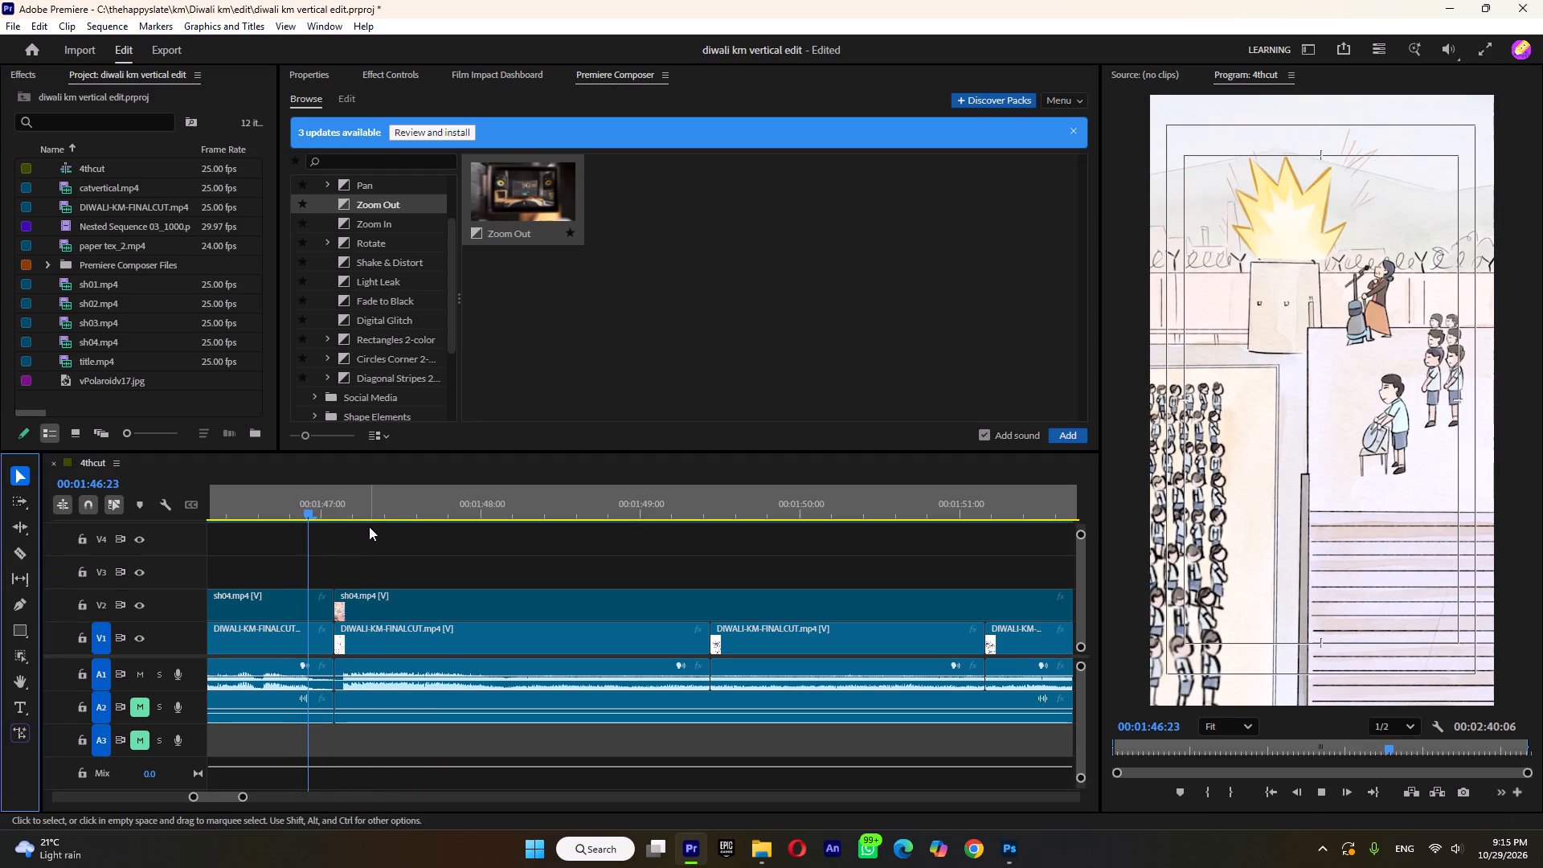
key(space)
Search the Film Impact transitions for chaos and apply the Chaos transition across the new sh04 cut at about 1:47:02.
drag(354, 550, 331, 595)
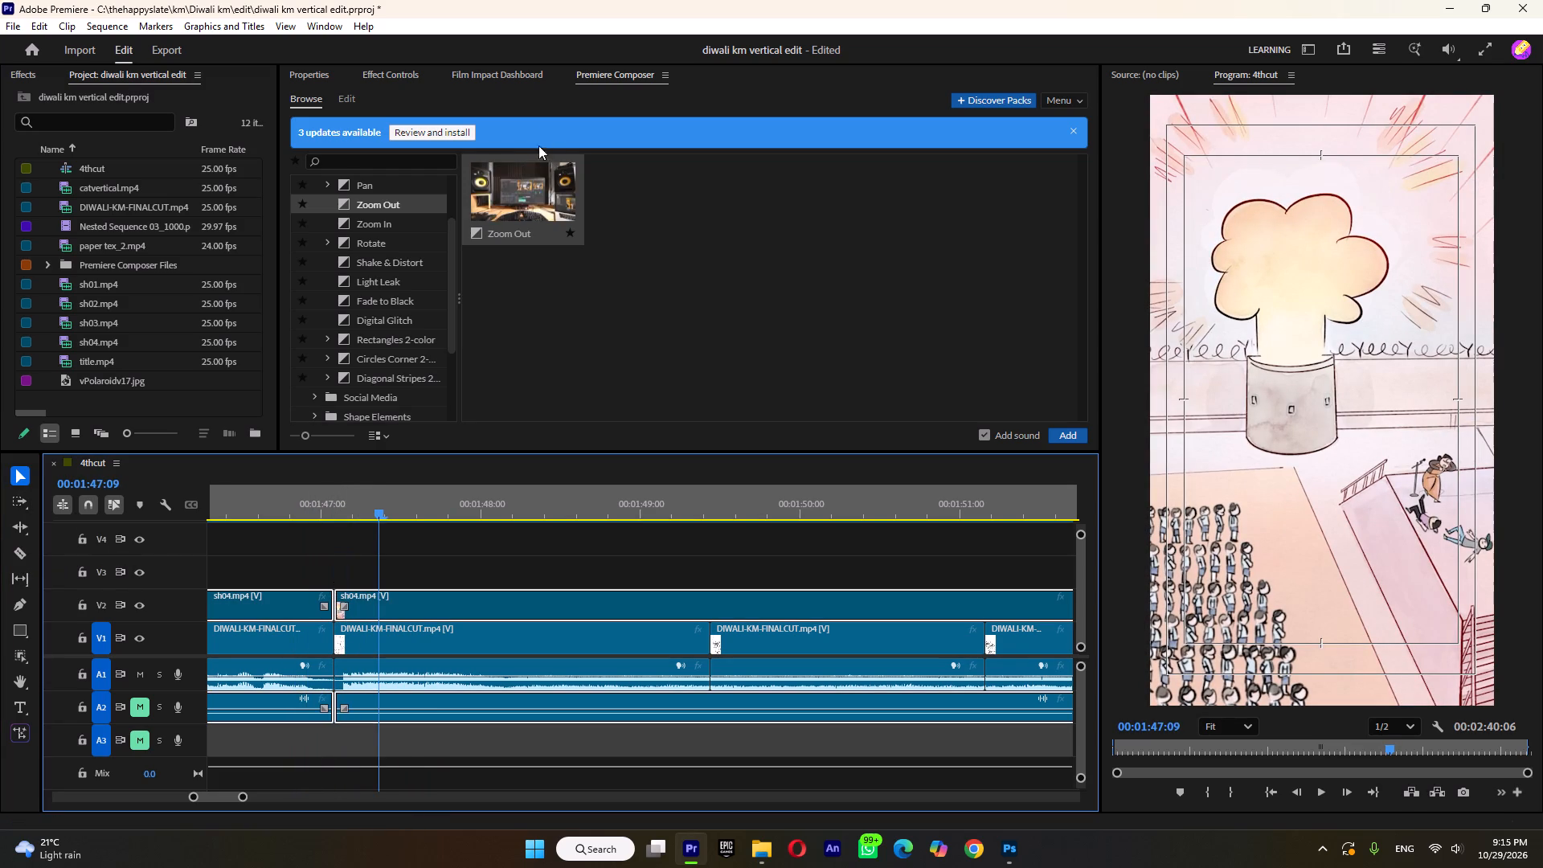
click(492, 74)
drag(354, 109, 239, 118)
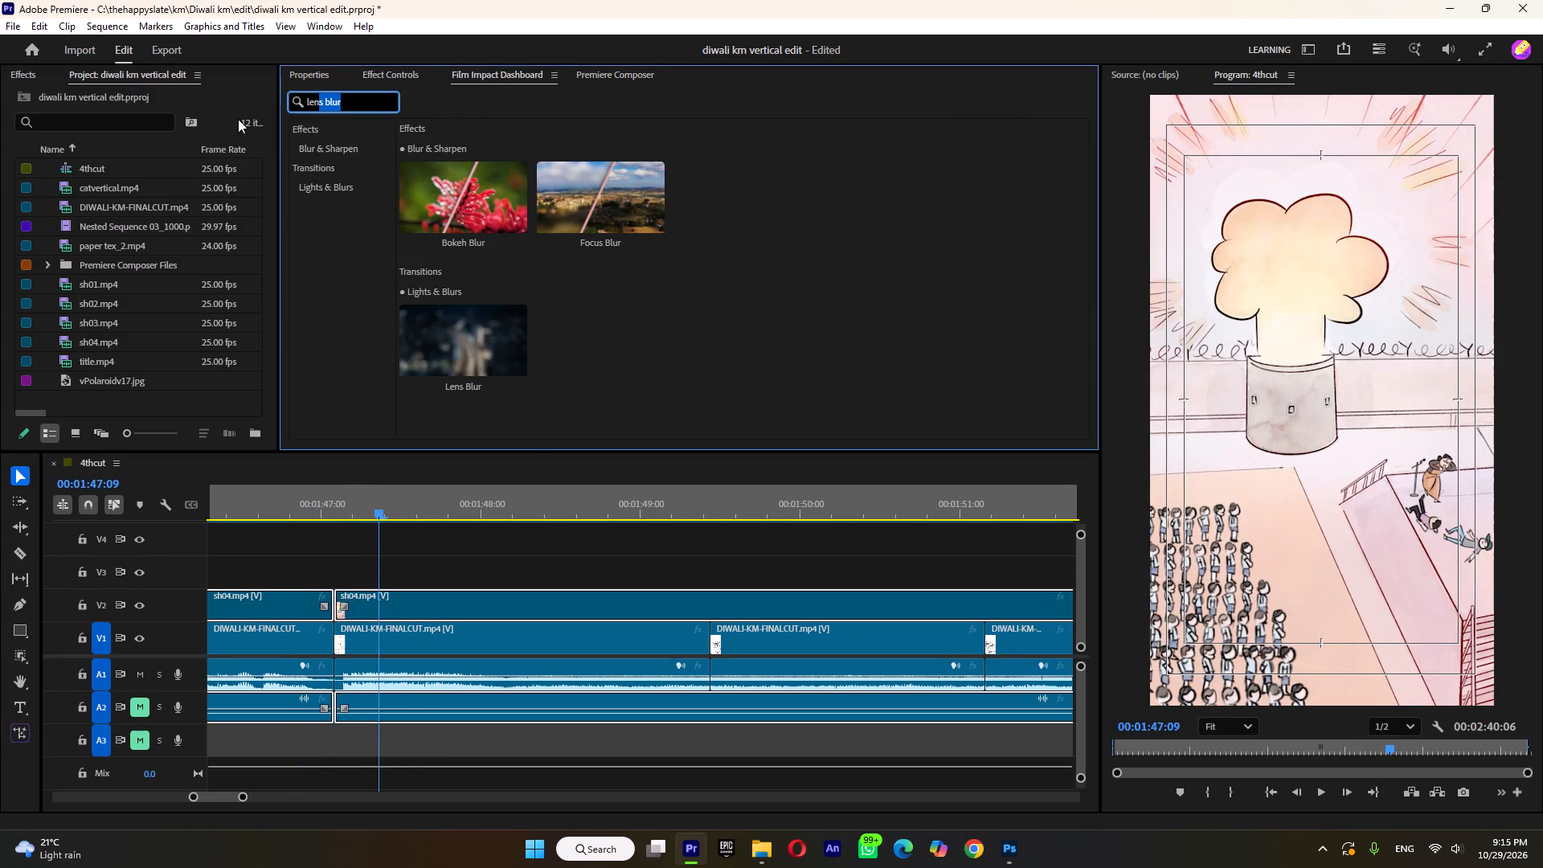
text(chaos)
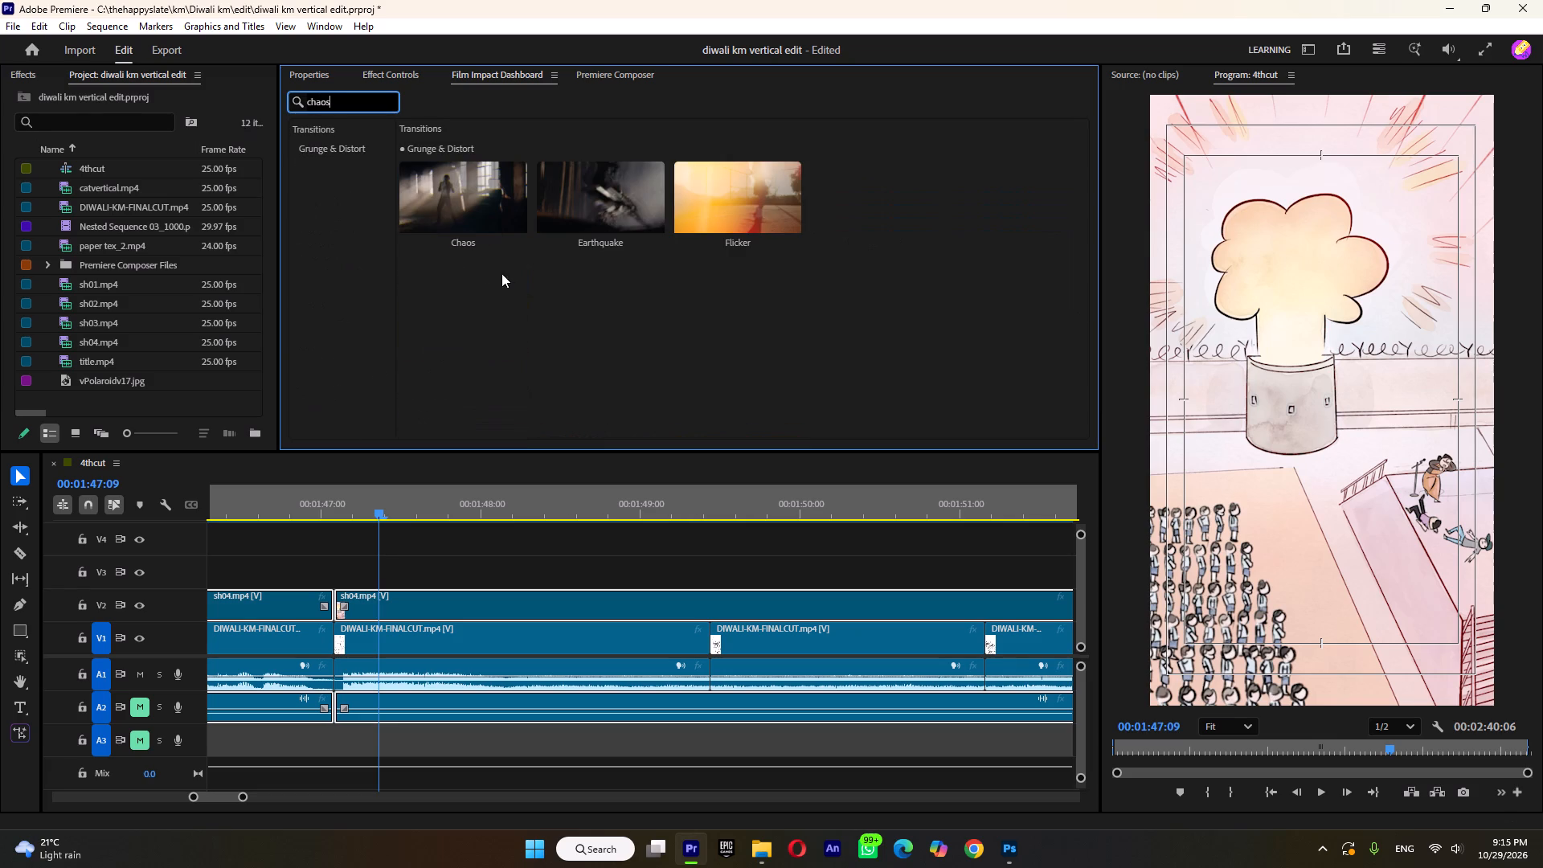
click(466, 240)
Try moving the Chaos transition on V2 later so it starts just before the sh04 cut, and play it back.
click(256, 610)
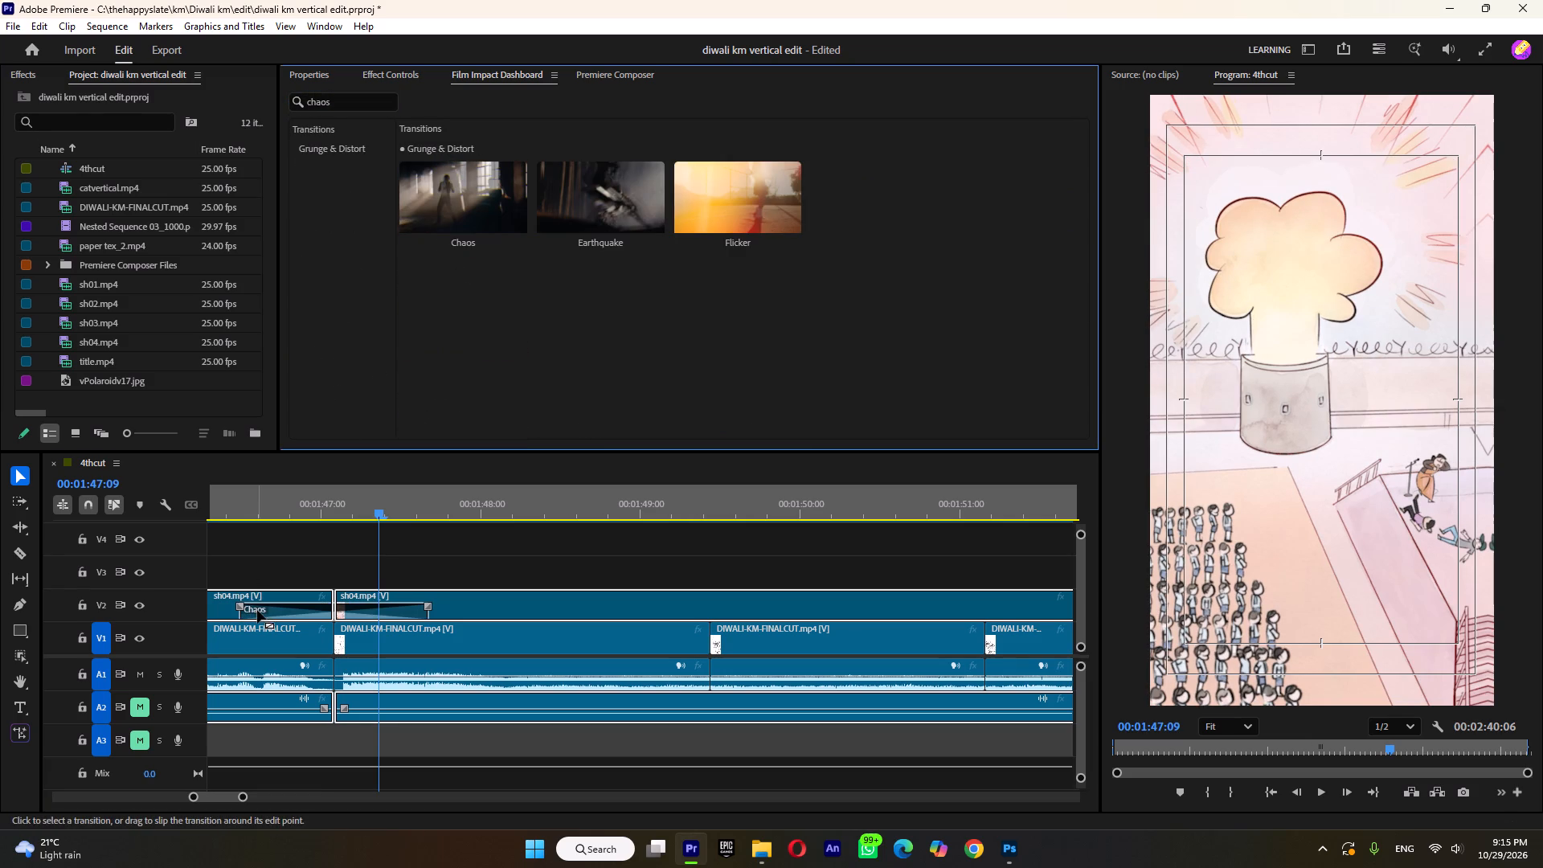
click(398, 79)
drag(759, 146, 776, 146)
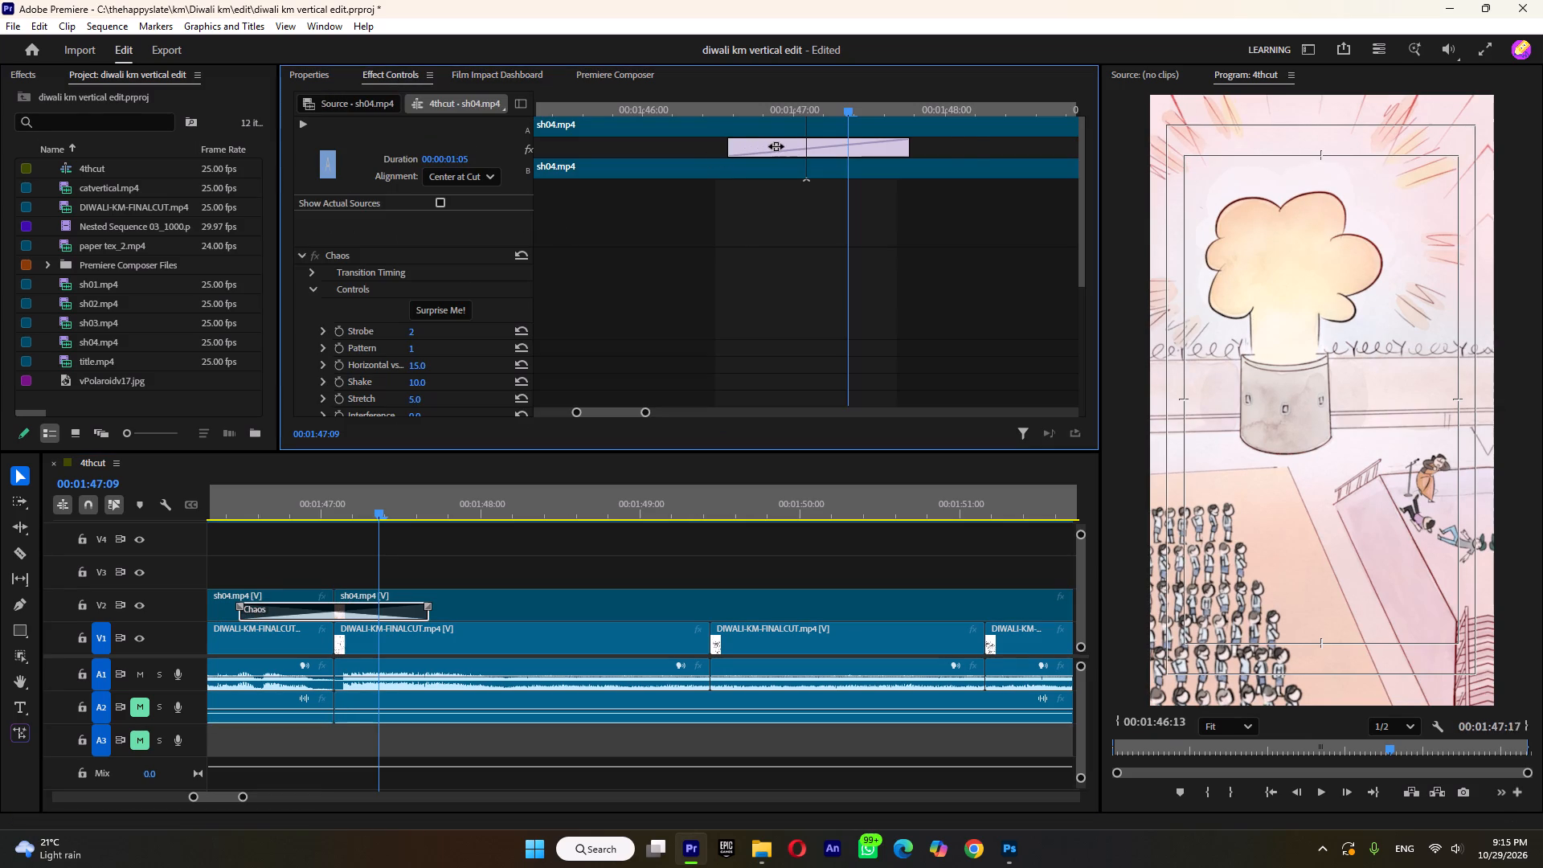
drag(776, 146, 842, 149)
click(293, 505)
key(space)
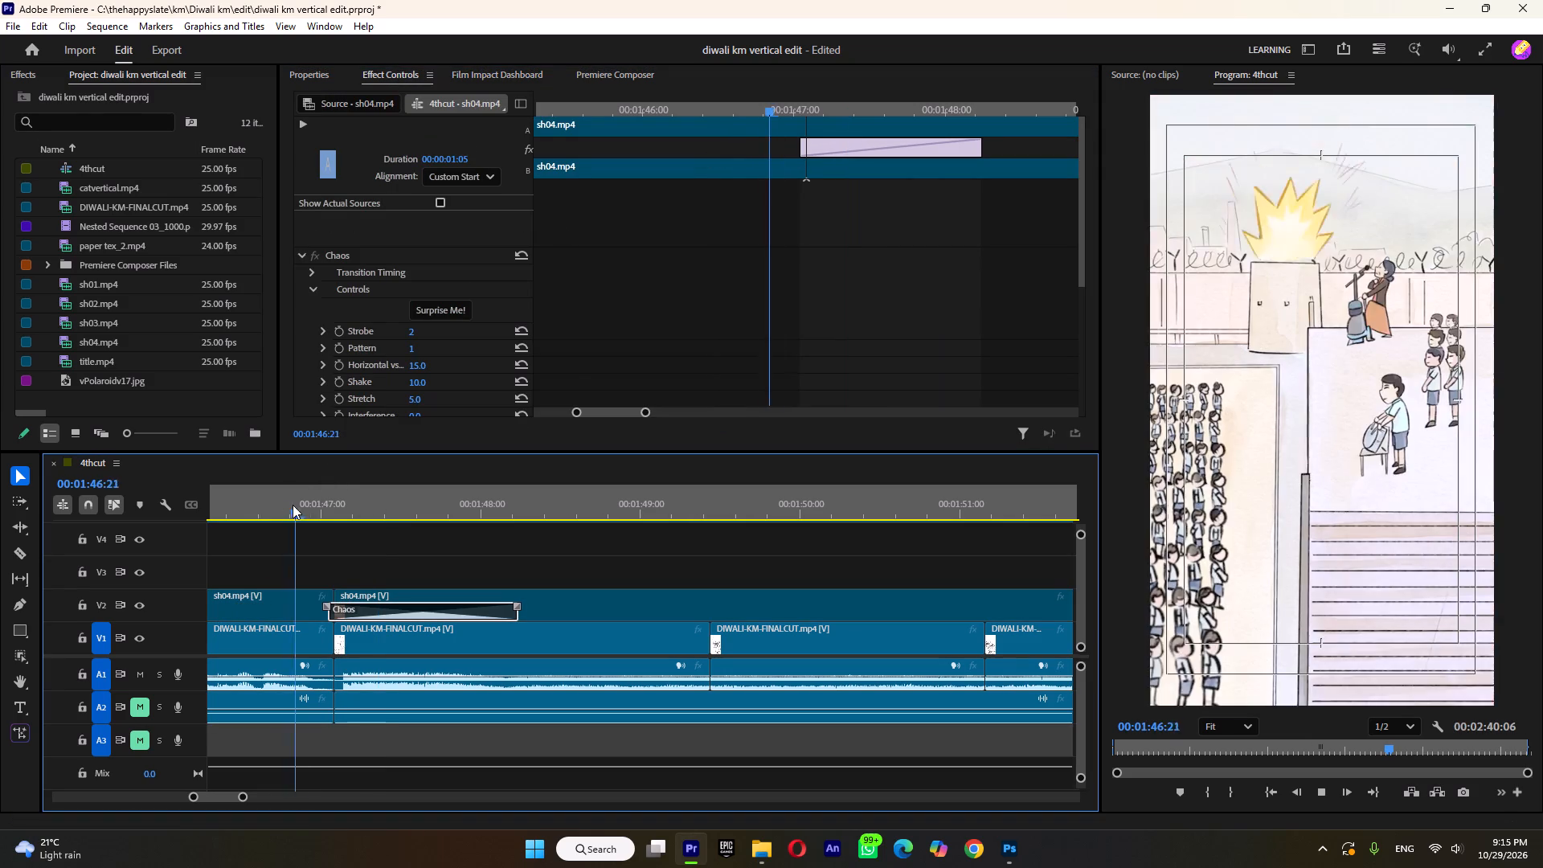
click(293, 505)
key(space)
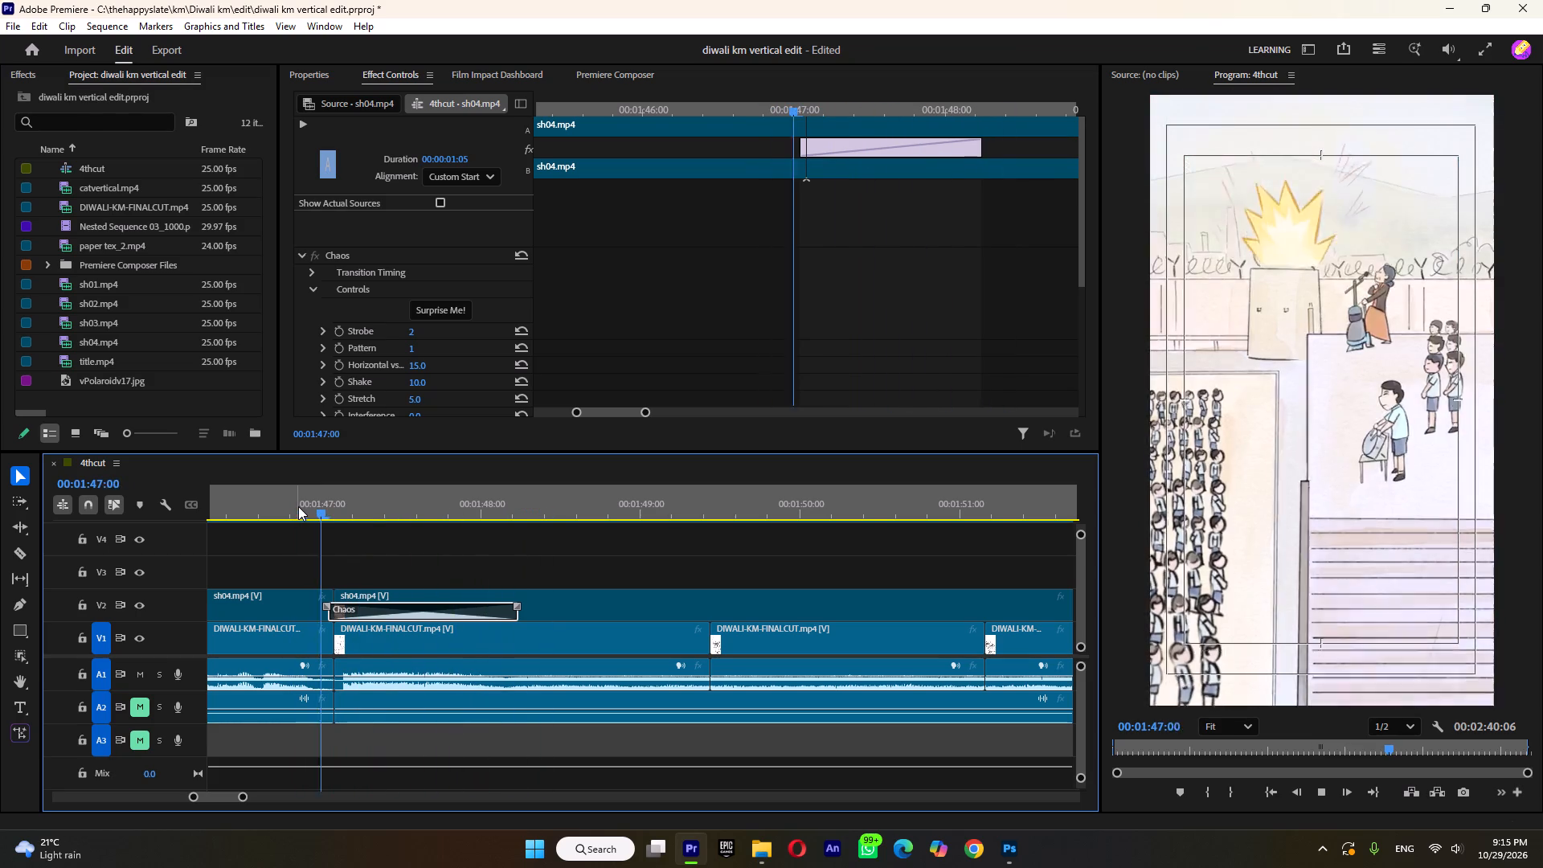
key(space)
Move the Chaos transition on V2 earlier so it starts at about 1:46:16, and play across it.
click(286, 493)
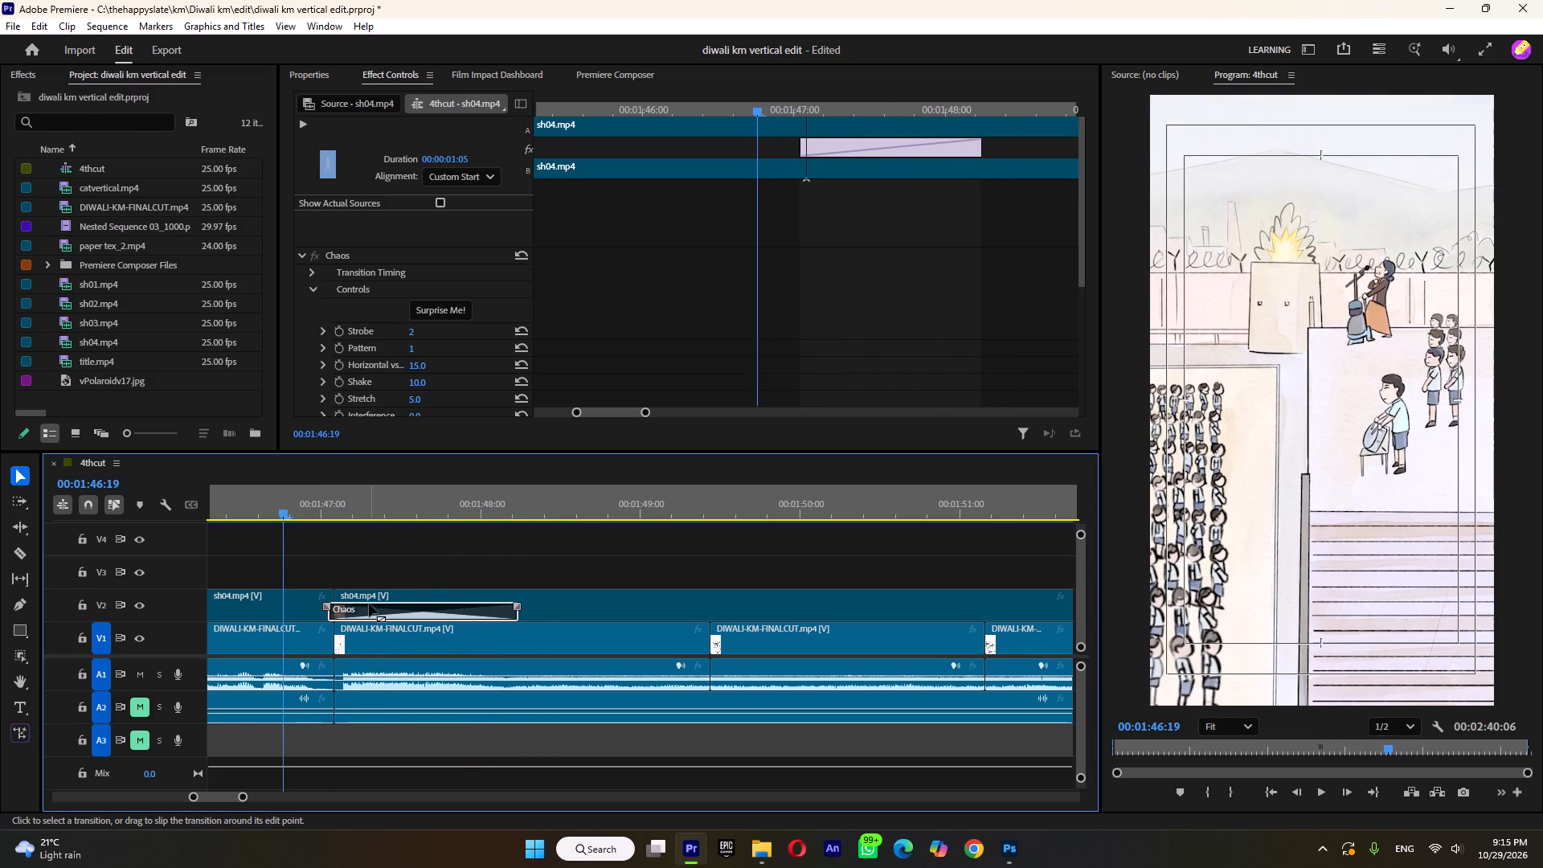
click(369, 610)
drag(869, 143, 829, 147)
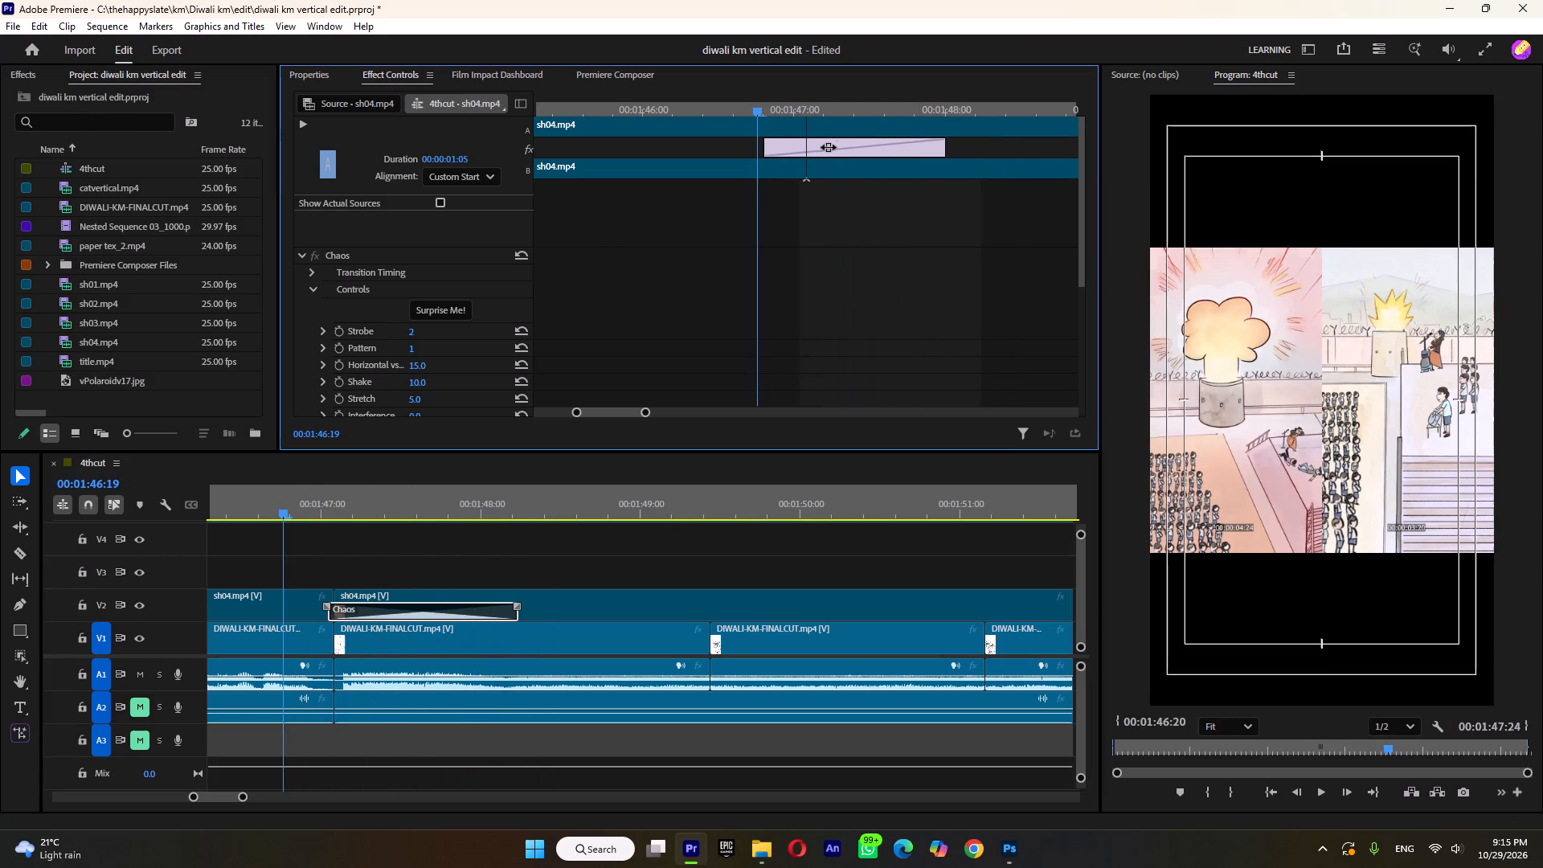
drag(829, 147, 819, 149)
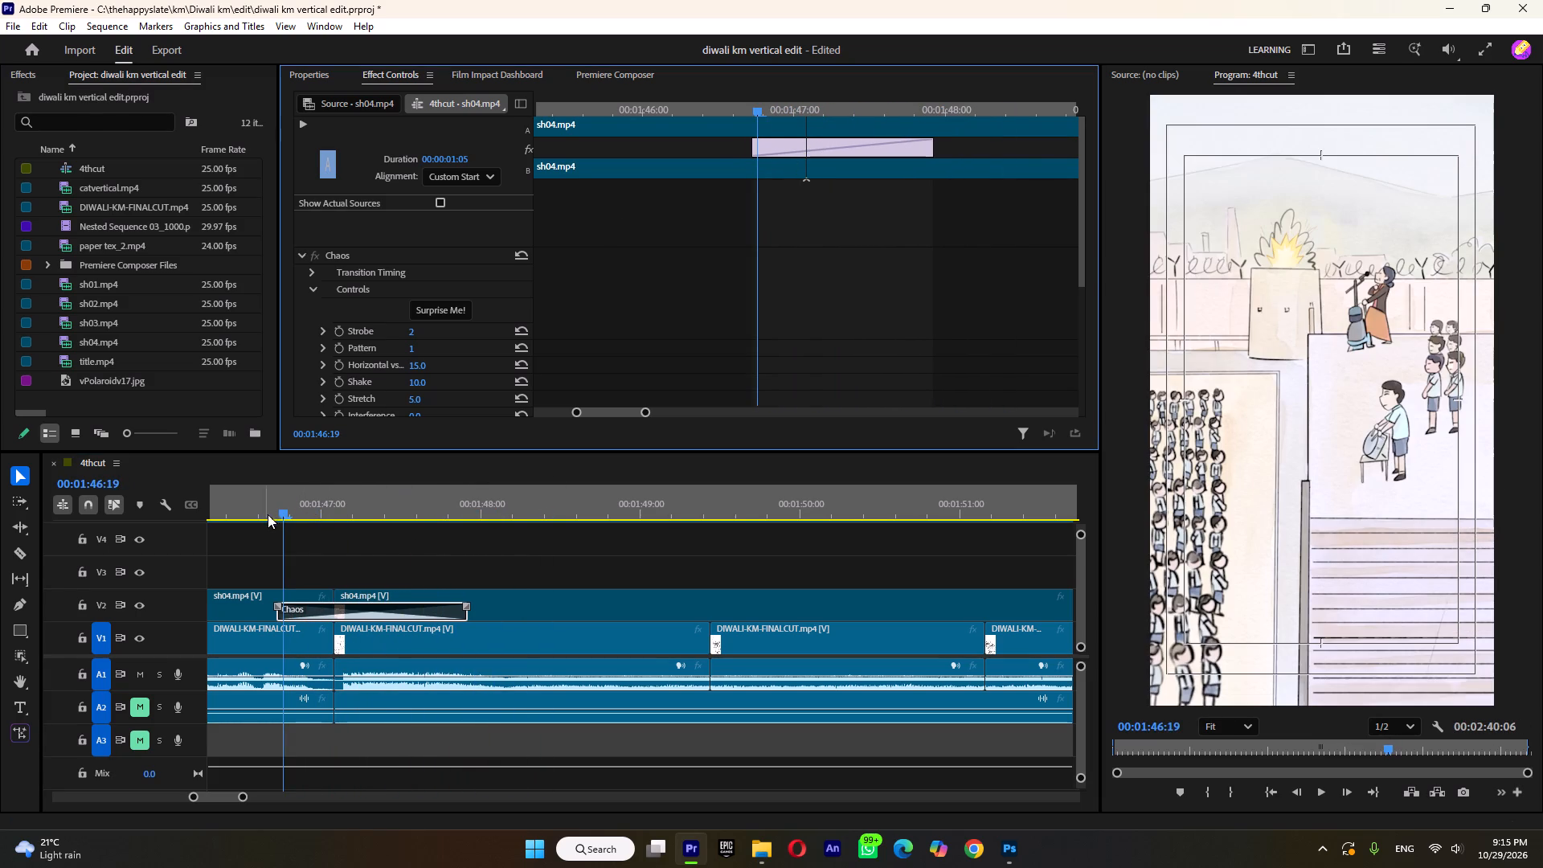
drag(266, 511, 265, 525)
drag(829, 149, 818, 148)
key(space)
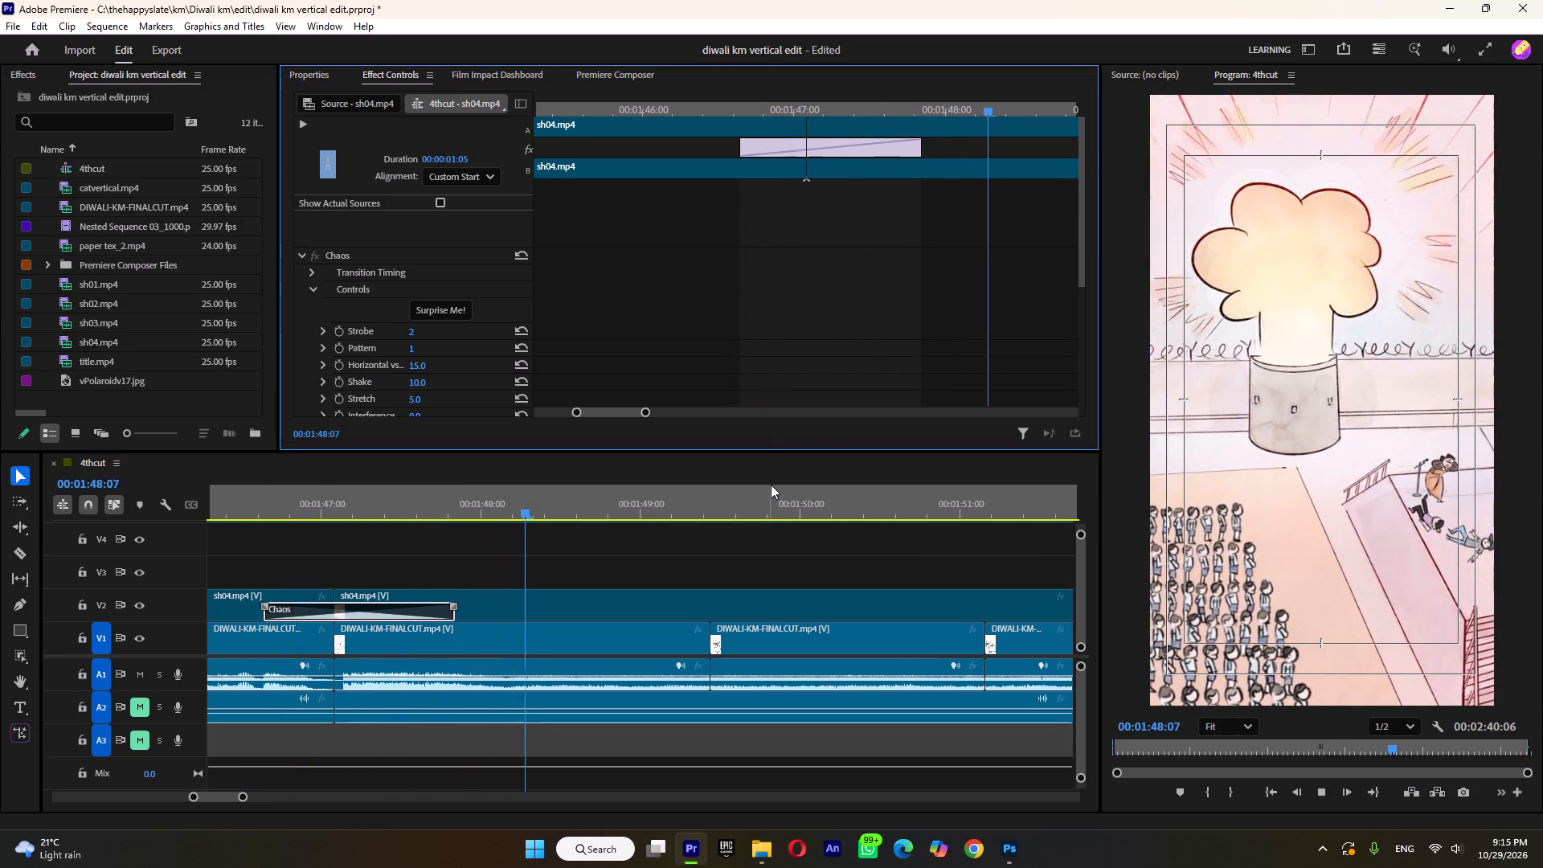
Play on to the change from the held-out hat to the hatted man's close-up and split sh04 on V2 there at about 1:53:10.
key(space)
key(space)
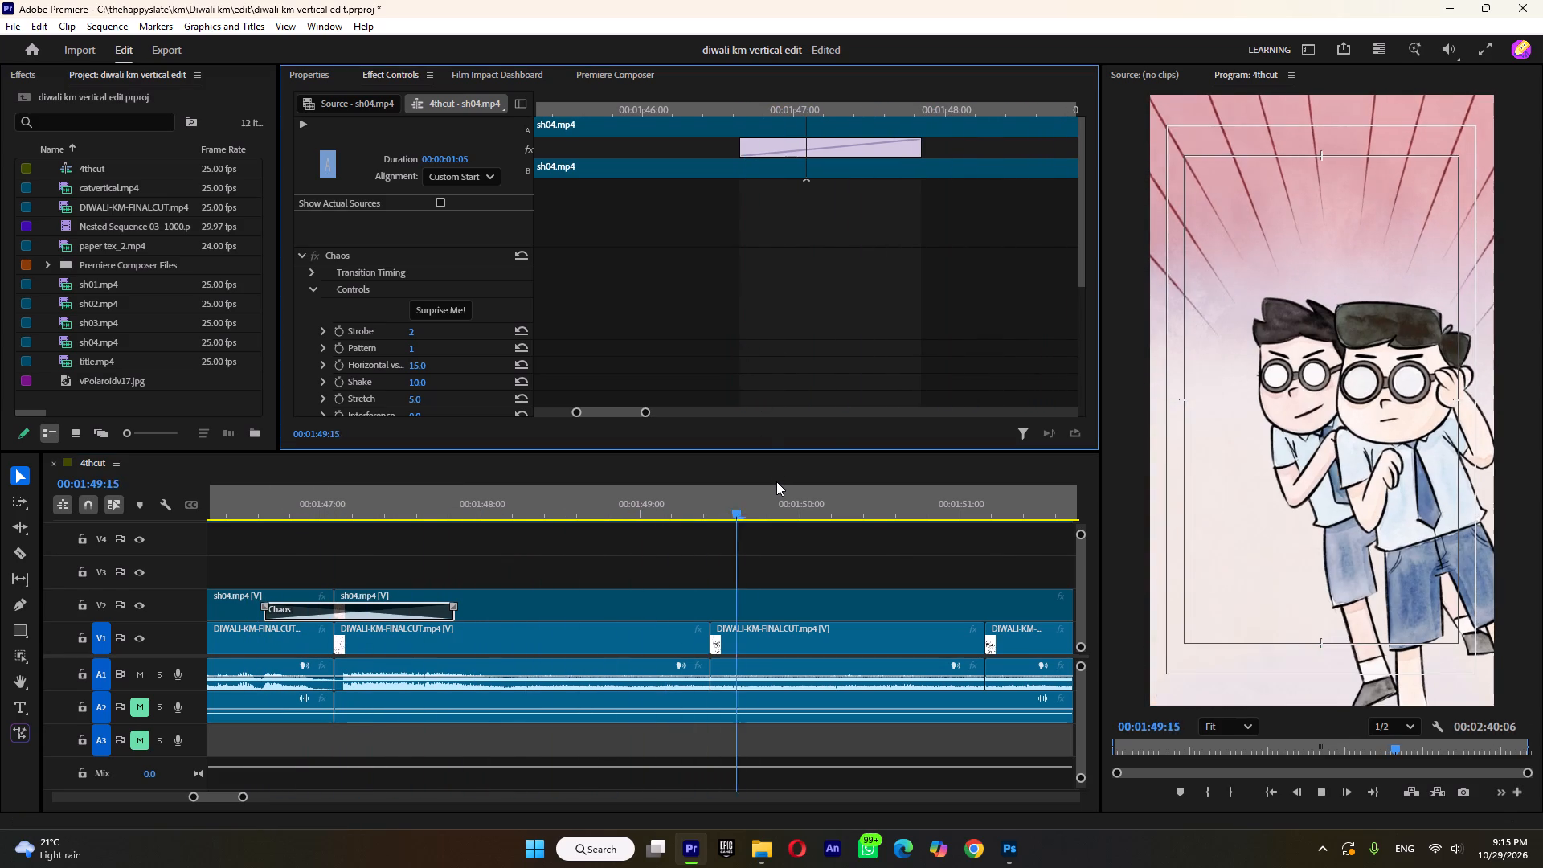
key(space)
key(space)
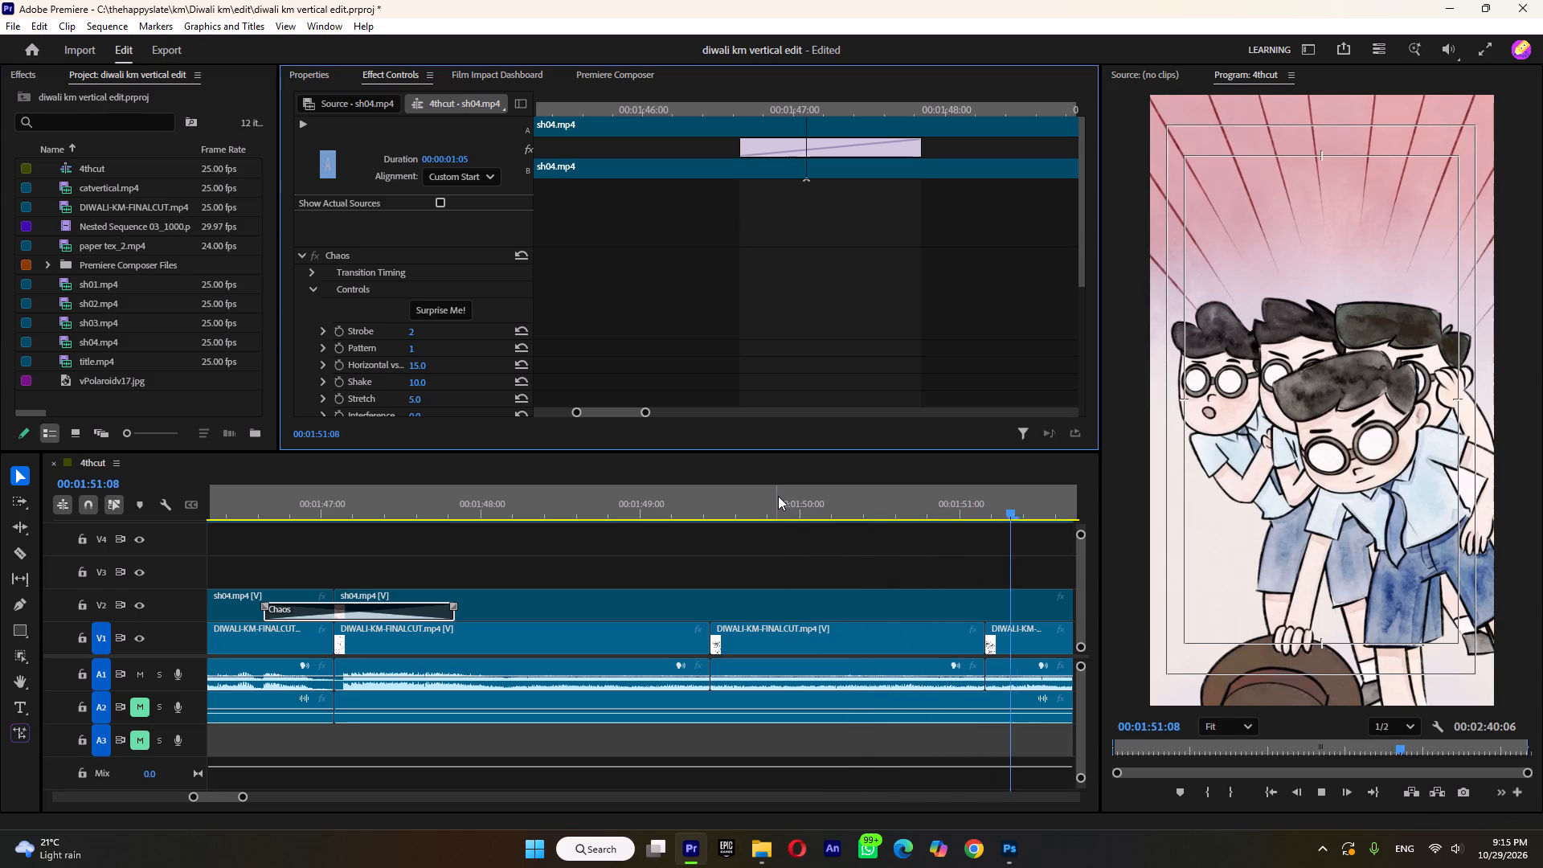
key(space)
key(space)
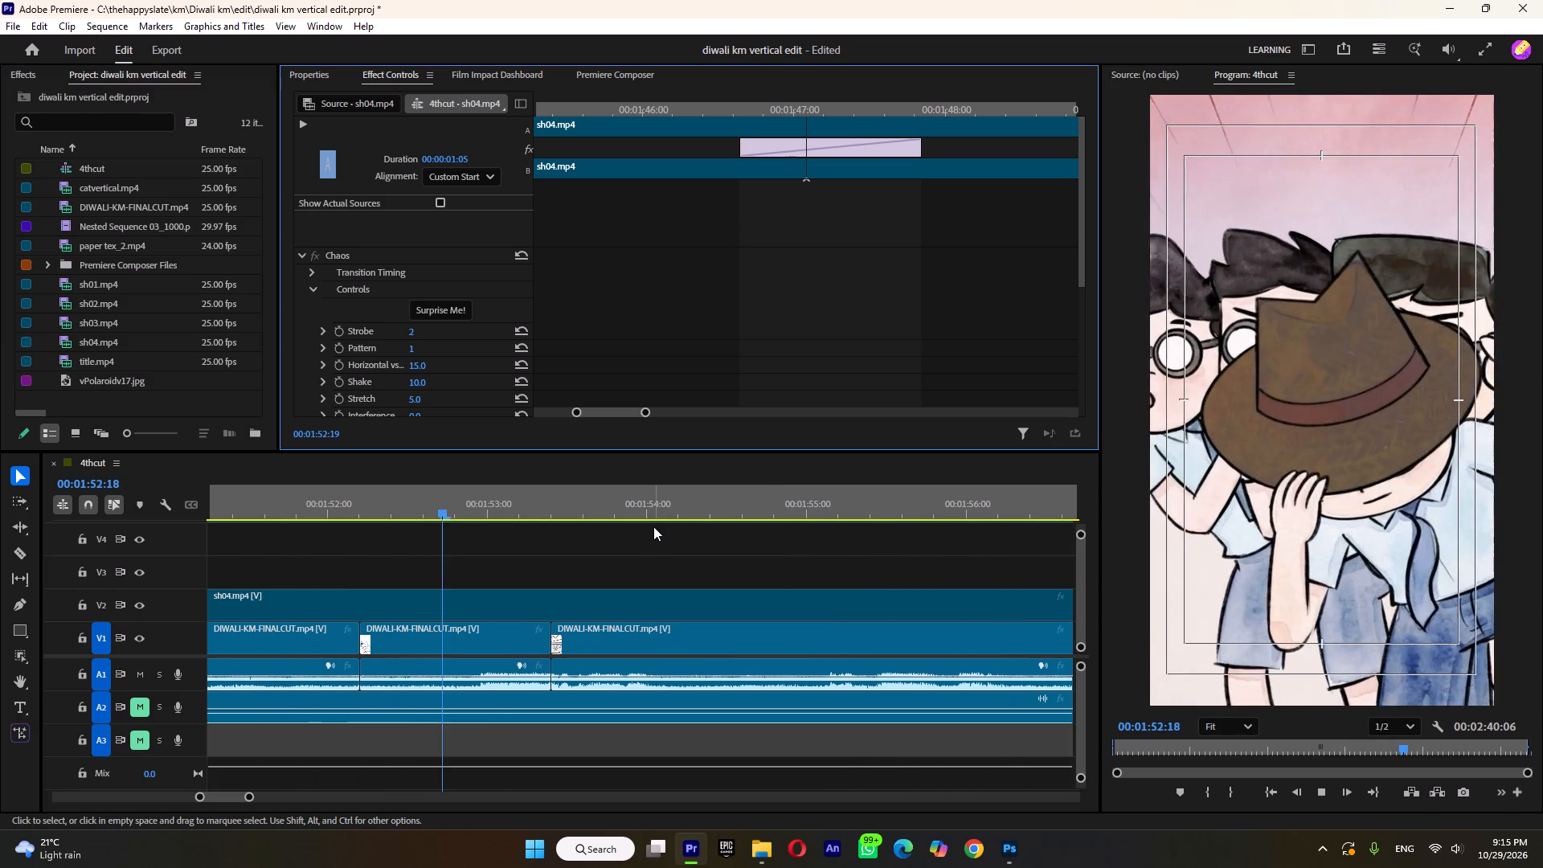
key(space)
click(18, 550)
key(space)
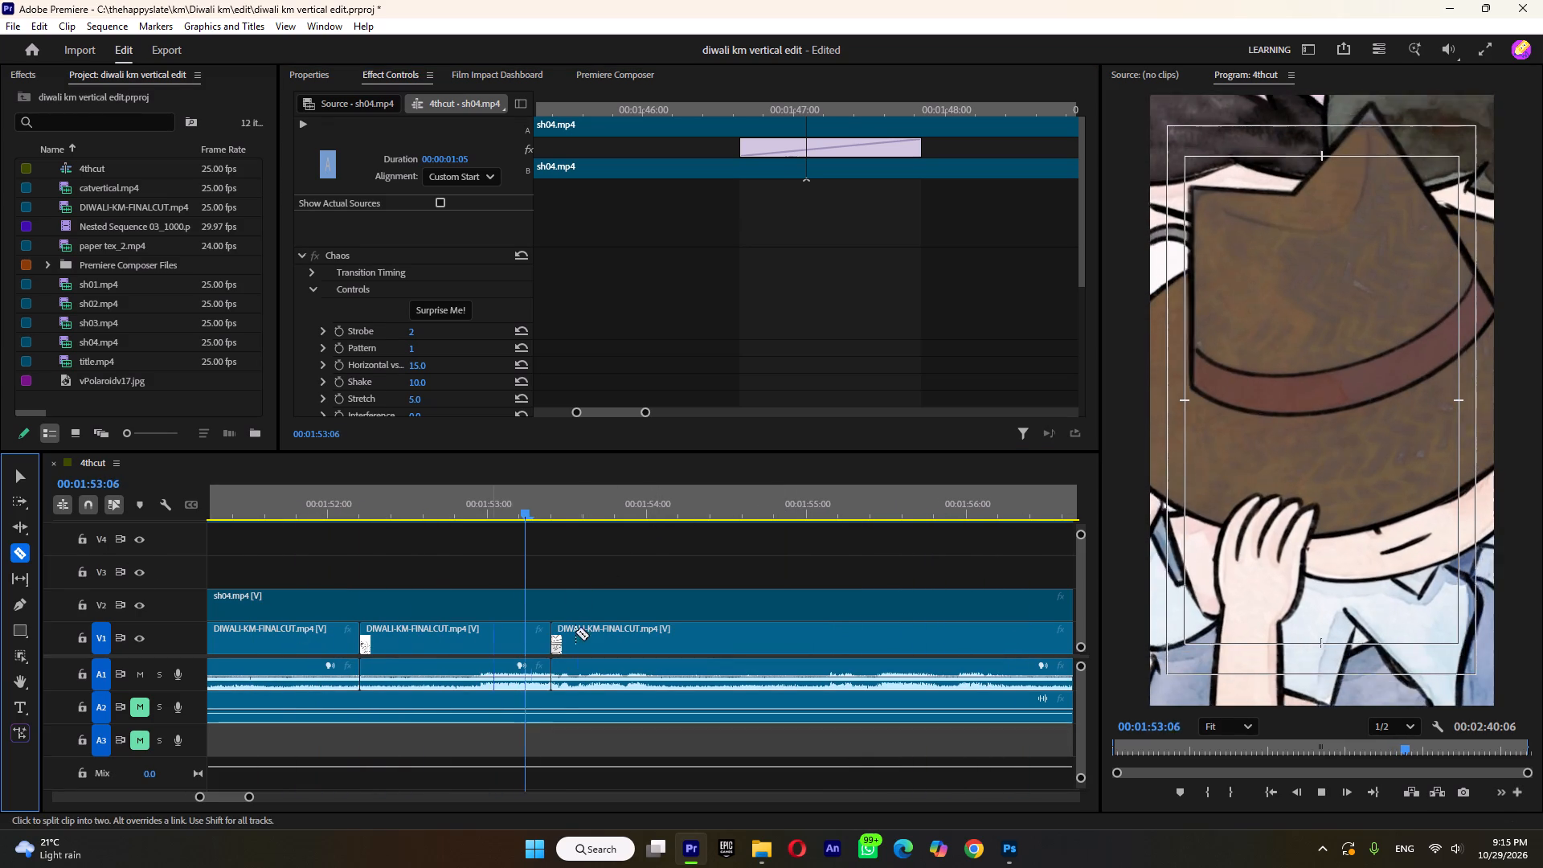
key(space)
click(555, 607)
click(18, 470)
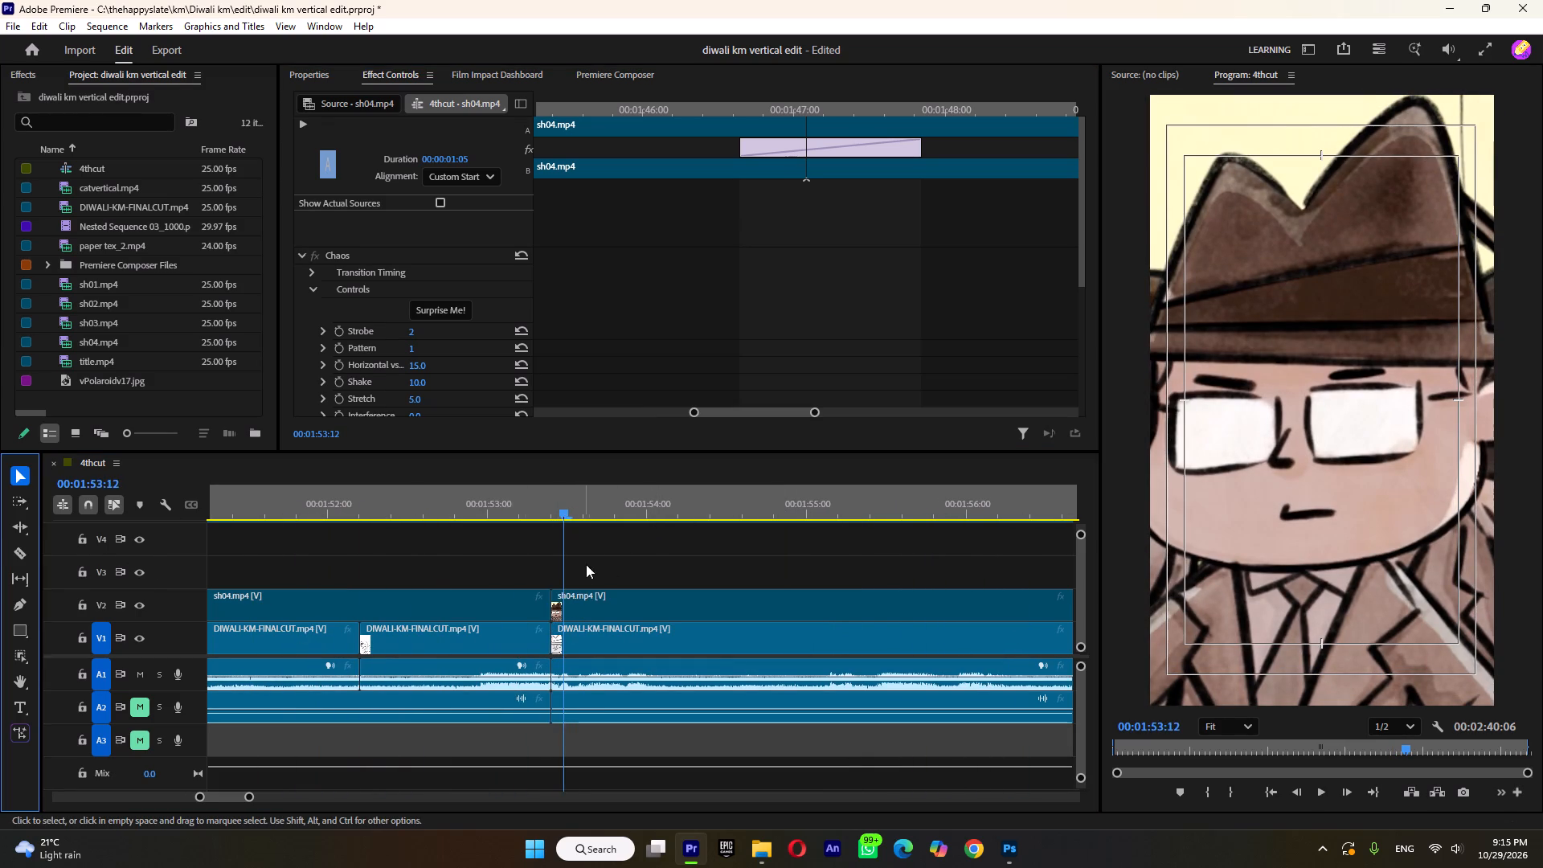
Search the Film Impact transitions for lens blur and apply Lens Blur across the new sh04 cut at about 1:53:10.
drag(586, 555, 539, 593)
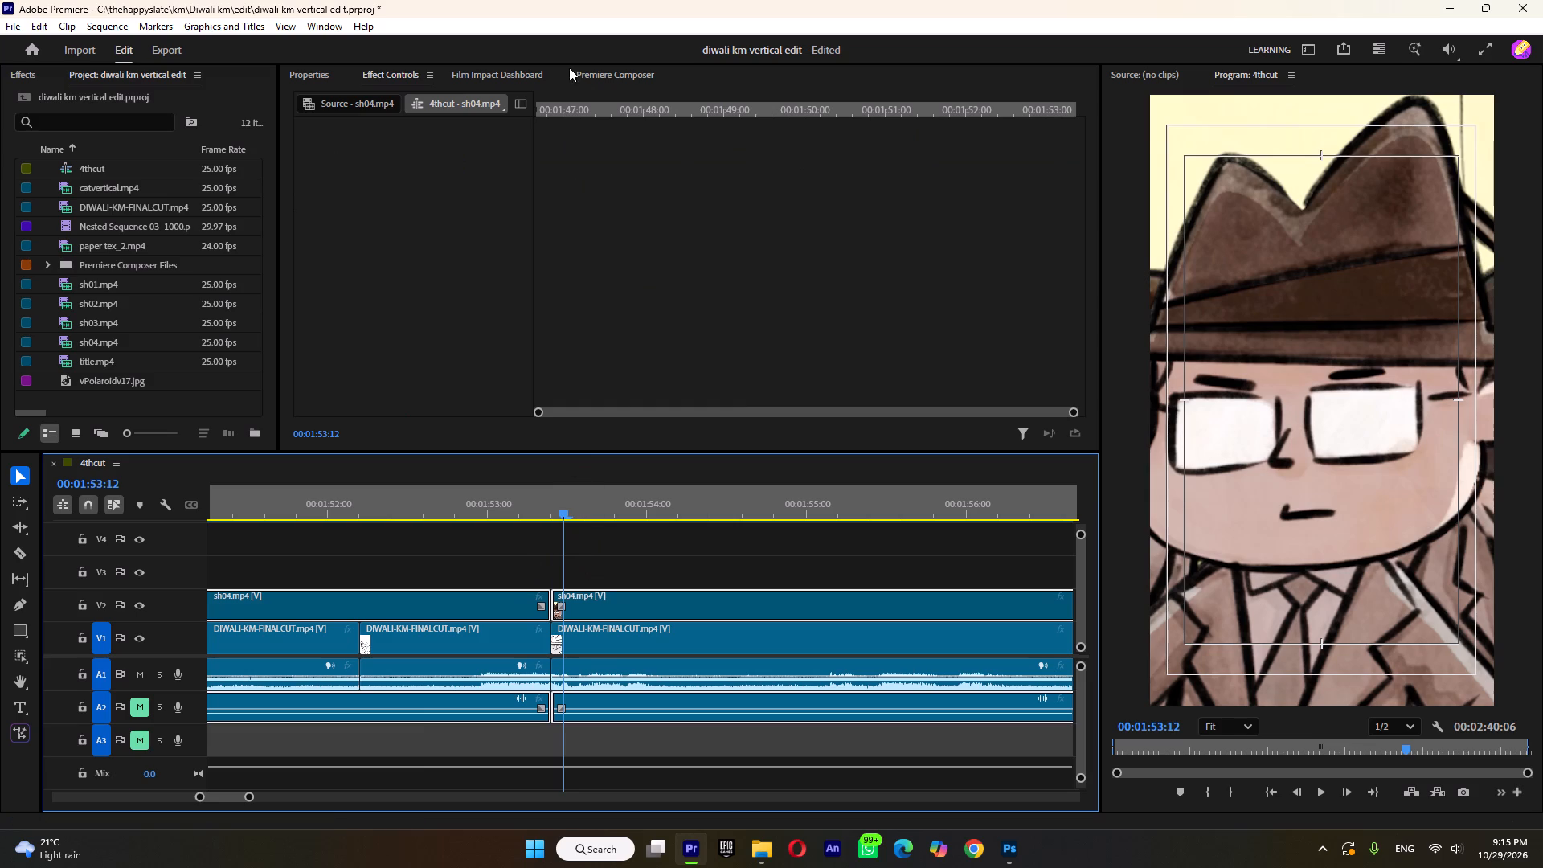
click(593, 77)
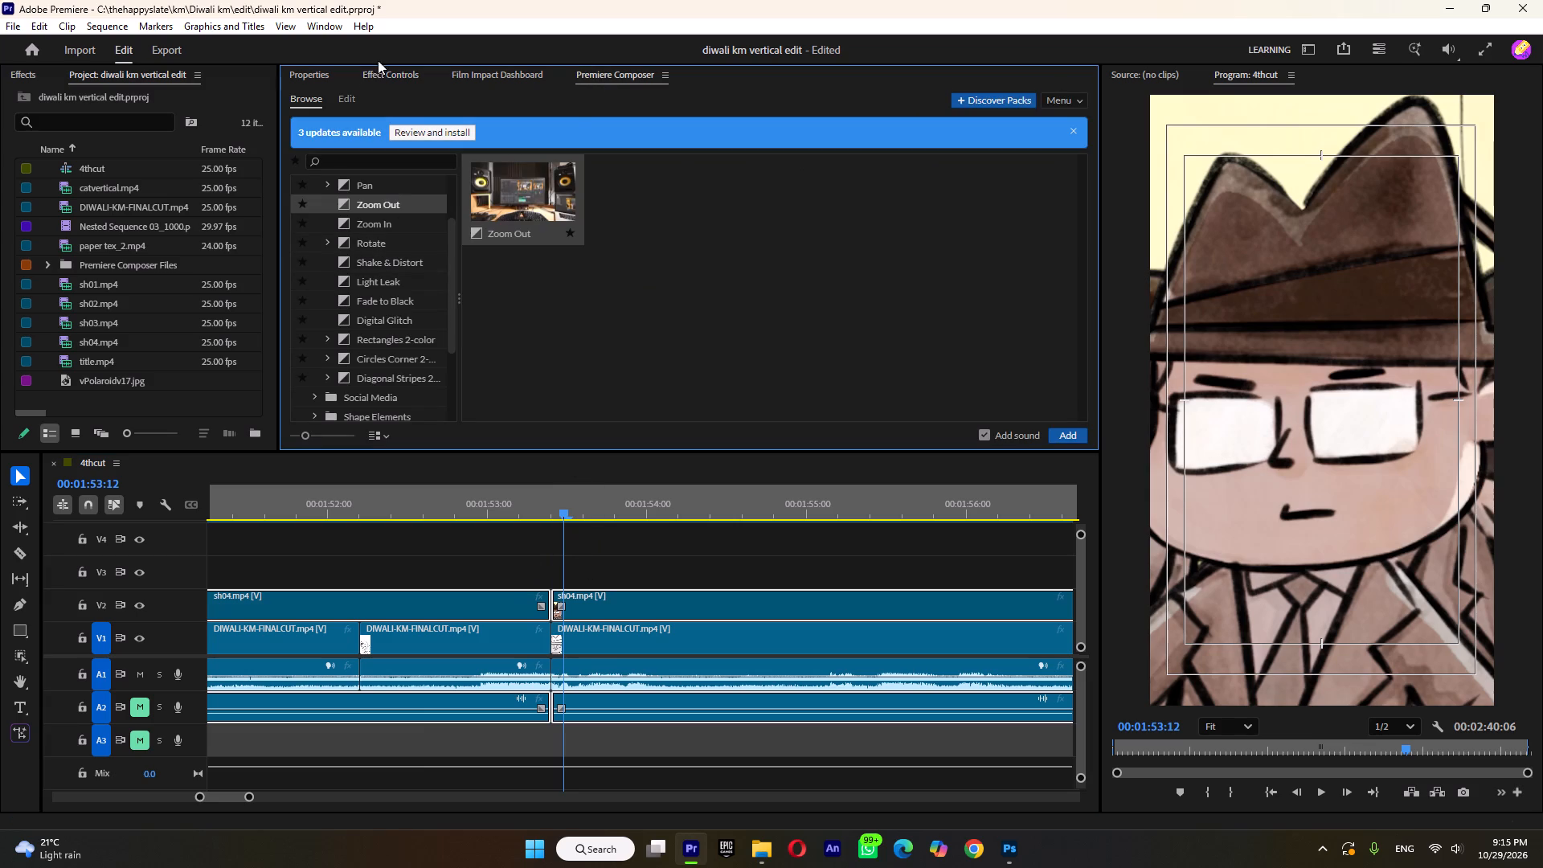
click(516, 68)
drag(364, 107, 214, 110)
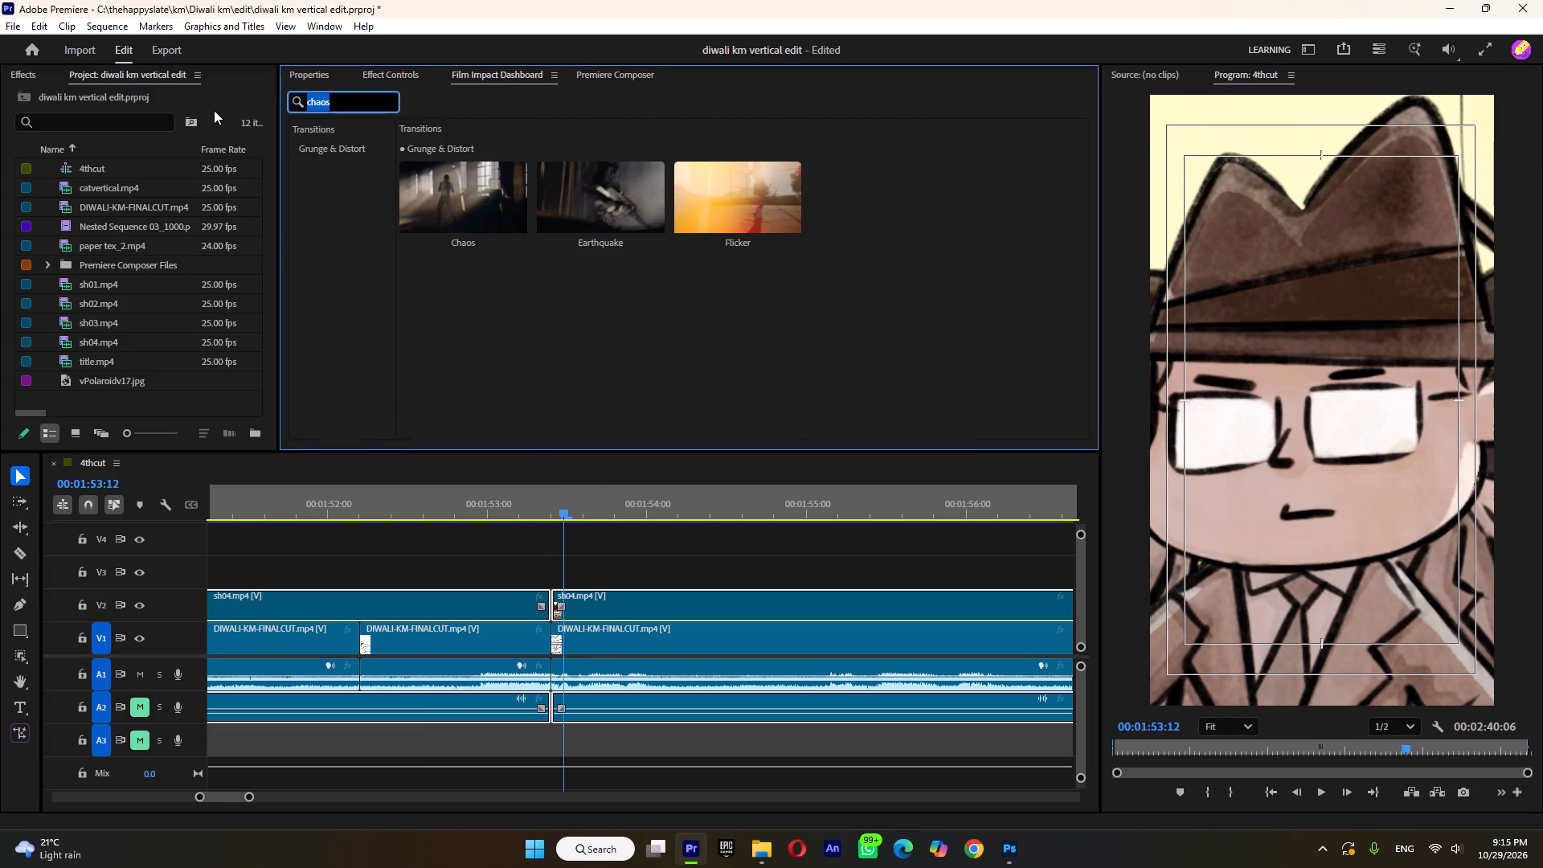
text(lens)
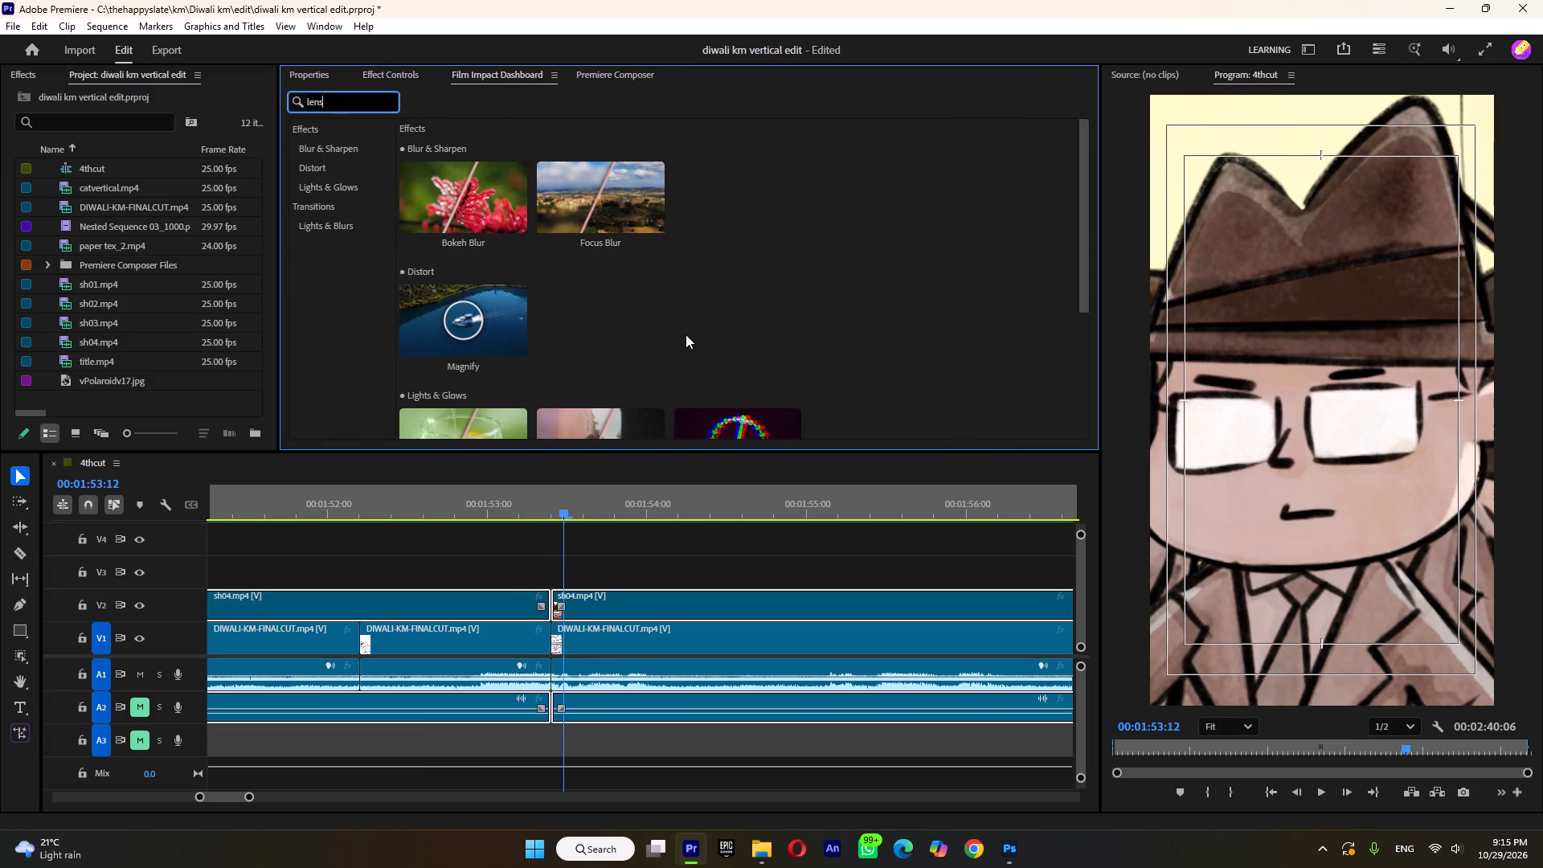
key(space)
text(blur)
click(467, 389)
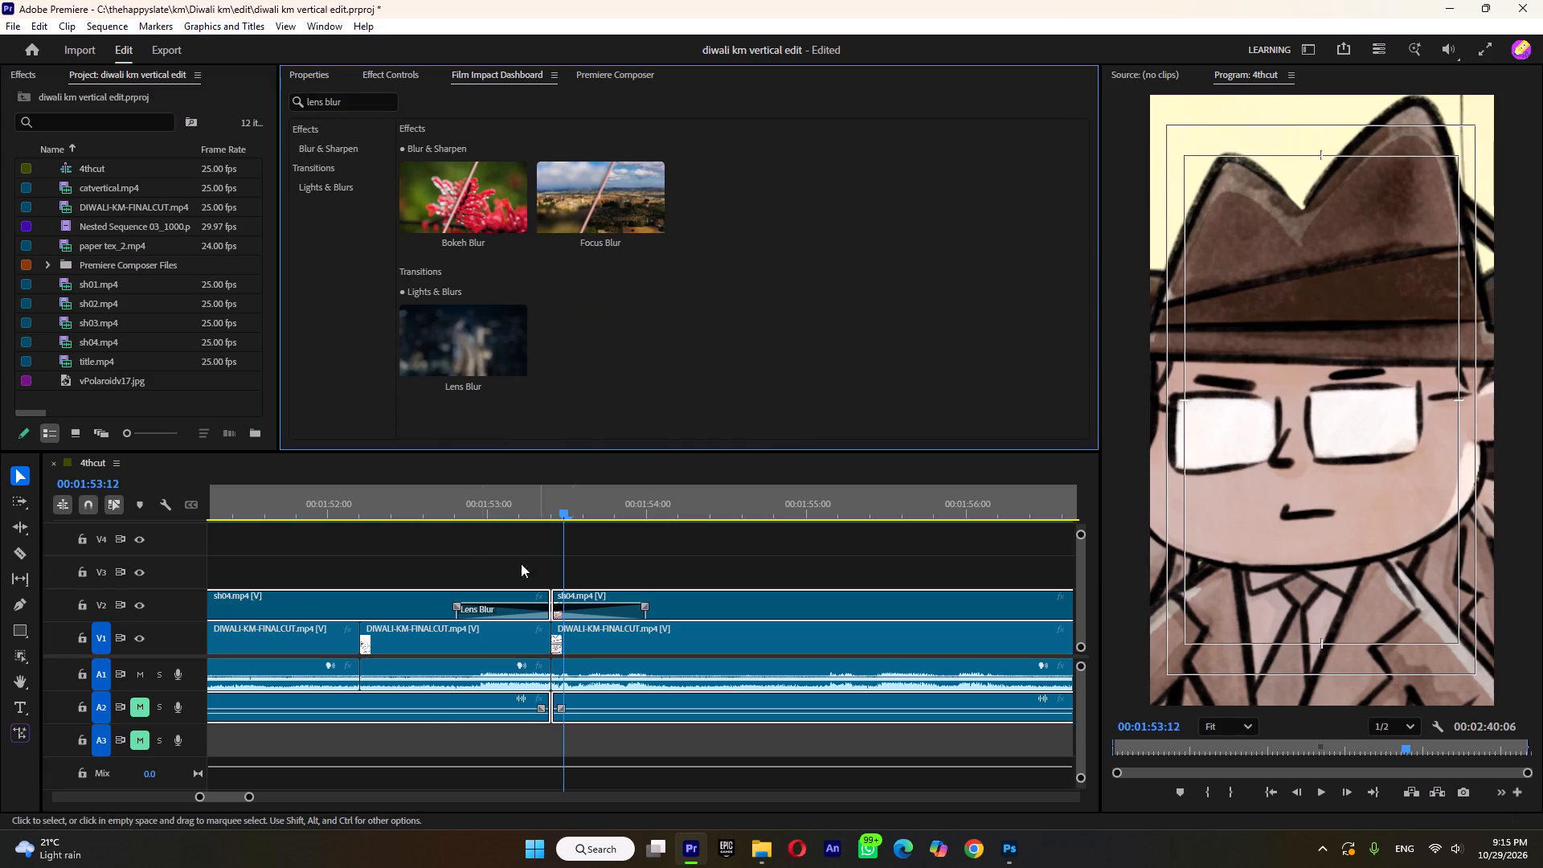
Play back the Lens Blur transition, shorten it so it starts at about 1:52:24, and replay it.
click(437, 503)
key(space)
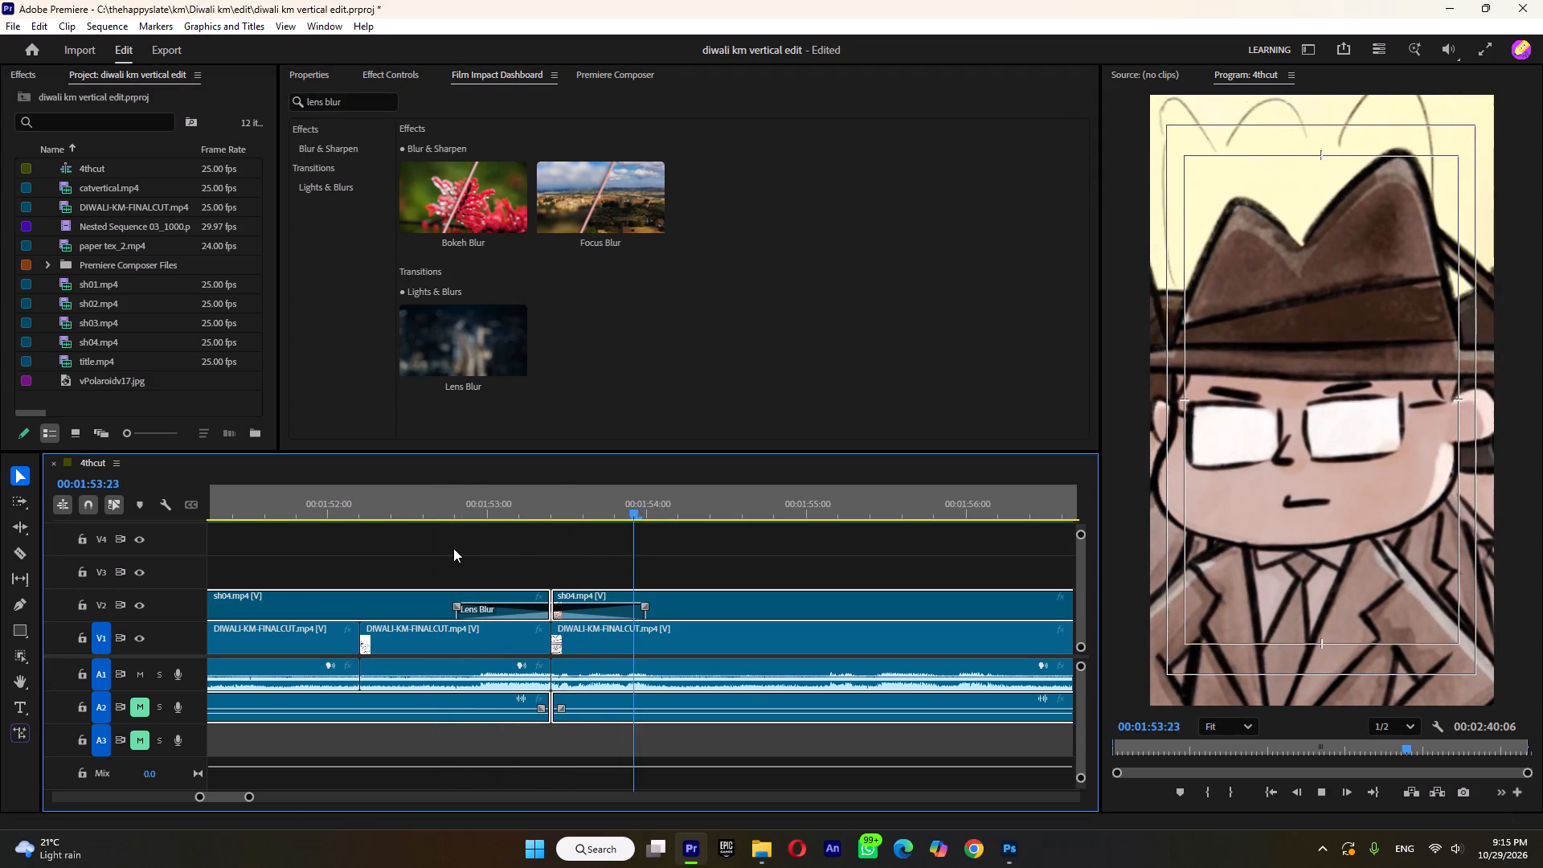
key(space)
drag(456, 610, 485, 610)
click(466, 508)
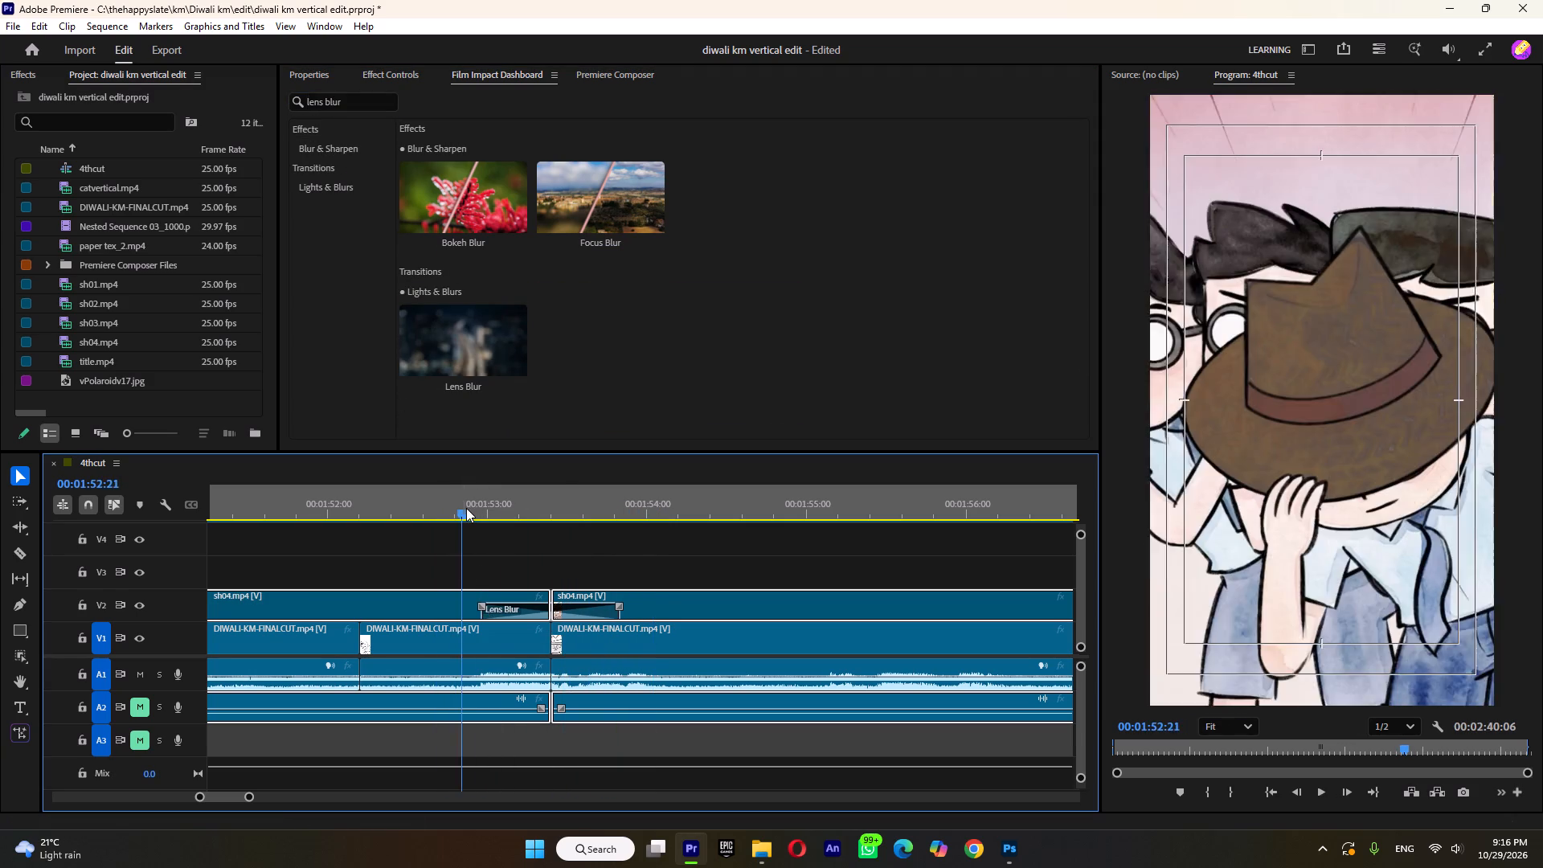
key(space)
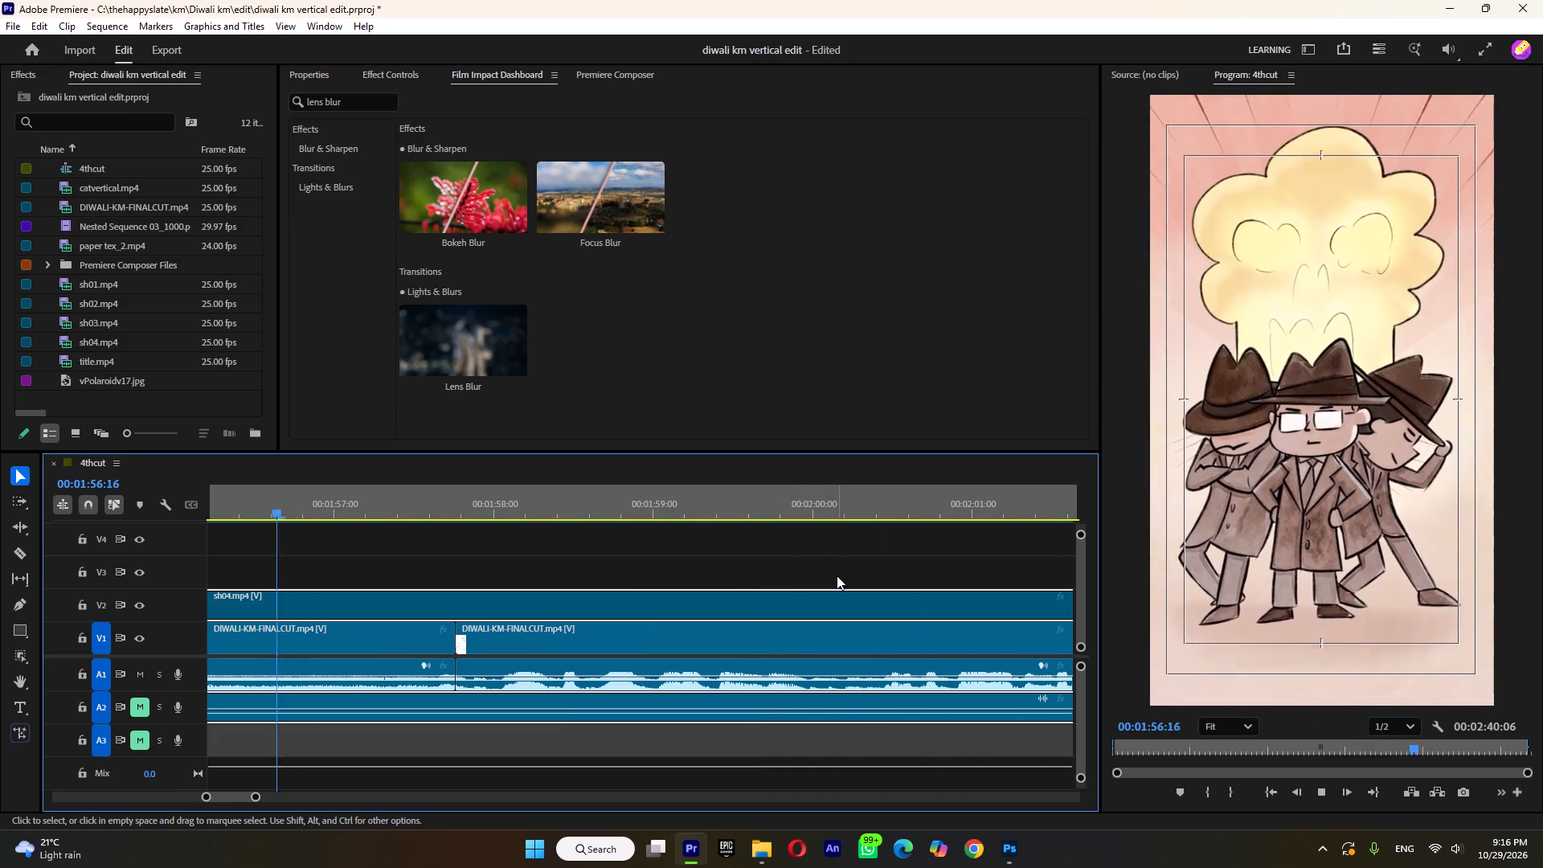
Split sh04 on V2 at about 1:57:19, where the three hatted men change to the smoking pedestal shot.
key(space)
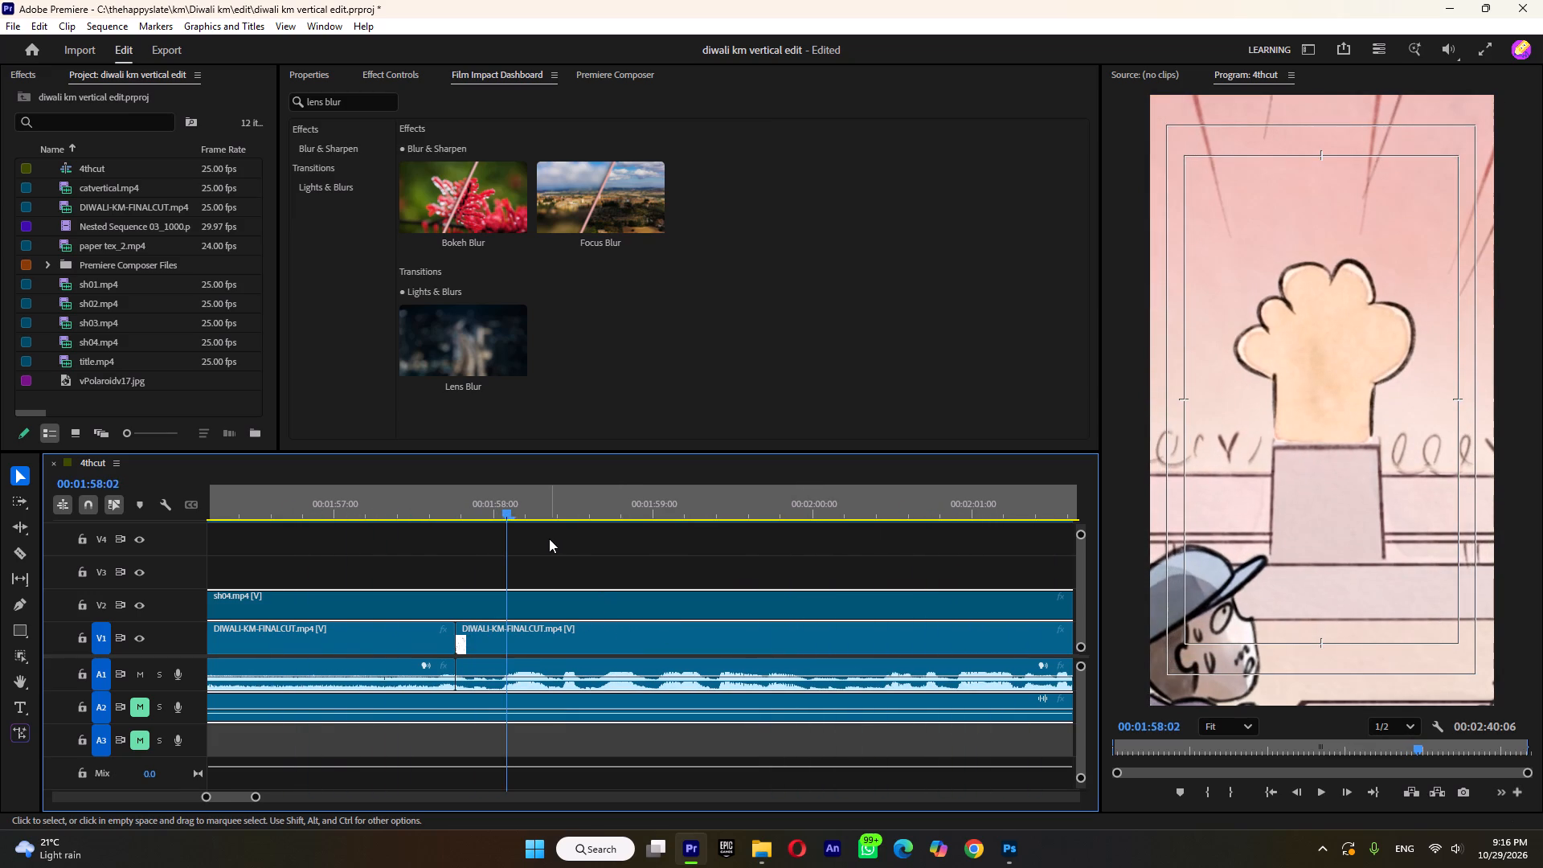
click(442, 506)
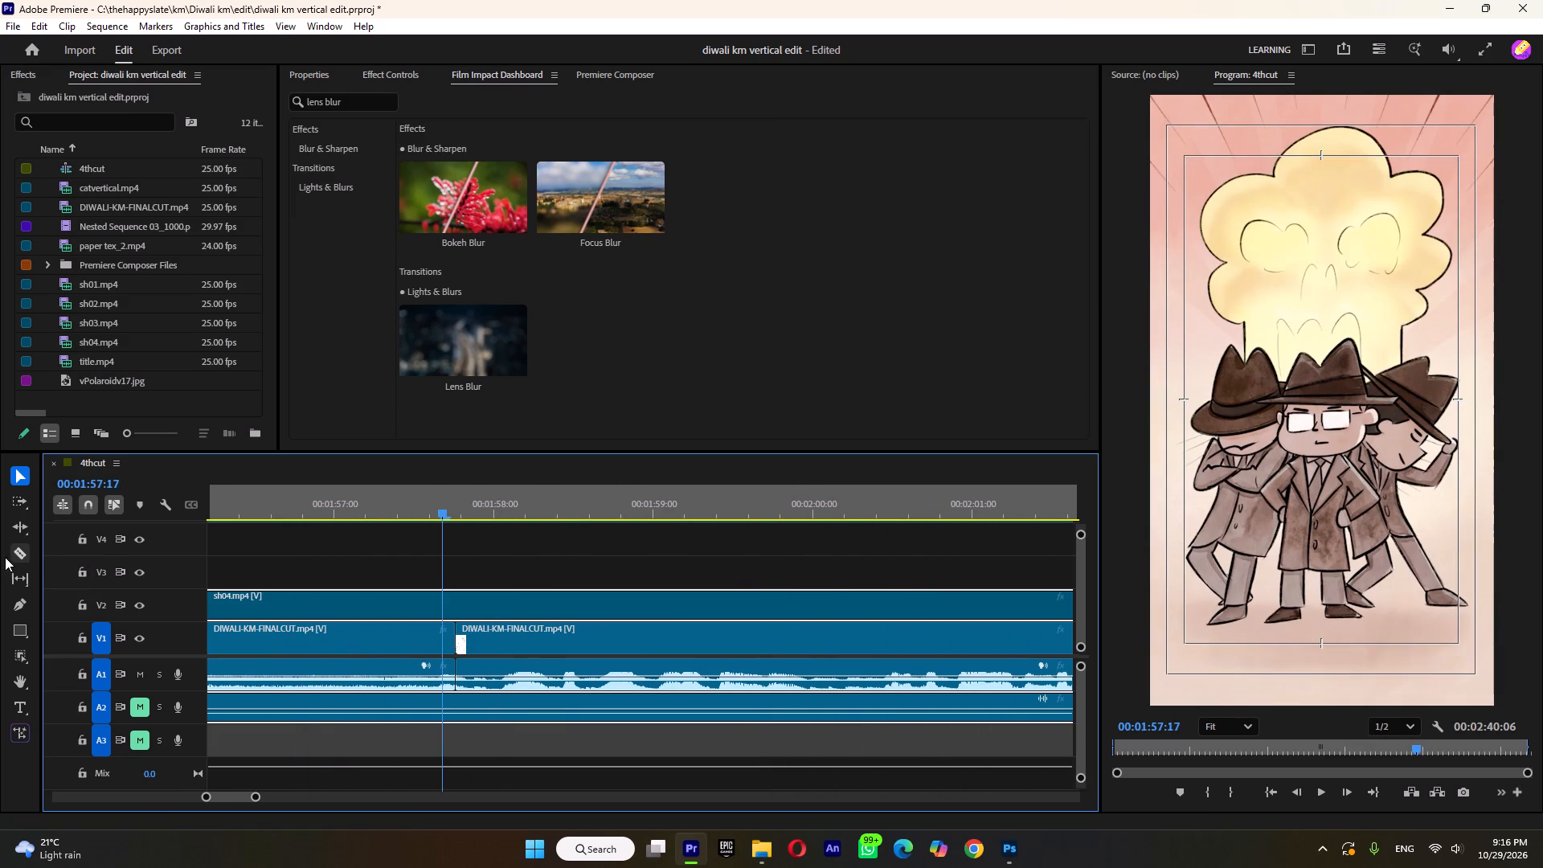
click(12, 557)
click(457, 606)
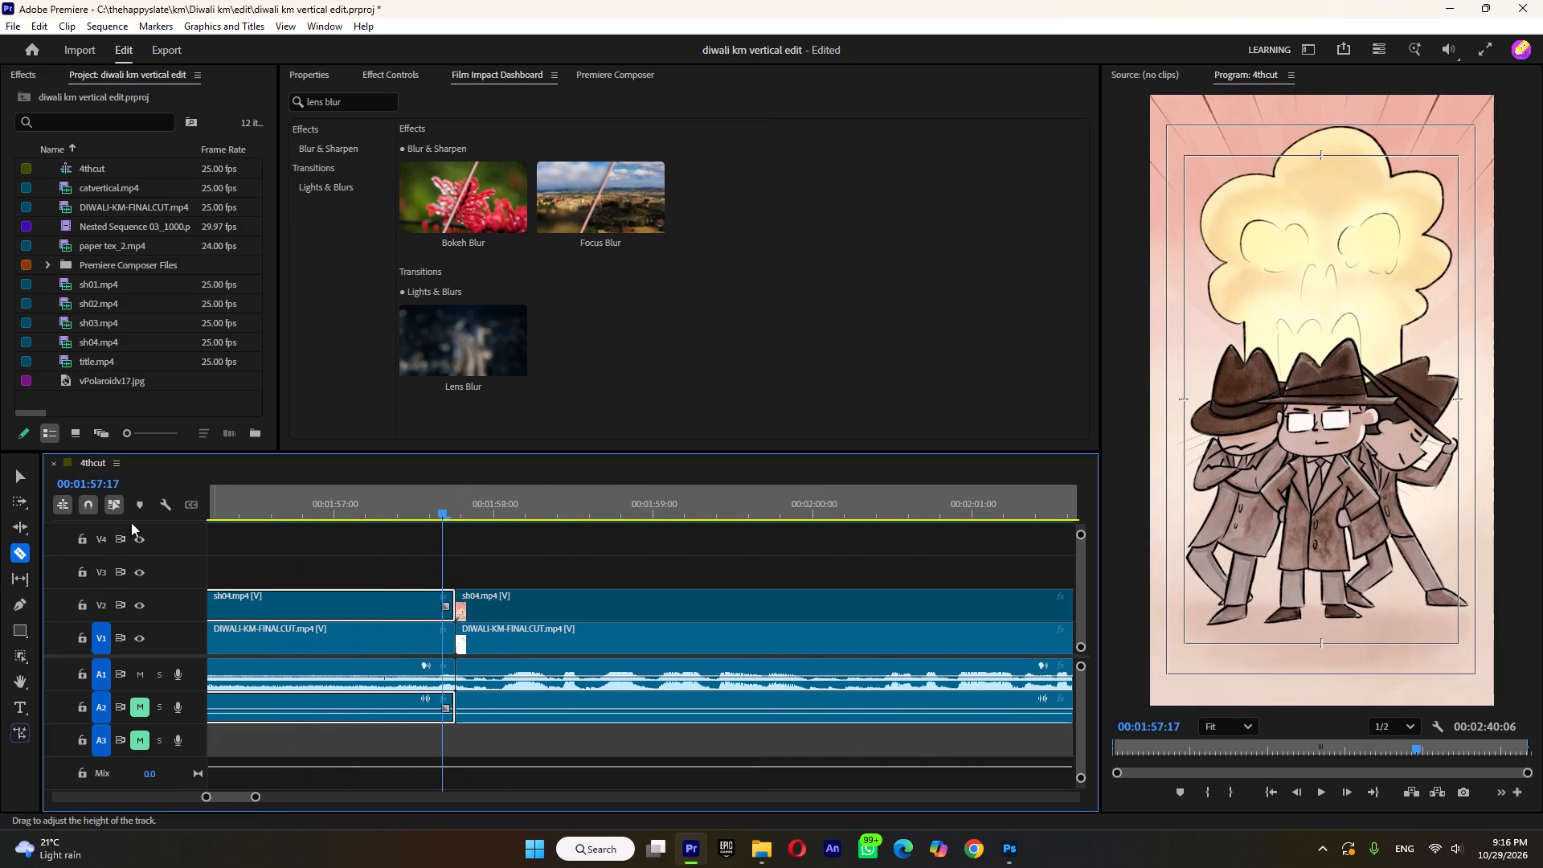
click(18, 477)
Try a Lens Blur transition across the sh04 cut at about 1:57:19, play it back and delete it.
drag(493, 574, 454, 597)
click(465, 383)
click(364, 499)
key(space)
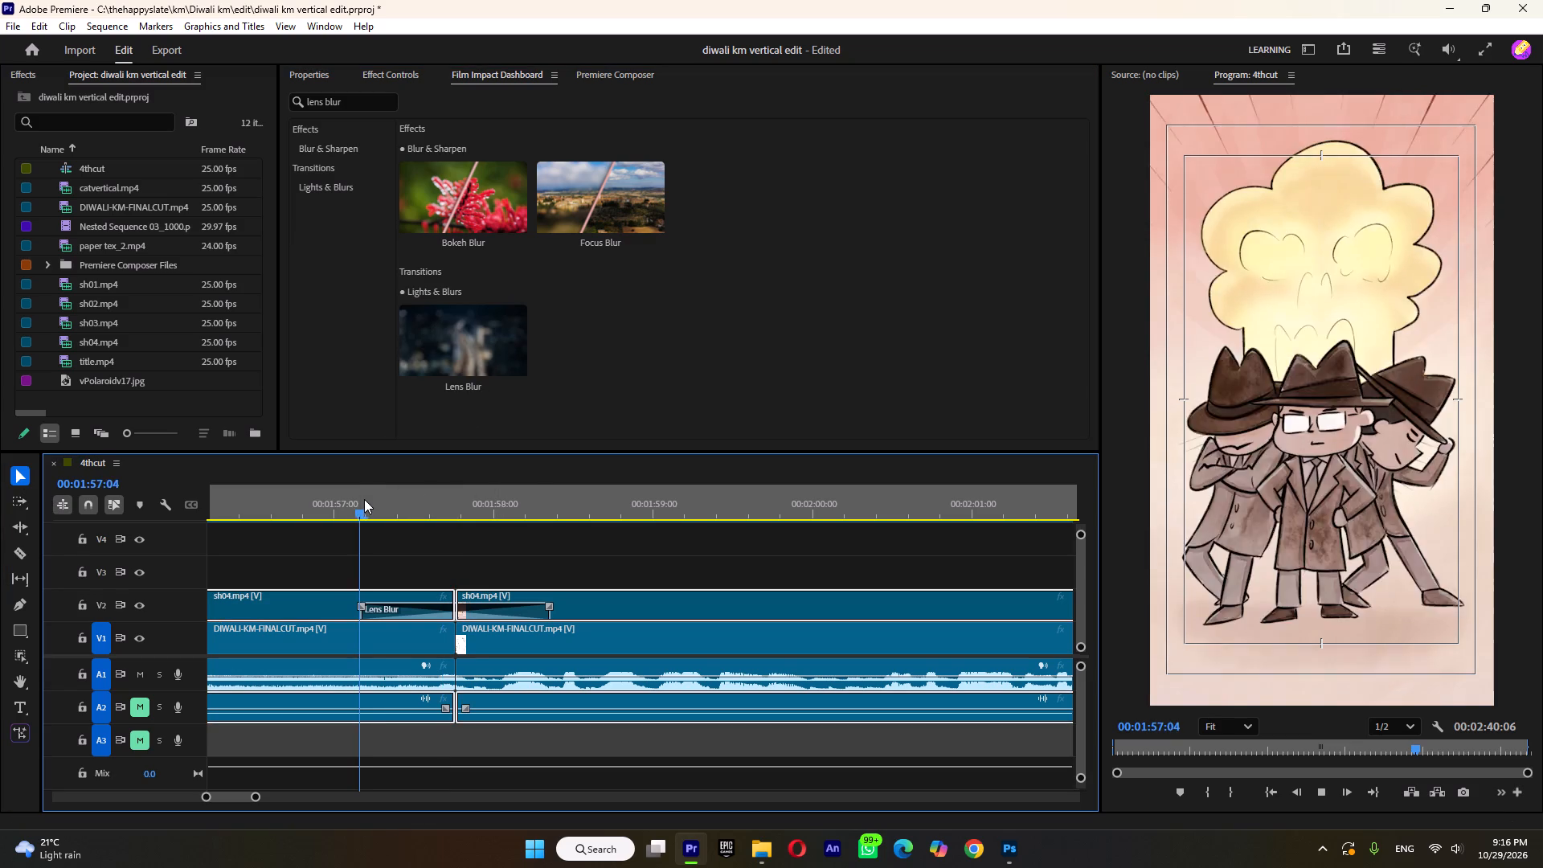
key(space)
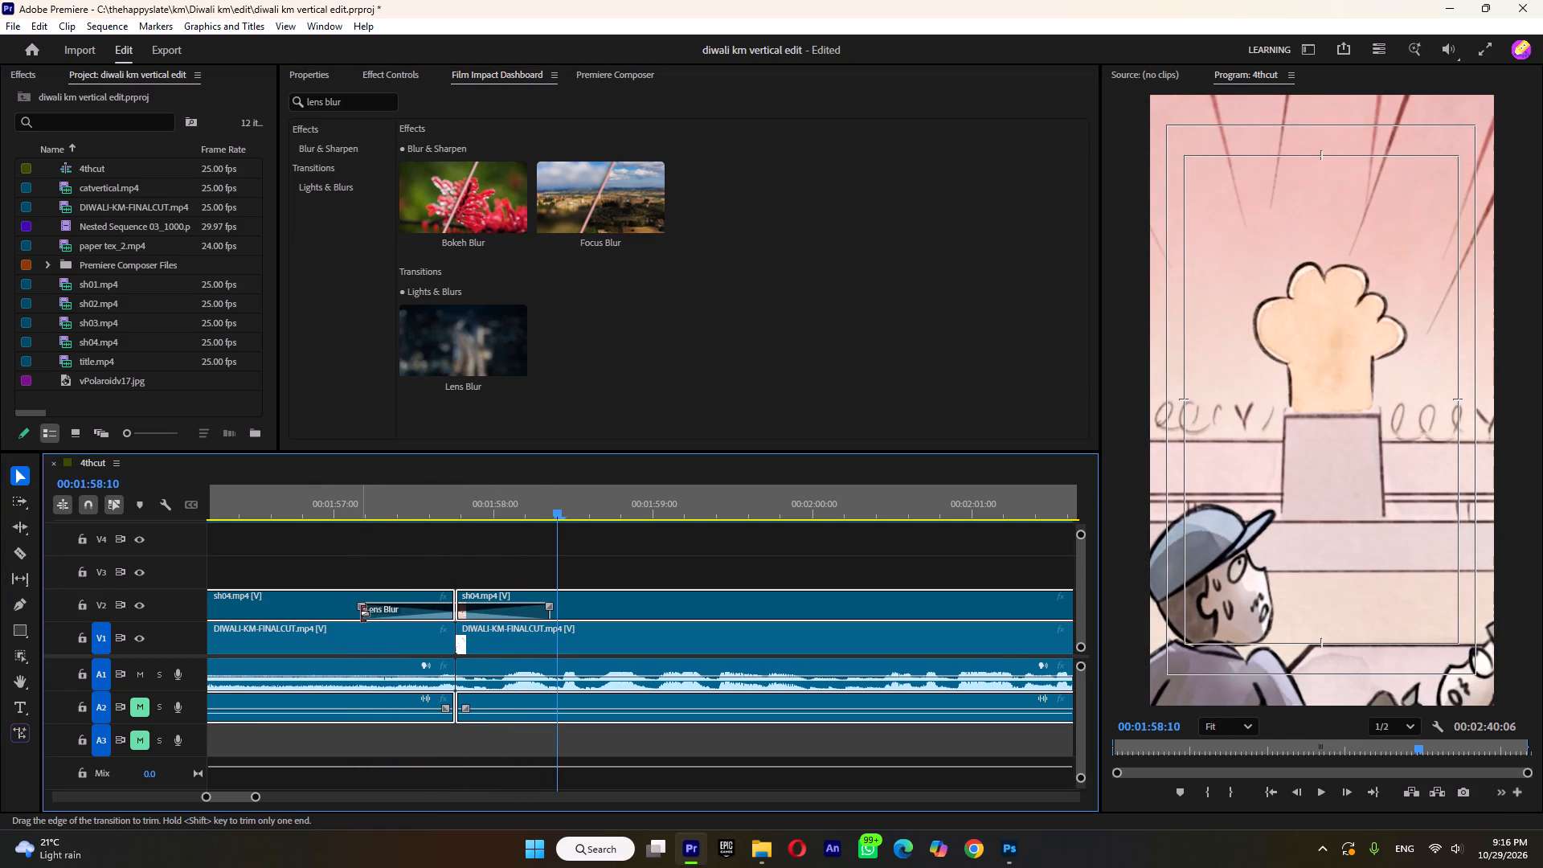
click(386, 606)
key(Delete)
Play on to the change to the purple shot of the three adults, add a Pan Left transition on V3 and V4 at about 2:01:08, and play it back.
click(406, 514)
key(space)
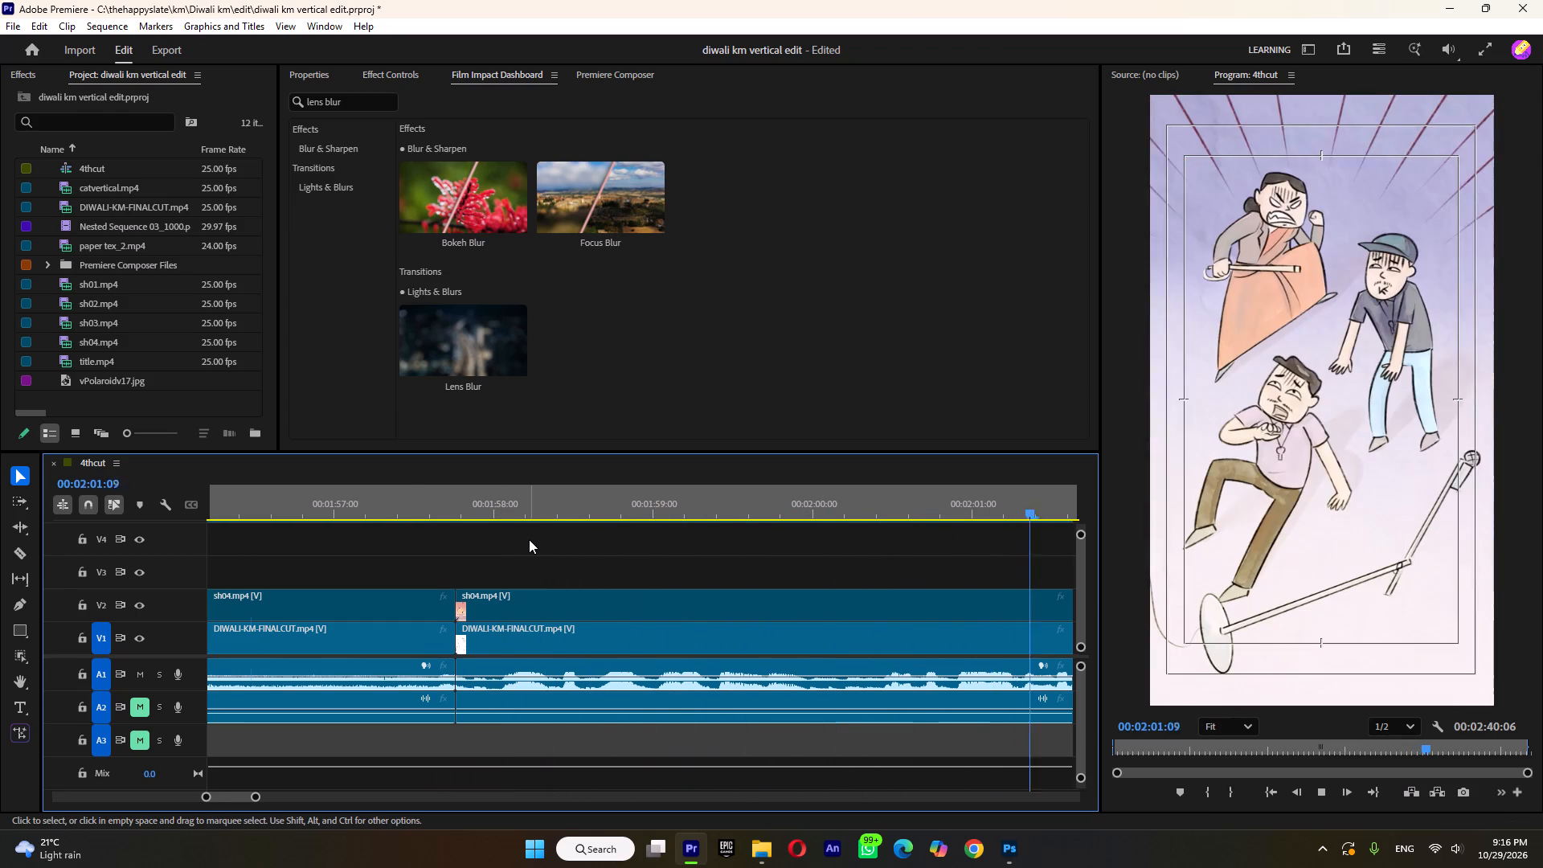
key(space)
scroll(330, 564, up, 8)
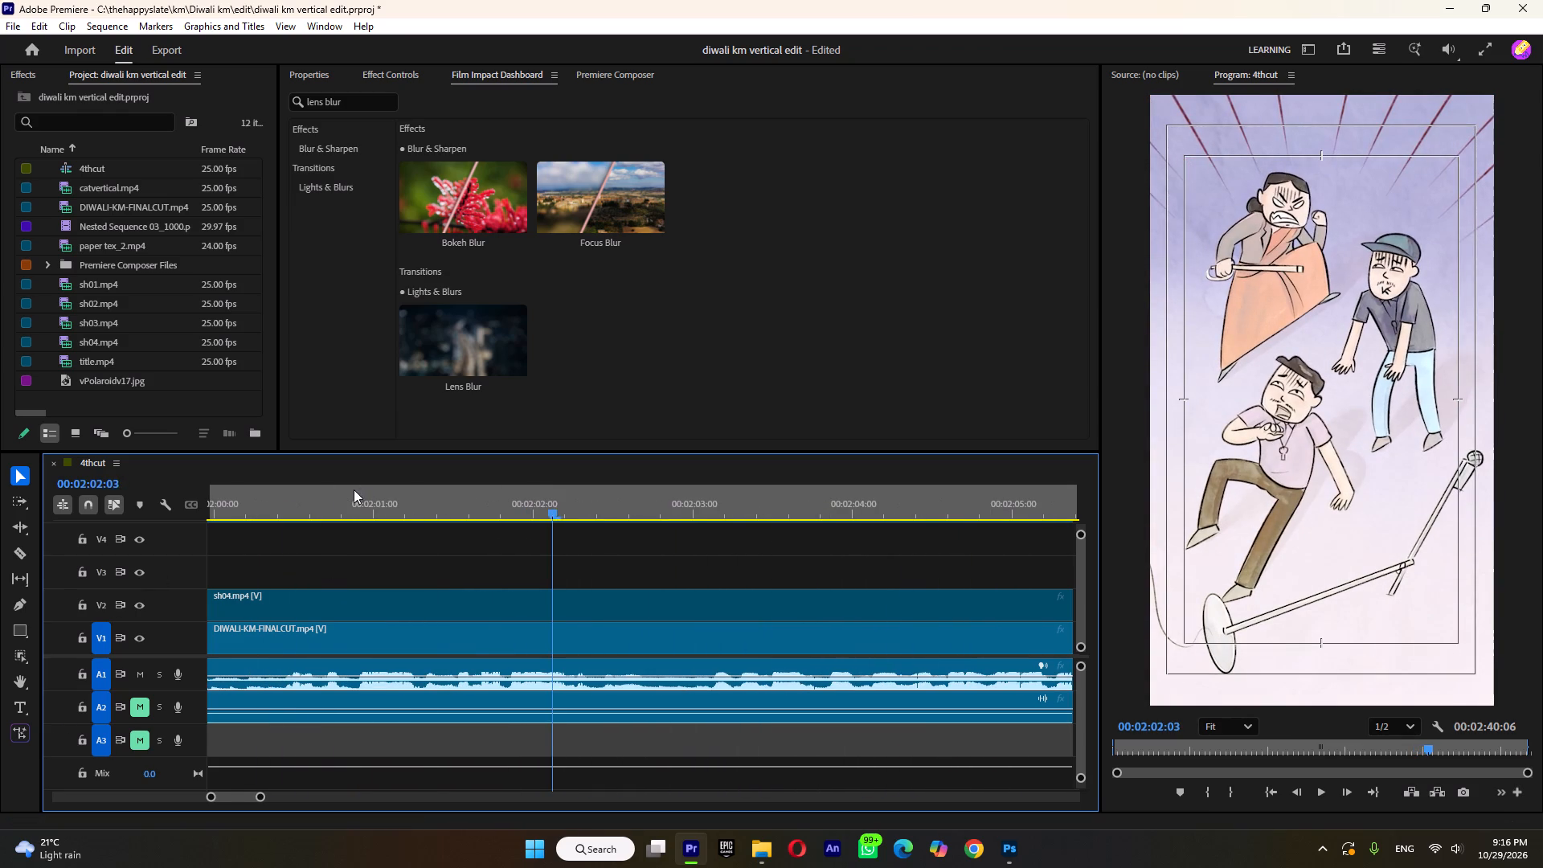
drag(336, 502, 407, 559)
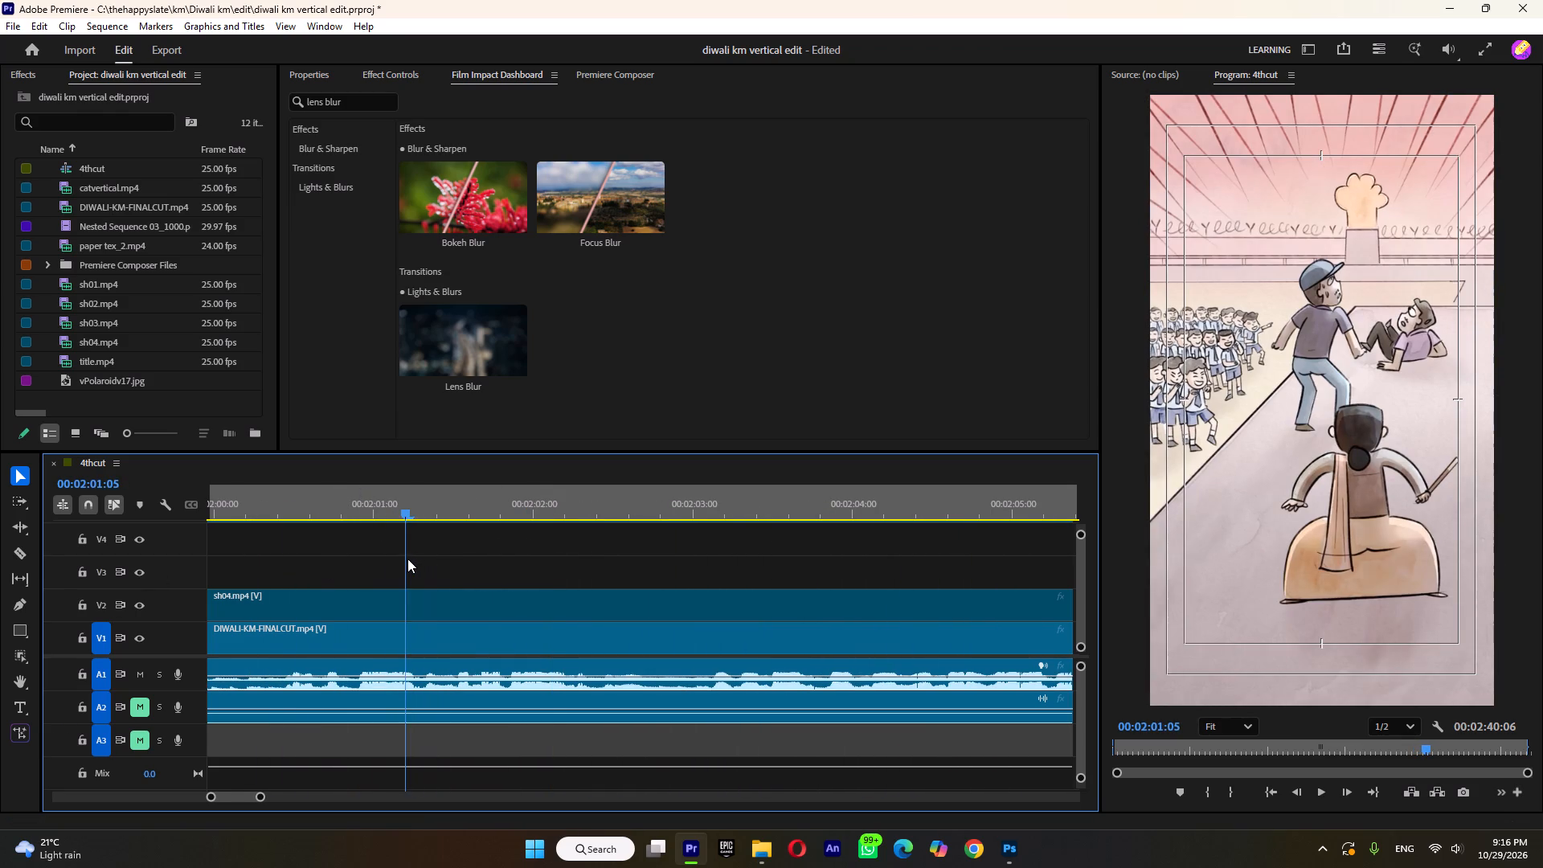
drag(407, 559, 424, 563)
click(594, 71)
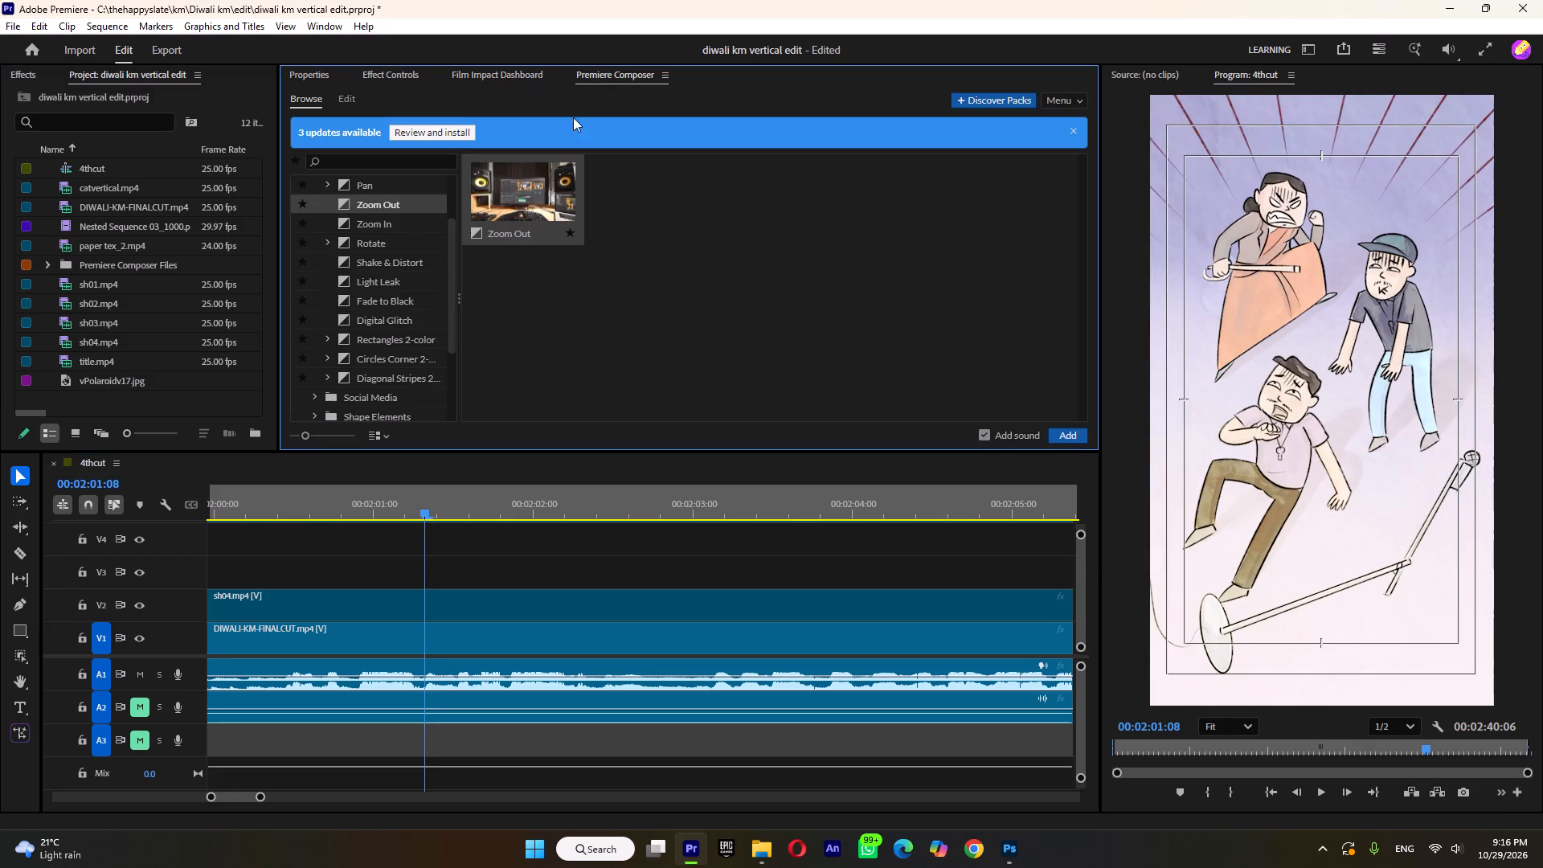
click(361, 183)
drag(527, 194, 423, 571)
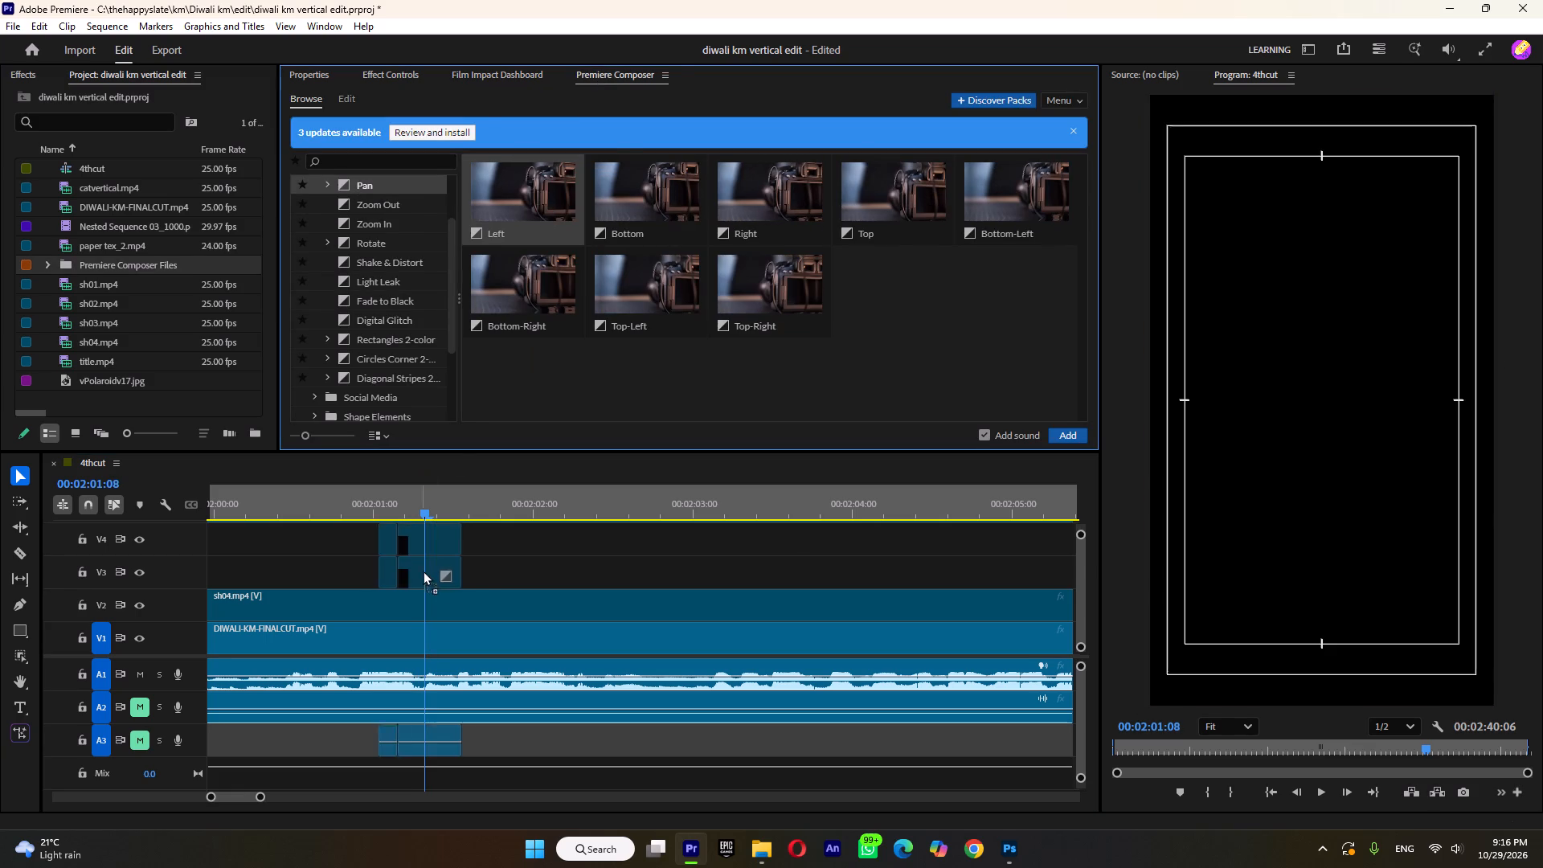
drag(423, 571, 443, 578)
click(398, 502)
key(space)
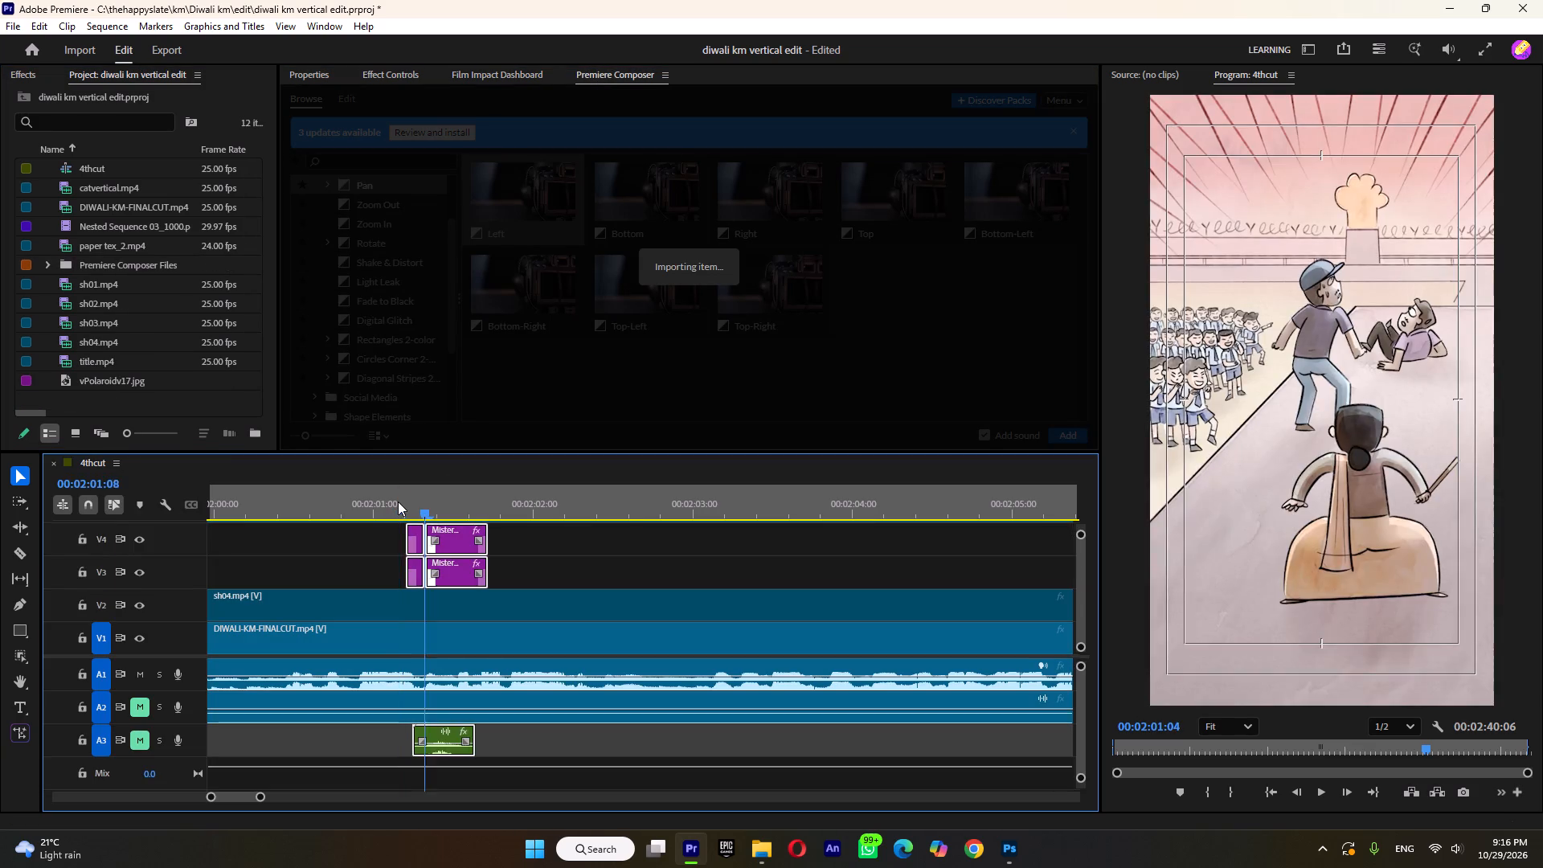
click(398, 502)
key(space)
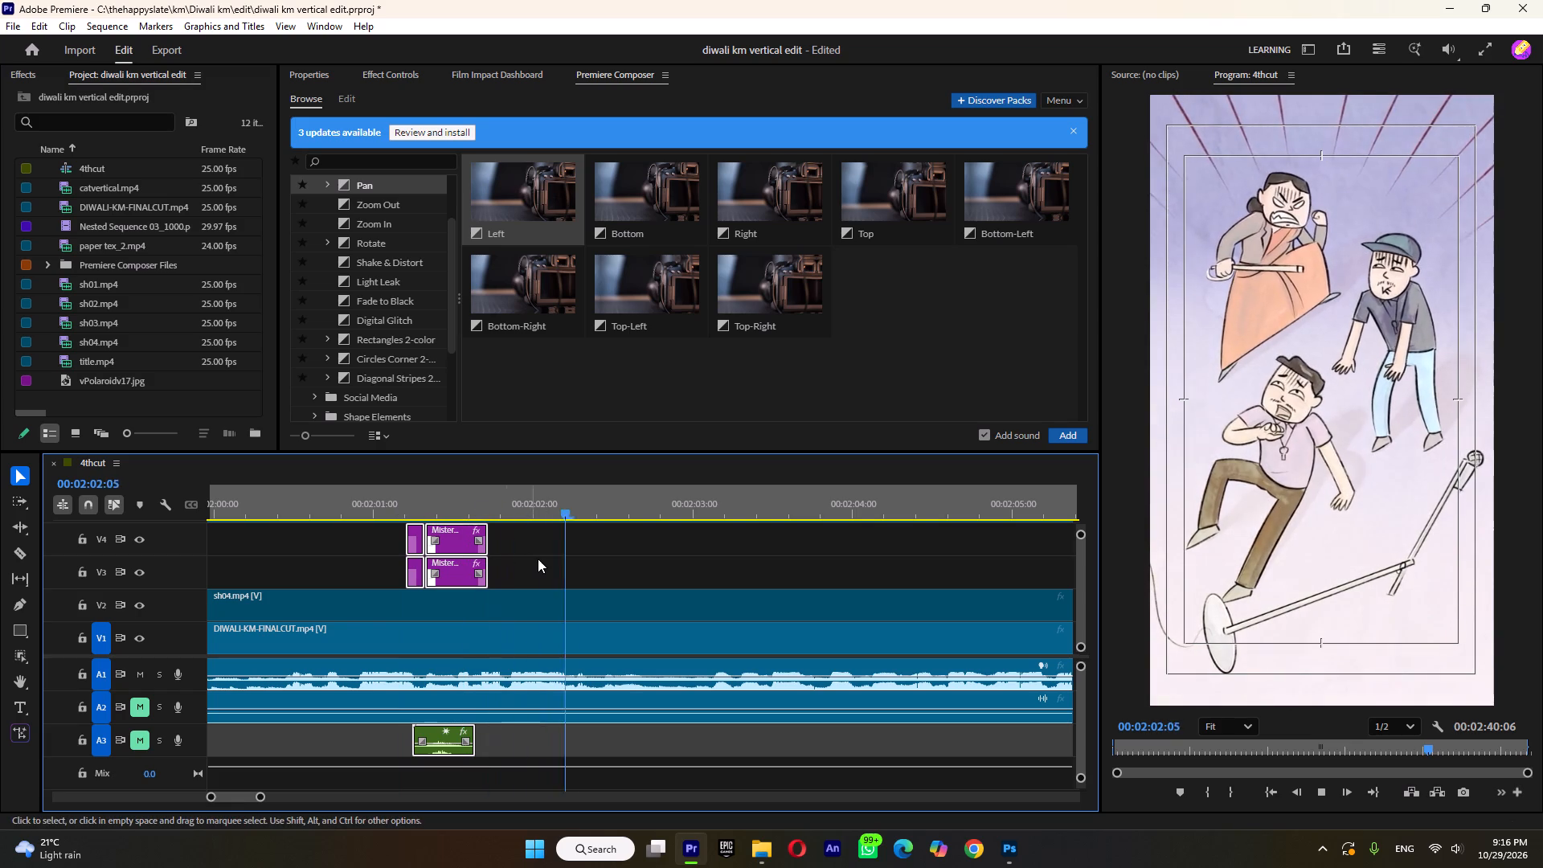
Add a Pan Left transition on V3 and V4 at about 2:03:17, at the change to the pink schoolyard shot, and play it back.
key(space)
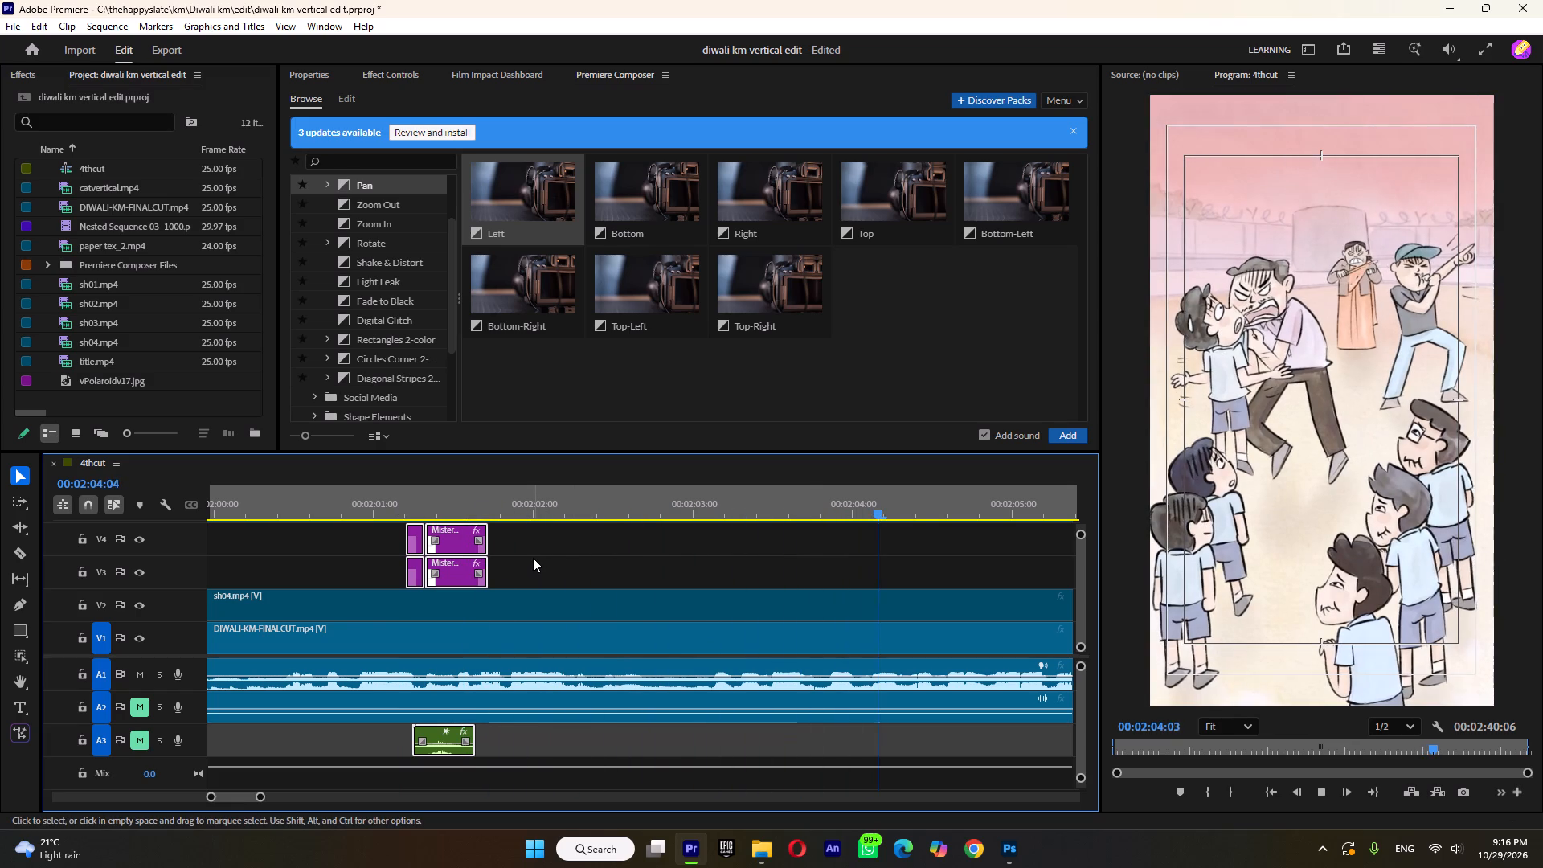
drag(817, 502, 797, 530)
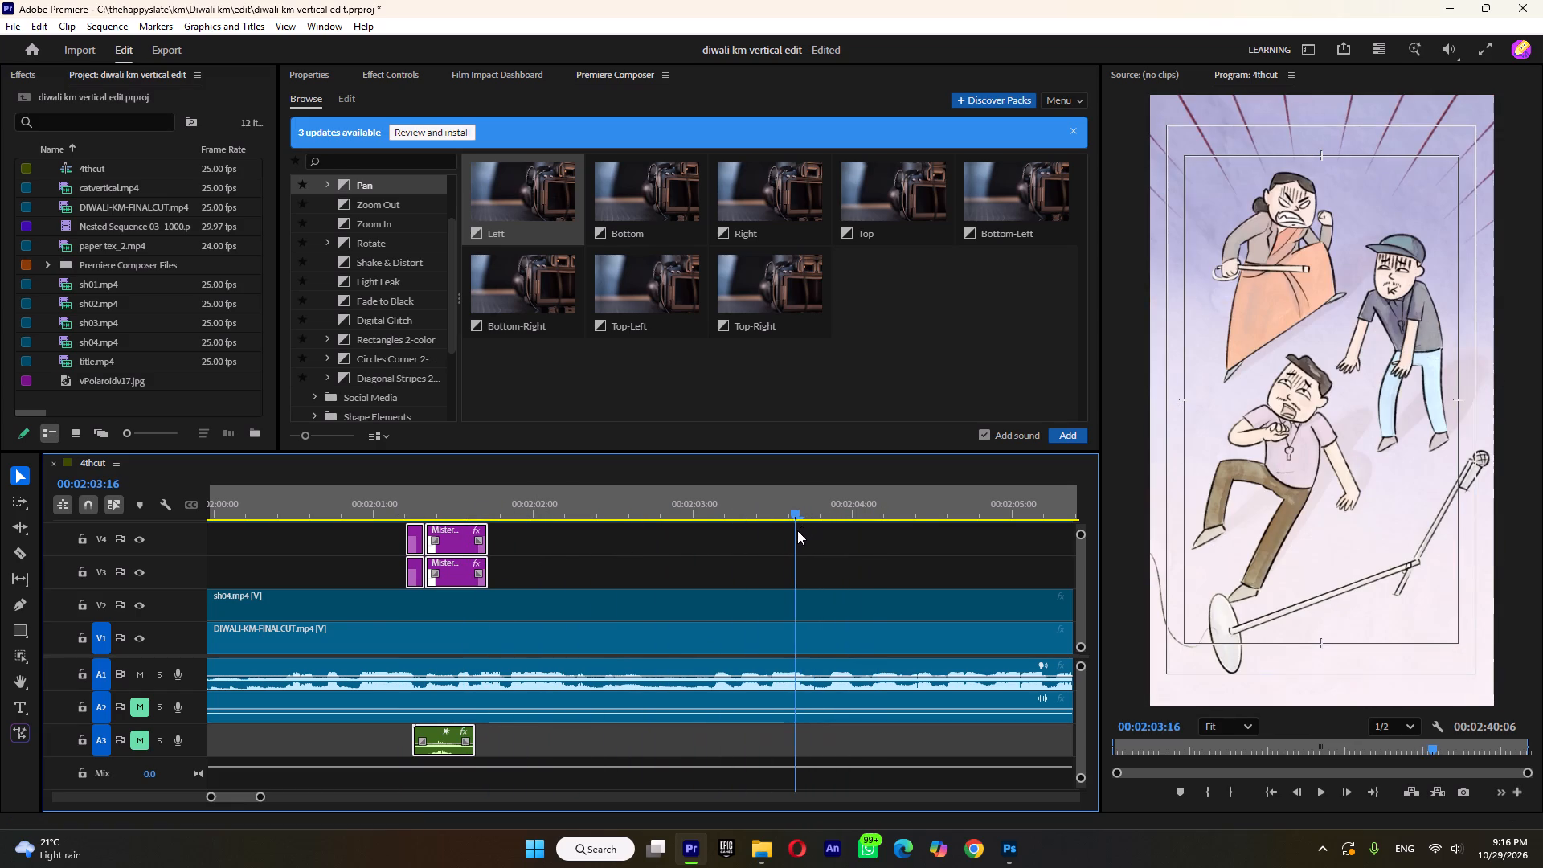
drag(797, 530, 803, 532)
drag(537, 191, 812, 588)
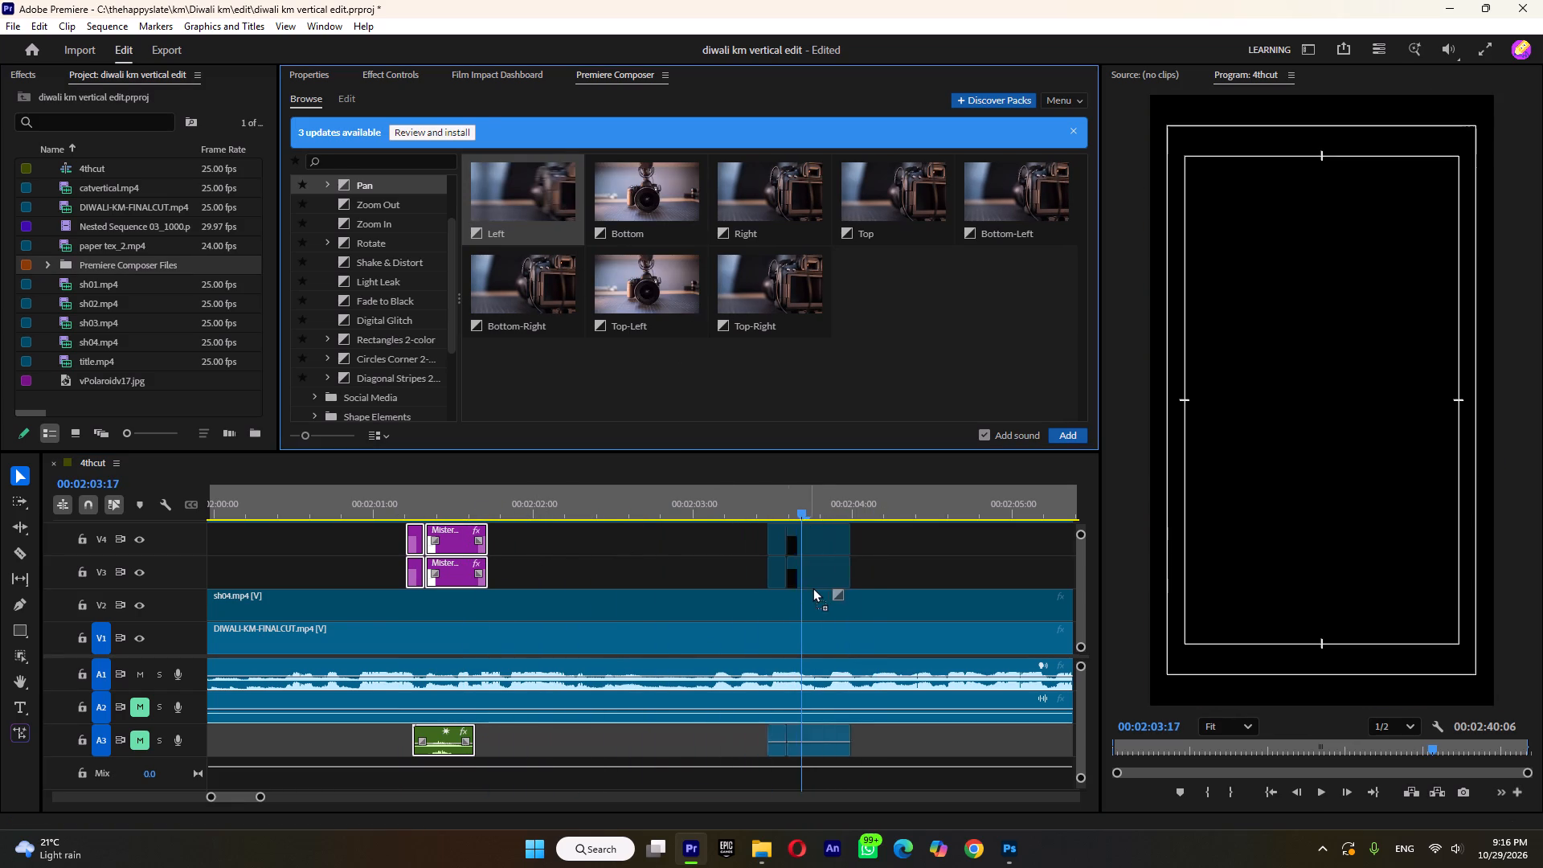
drag(812, 588, 824, 586)
click(768, 500)
key(space)
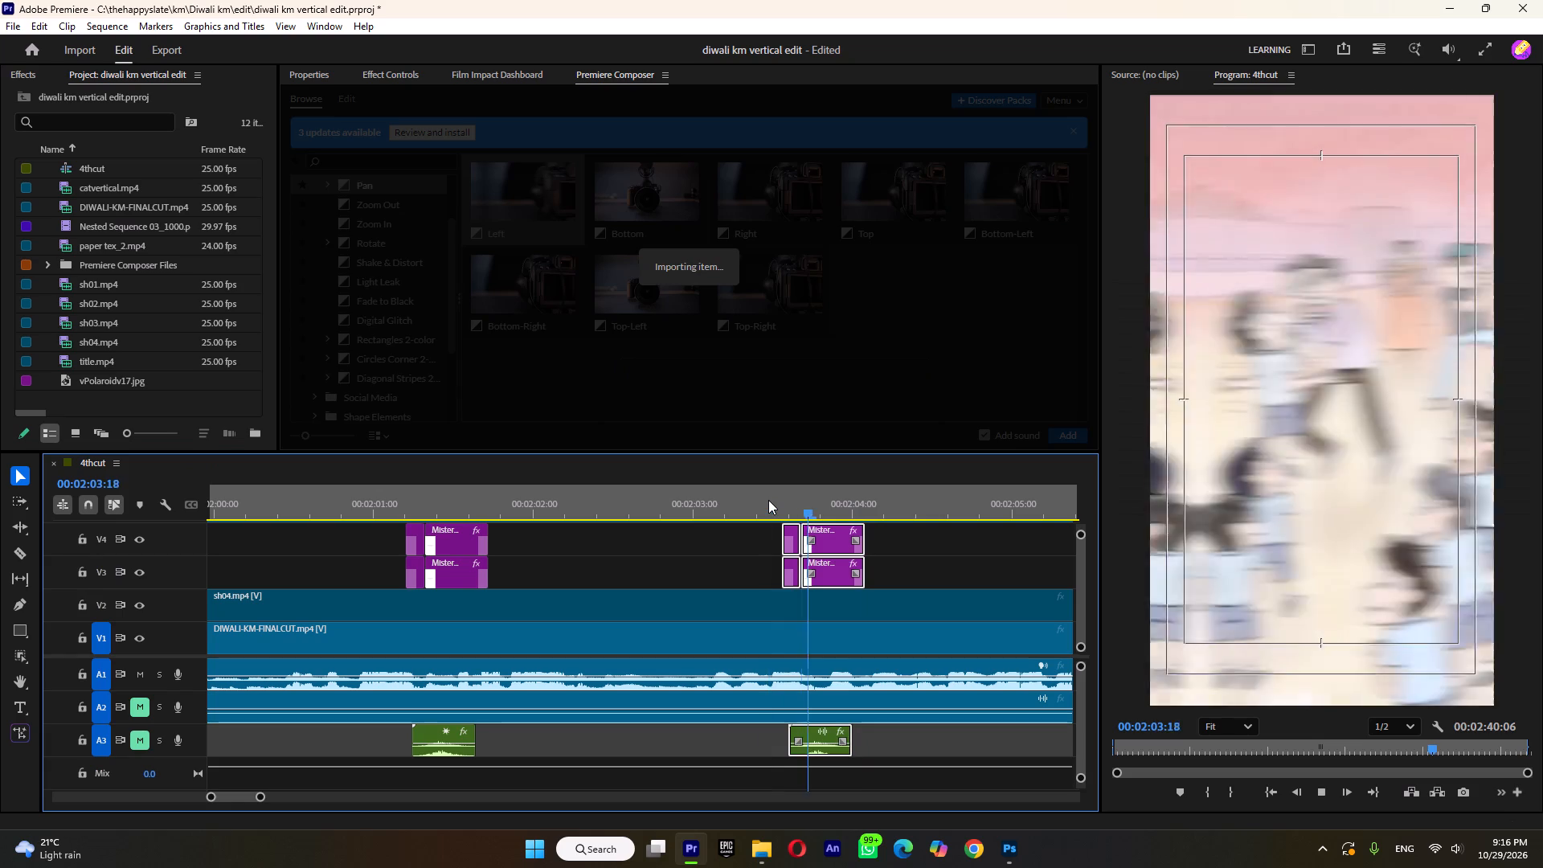
click(768, 500)
key(space)
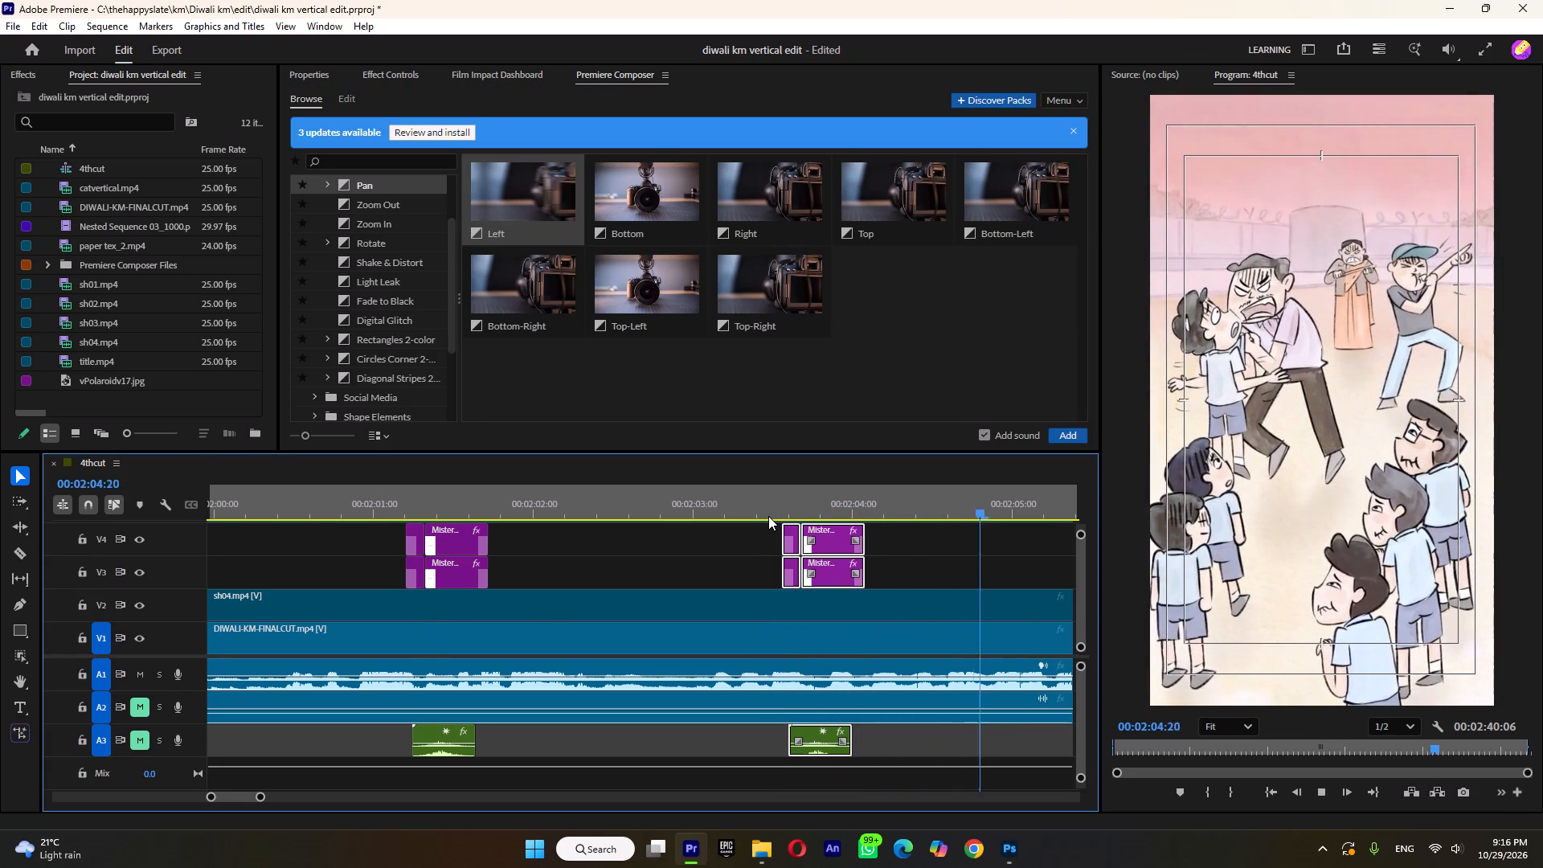
Play on to the boy standing on the box, add a Pan Left transition at that shot change at about 2:09:15, and play it back.
key(space)
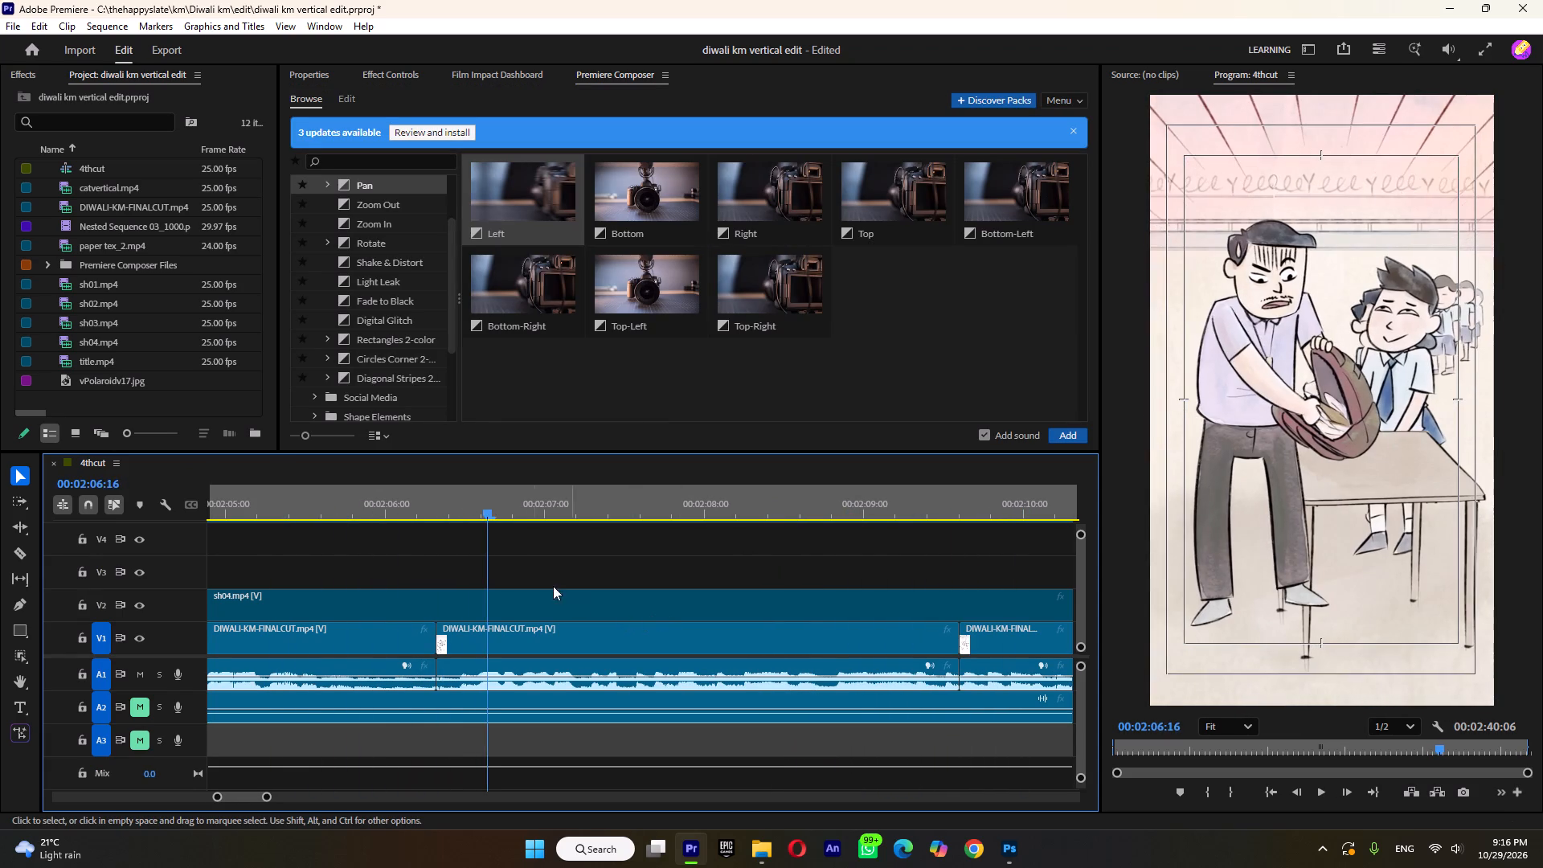
key(space)
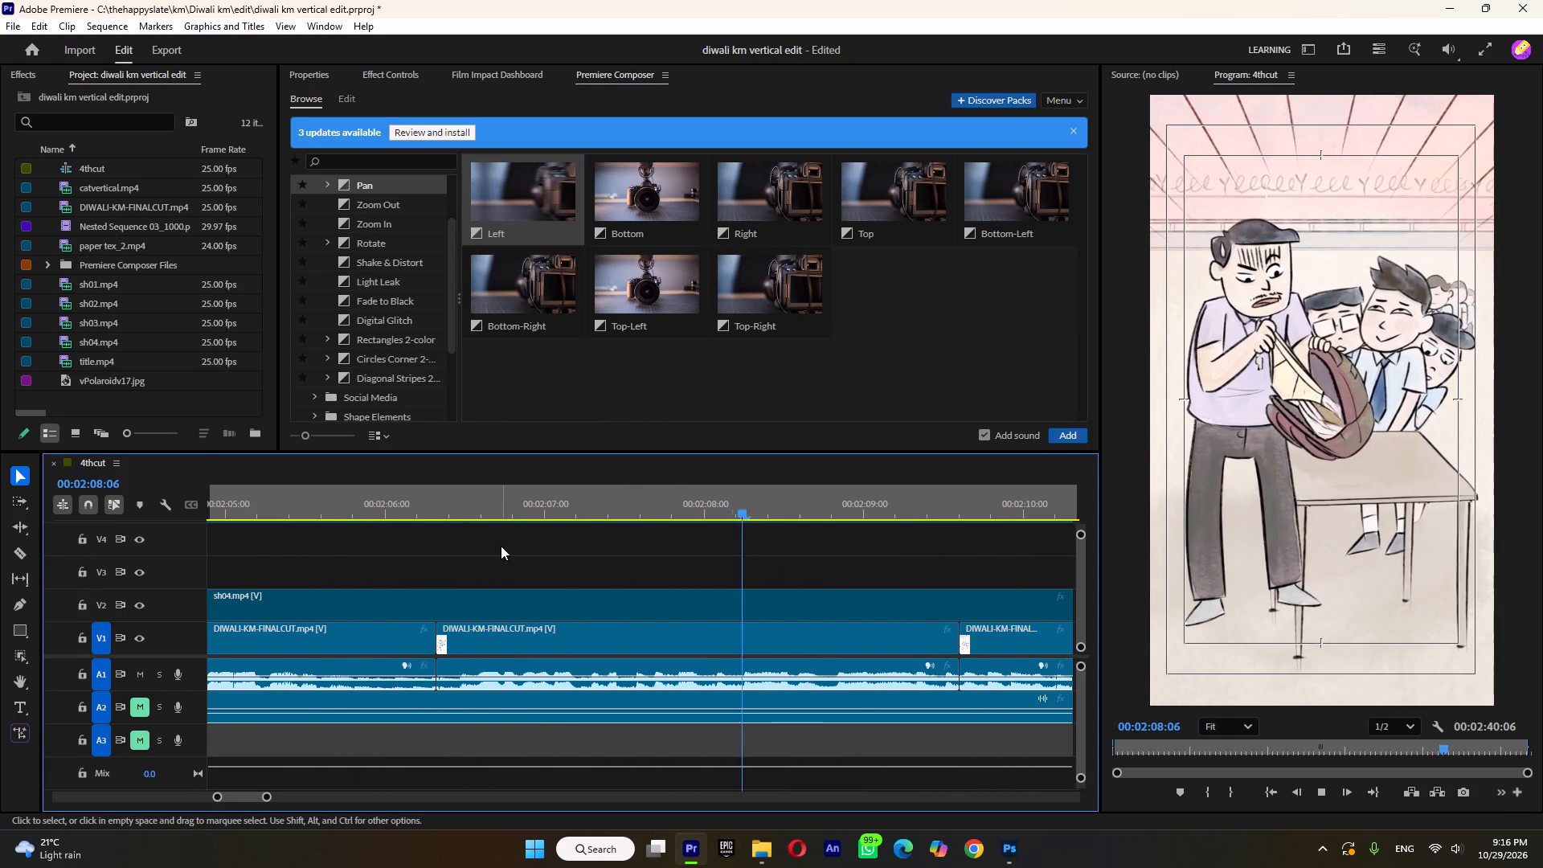
key(space)
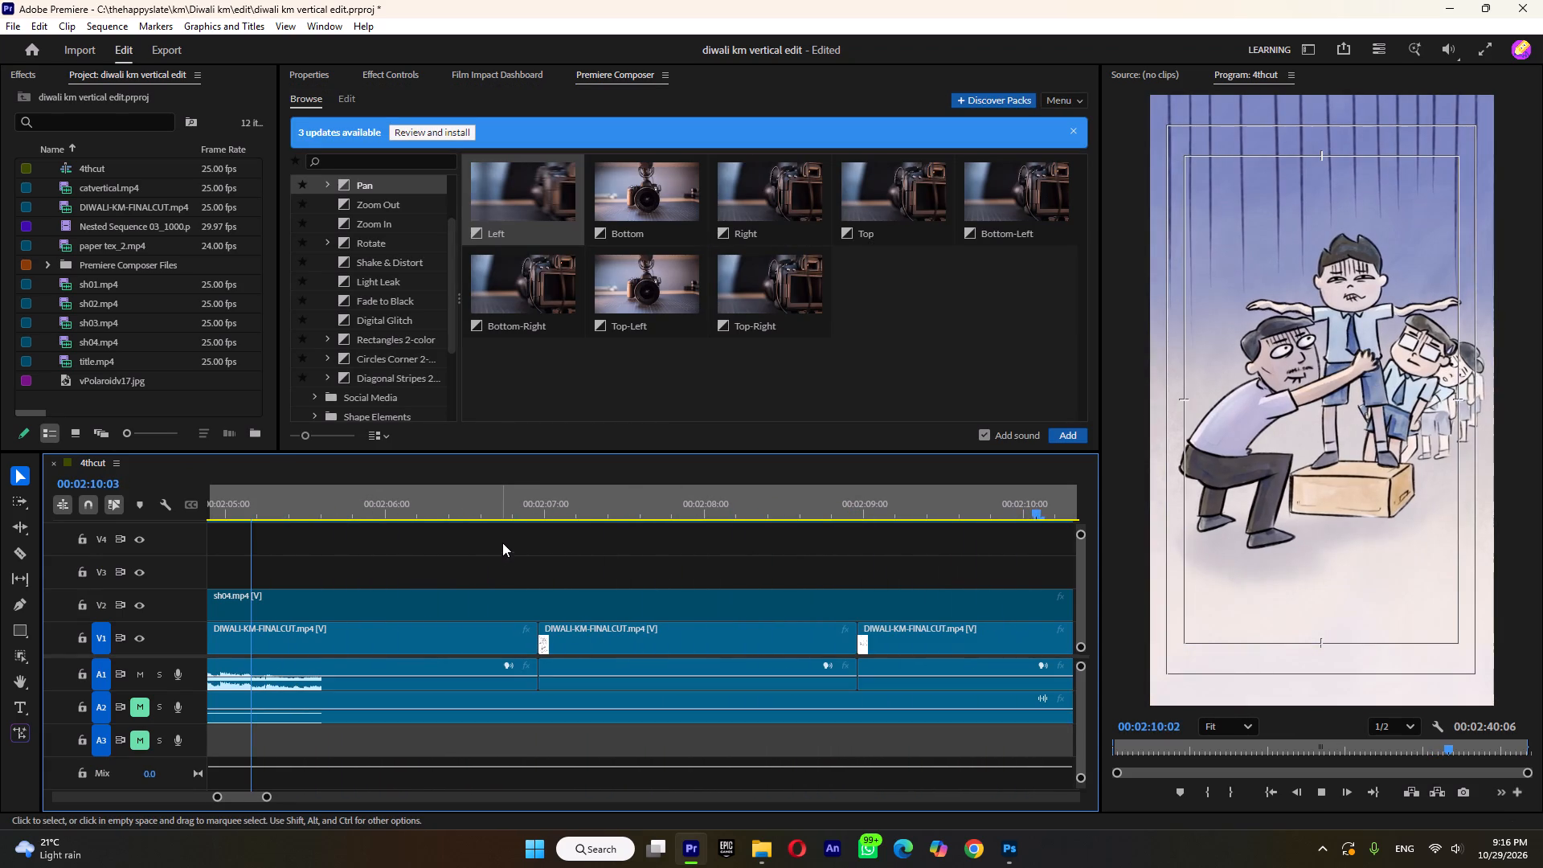
drag(254, 511, 620, 587)
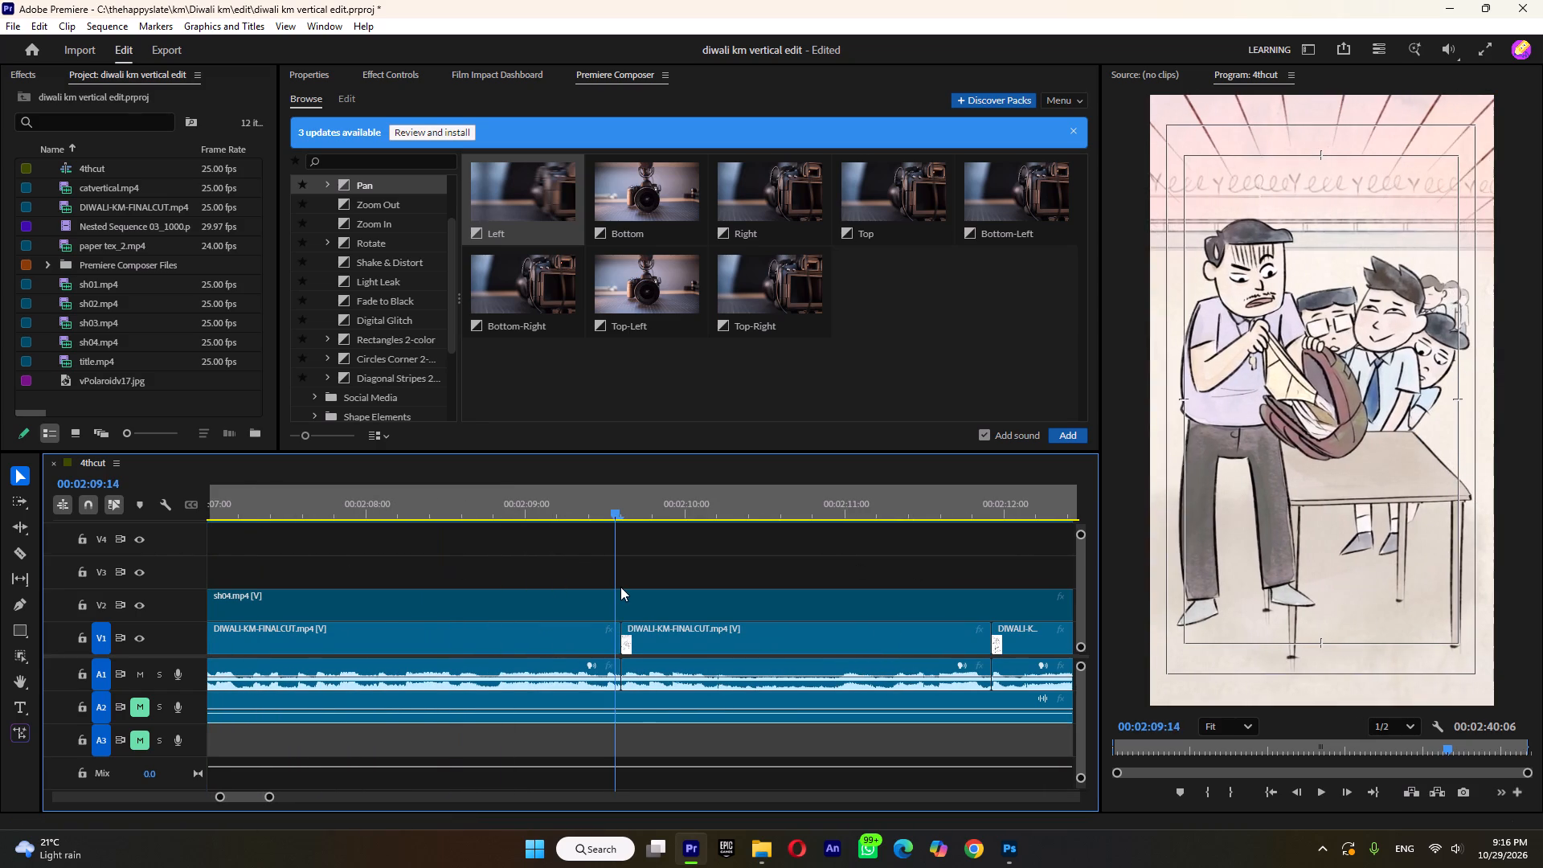
drag(620, 587, 628, 588)
drag(526, 207, 575, 493)
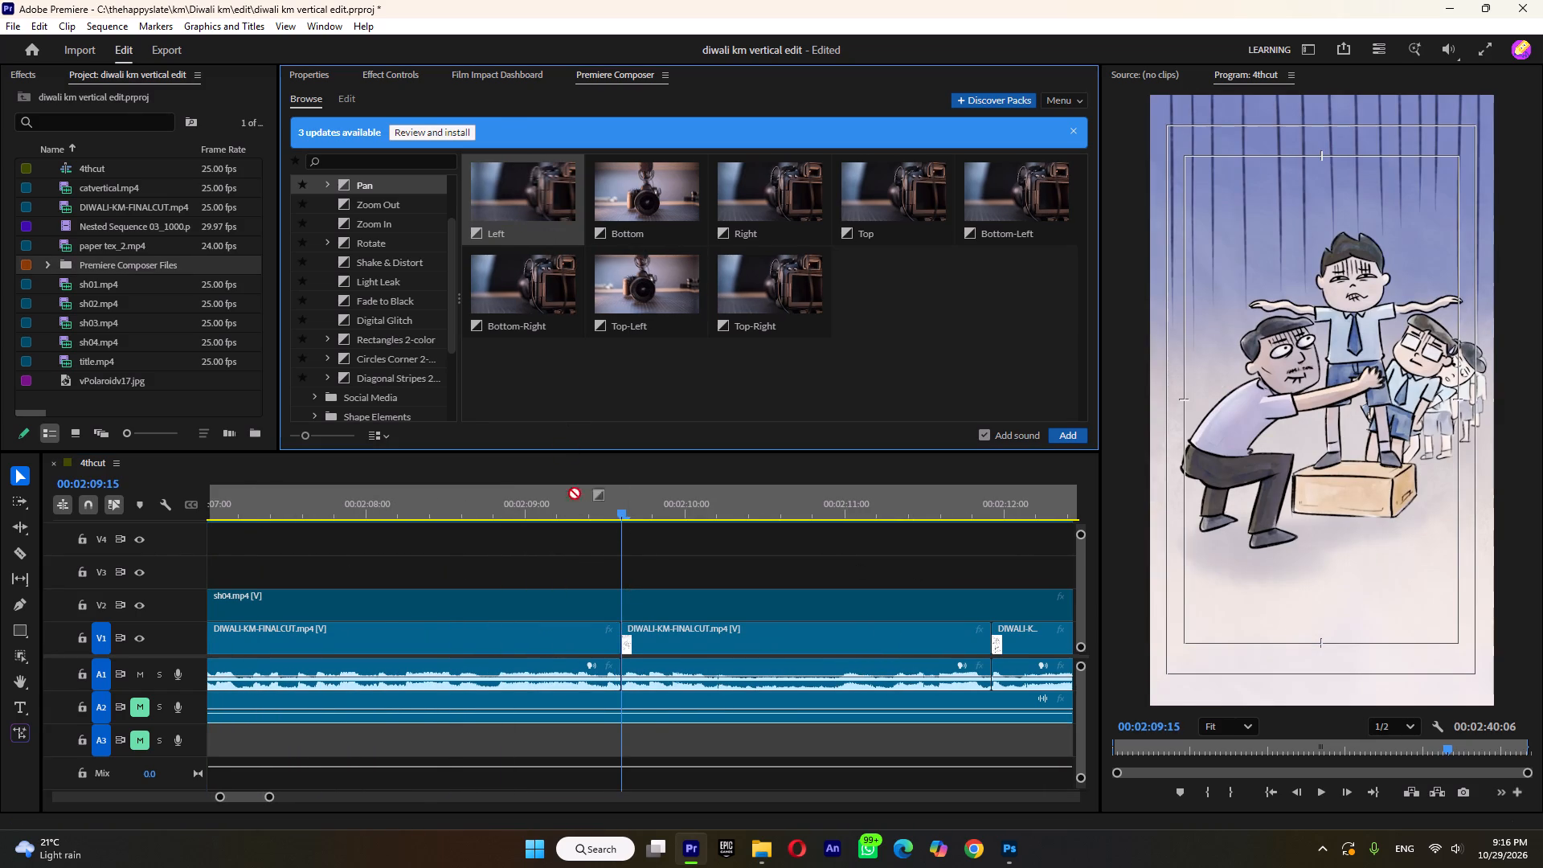
drag(575, 493, 636, 584)
click(587, 497)
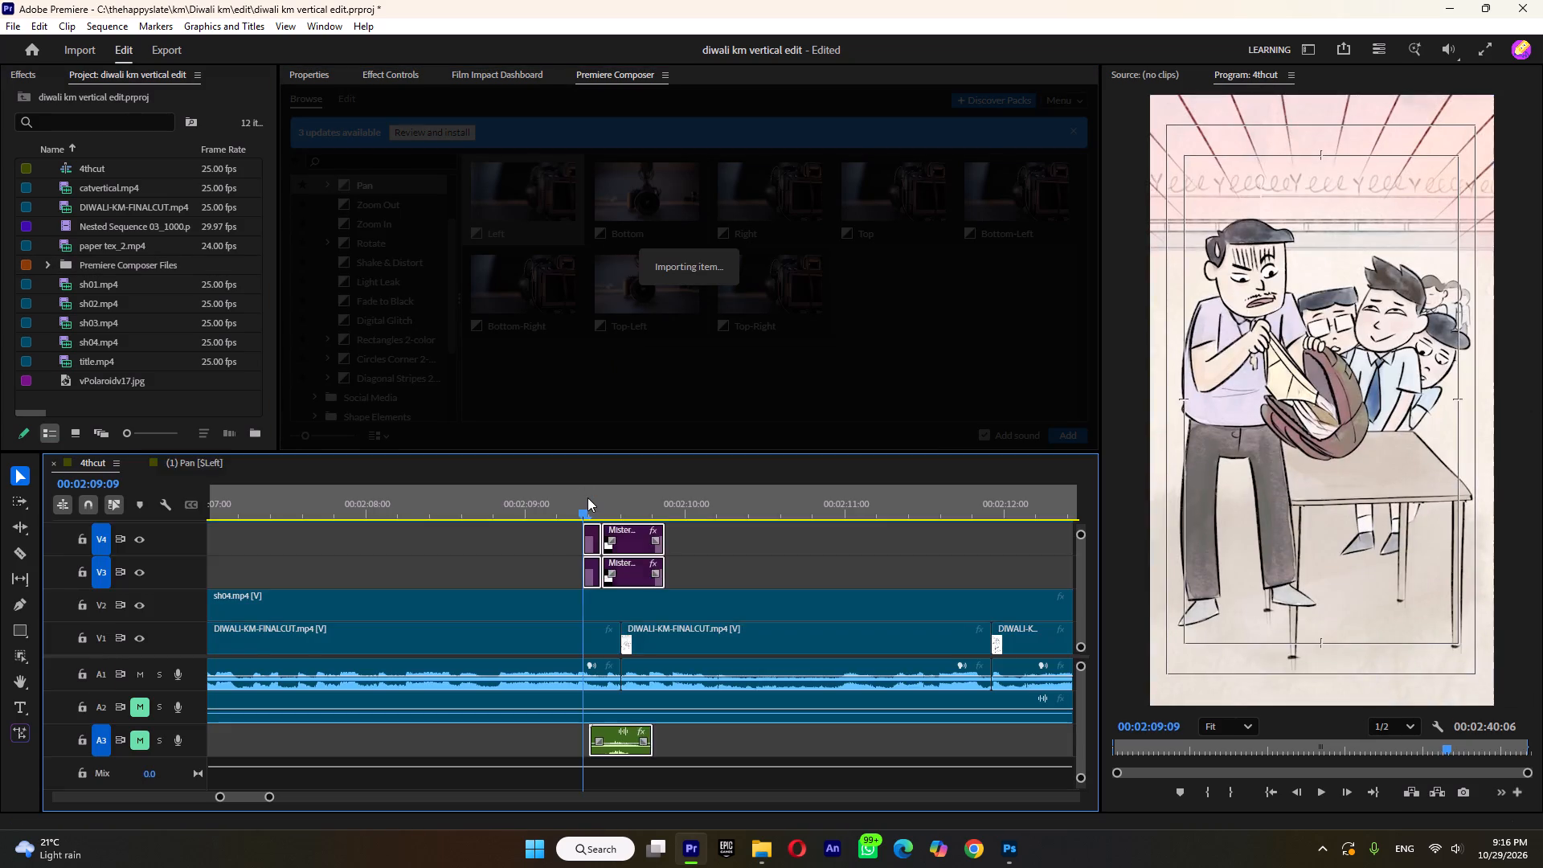
key(space)
click(577, 500)
key(space)
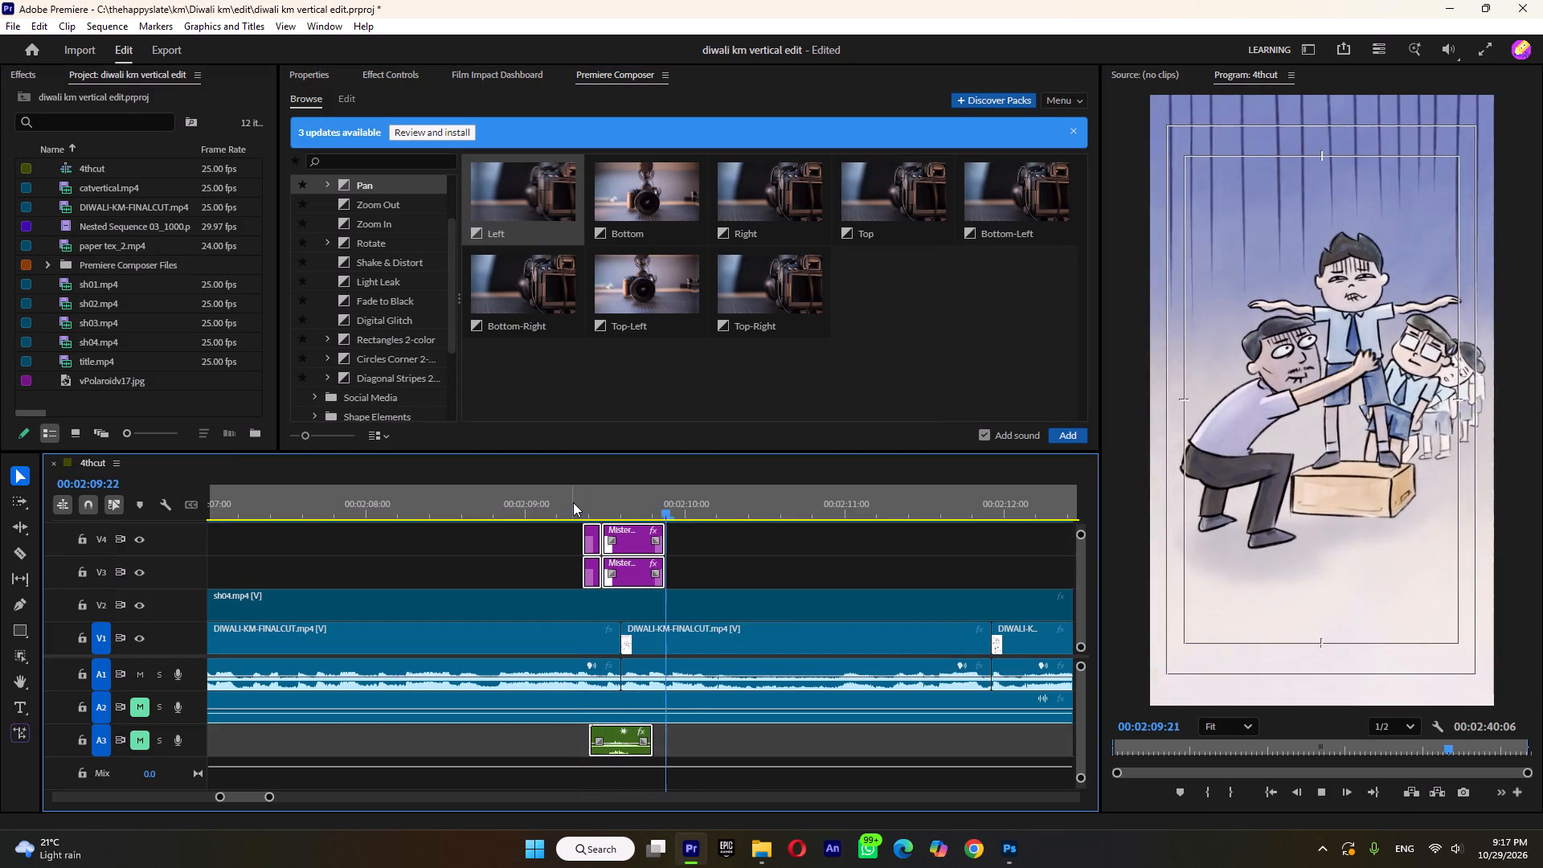
key(space)
click(554, 502)
key(space)
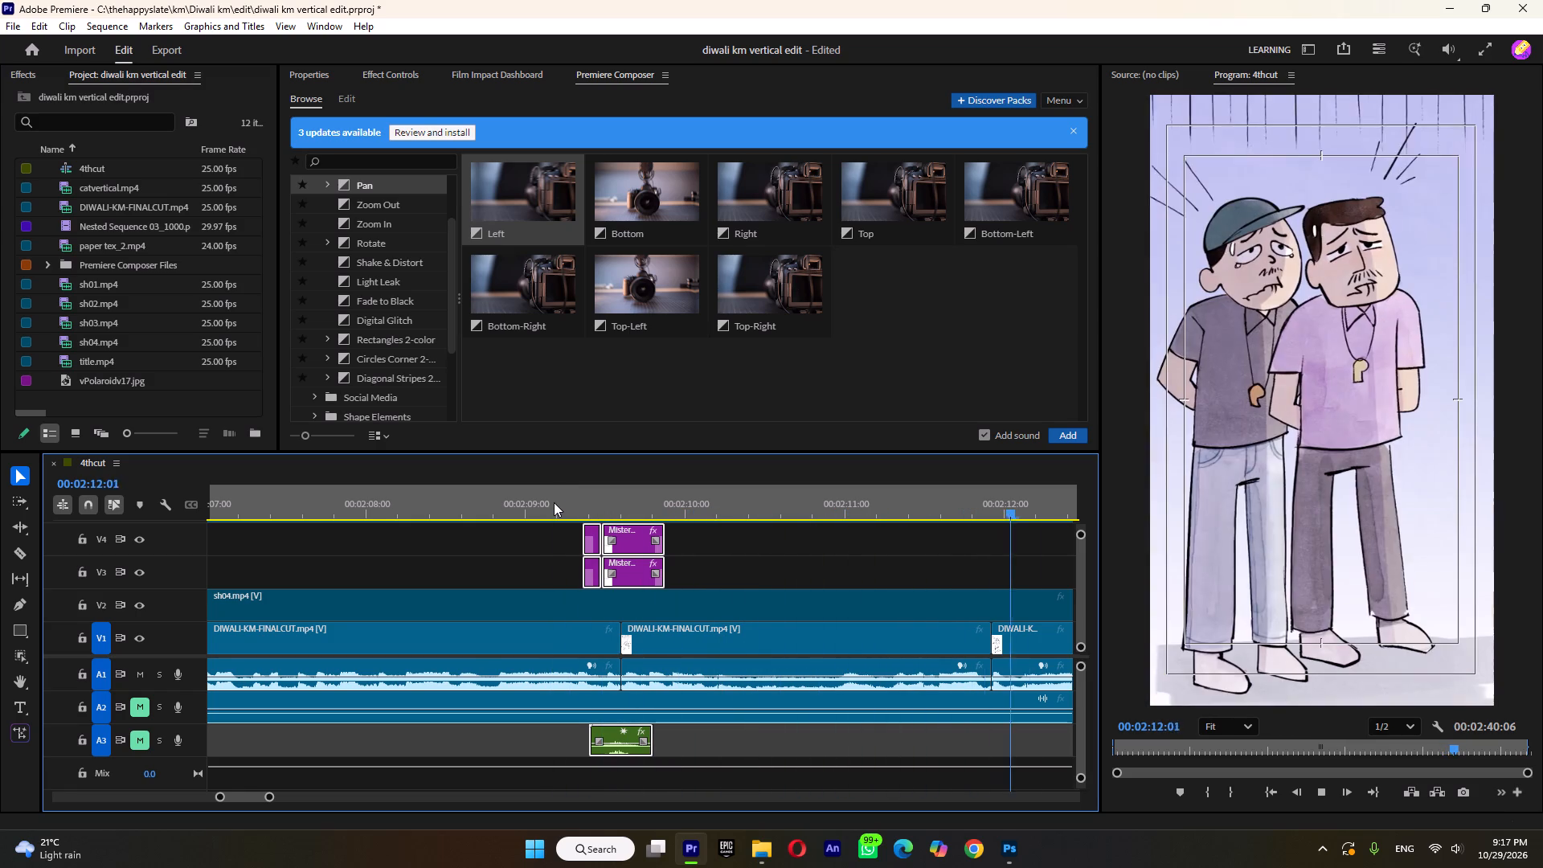
Review the shots from about 2:12:01 to 2:17:23, replaying the change to the wide hill shot near 2:14.
key(space)
key(space)
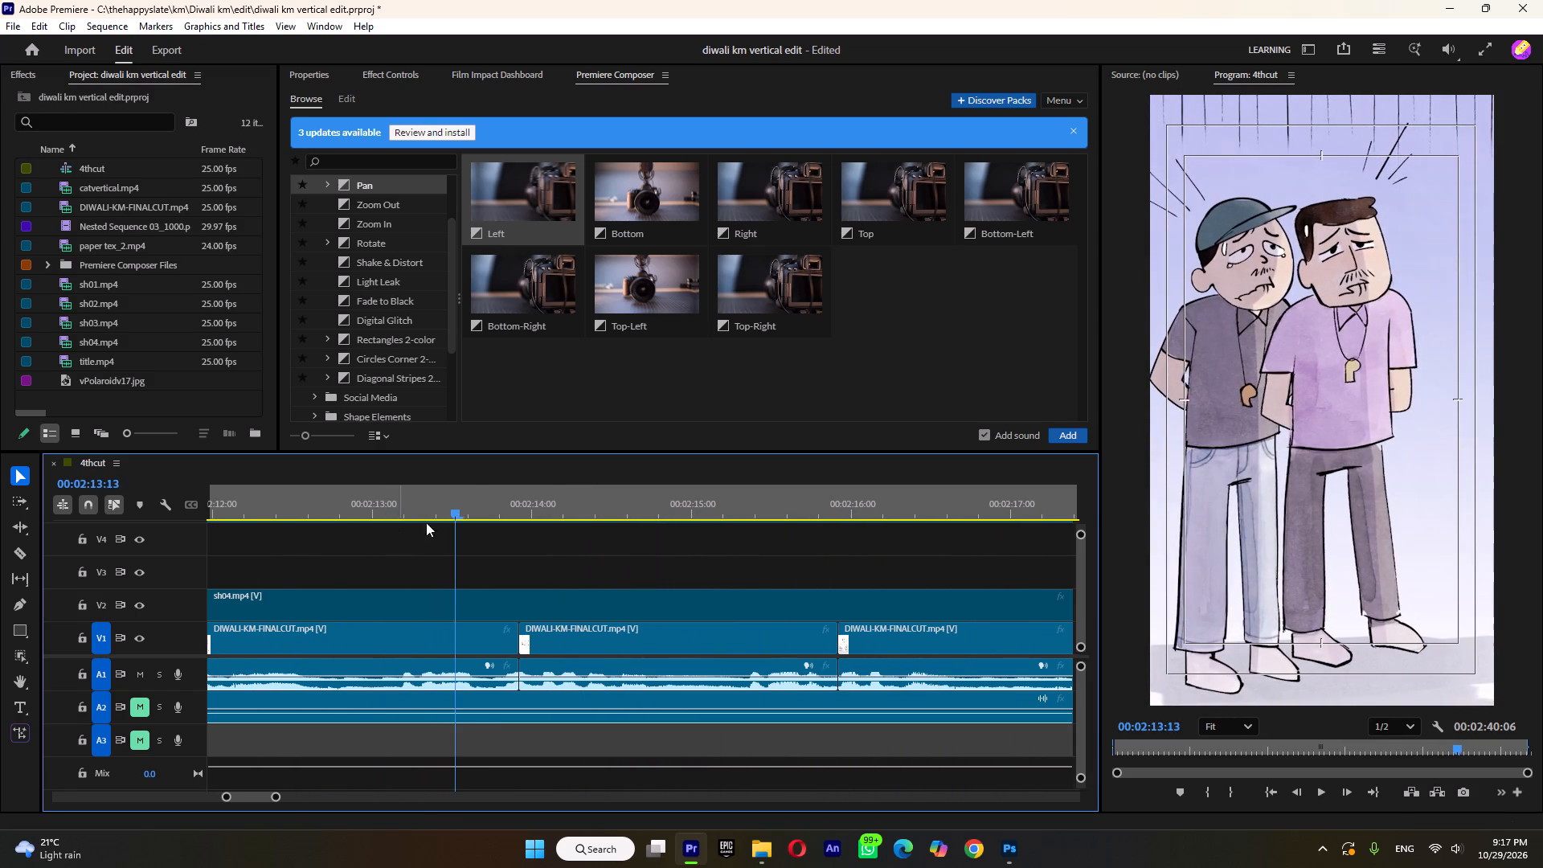
key(space)
key(space)
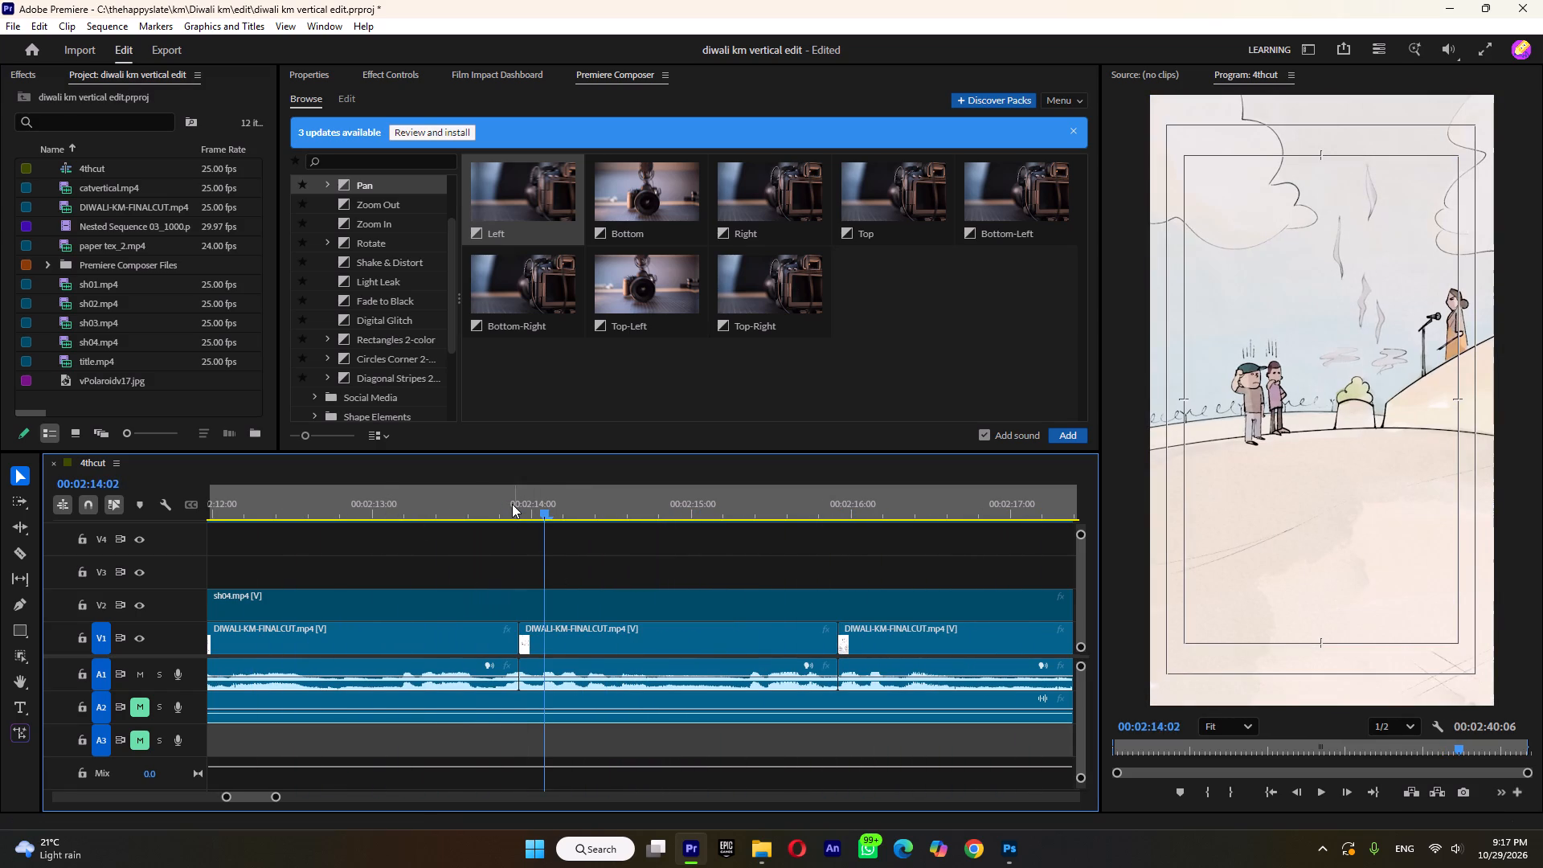
click(512, 504)
key(space)
click(496, 502)
key(space)
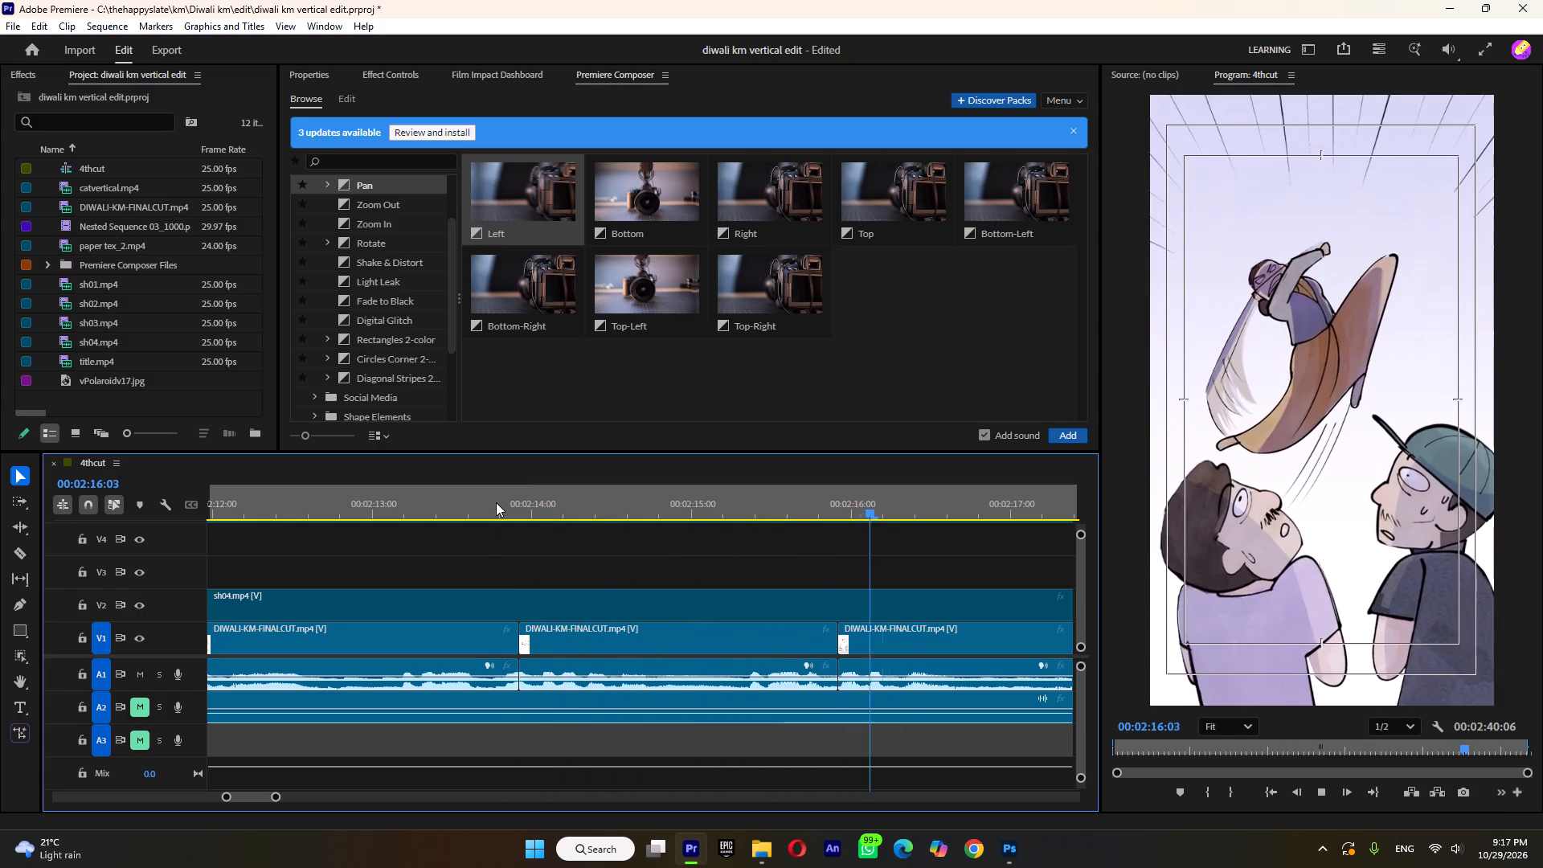
key(space)
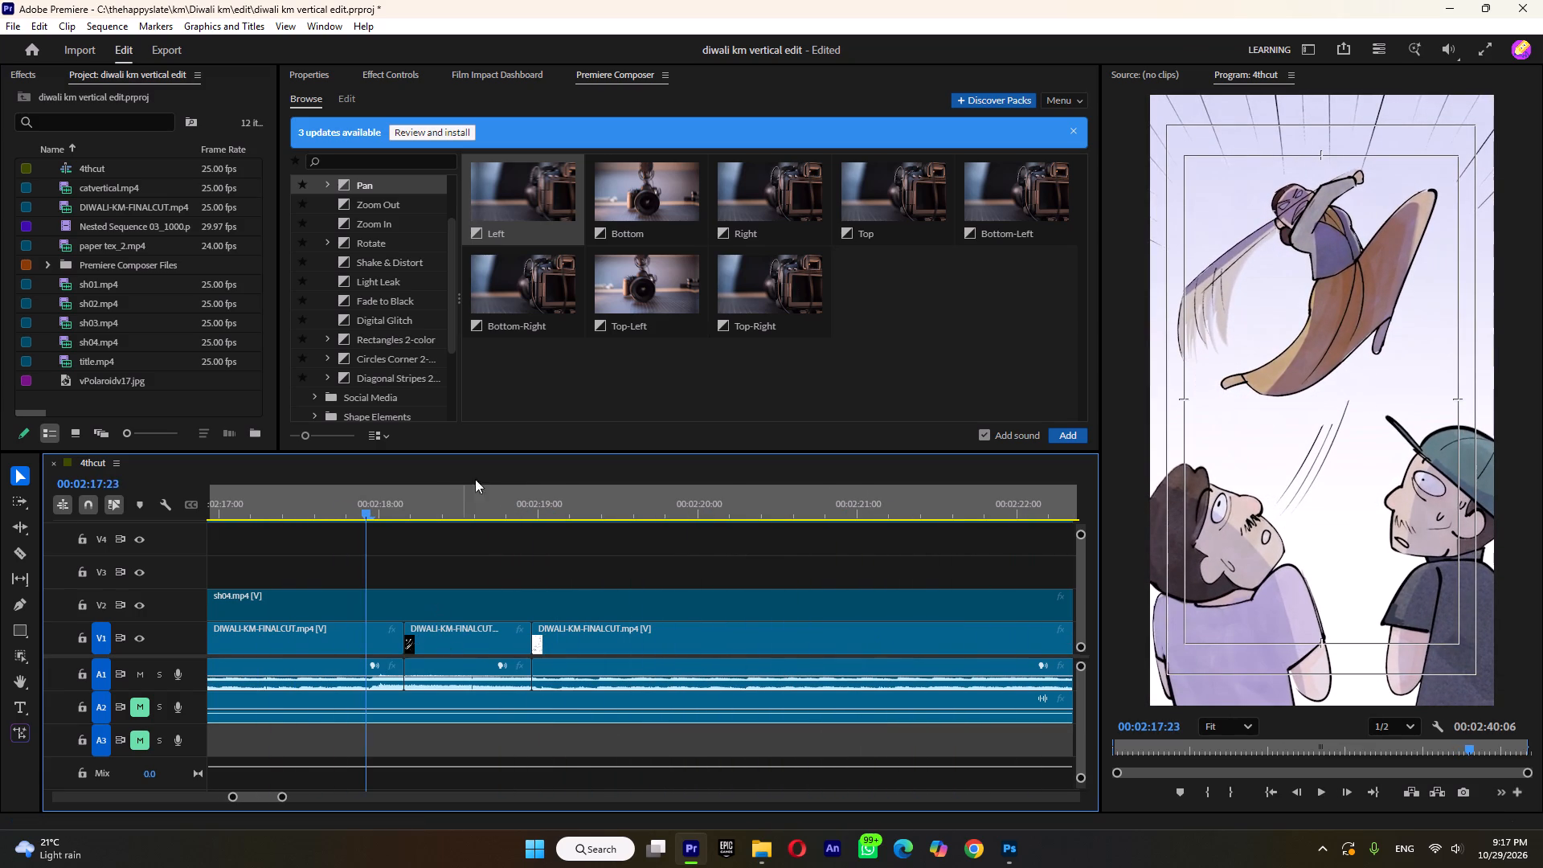
Add a Shake & Distort transition at about 2:18:04, where the leaping woman changes to the black sparkle shot, and play it back.
click(383, 261)
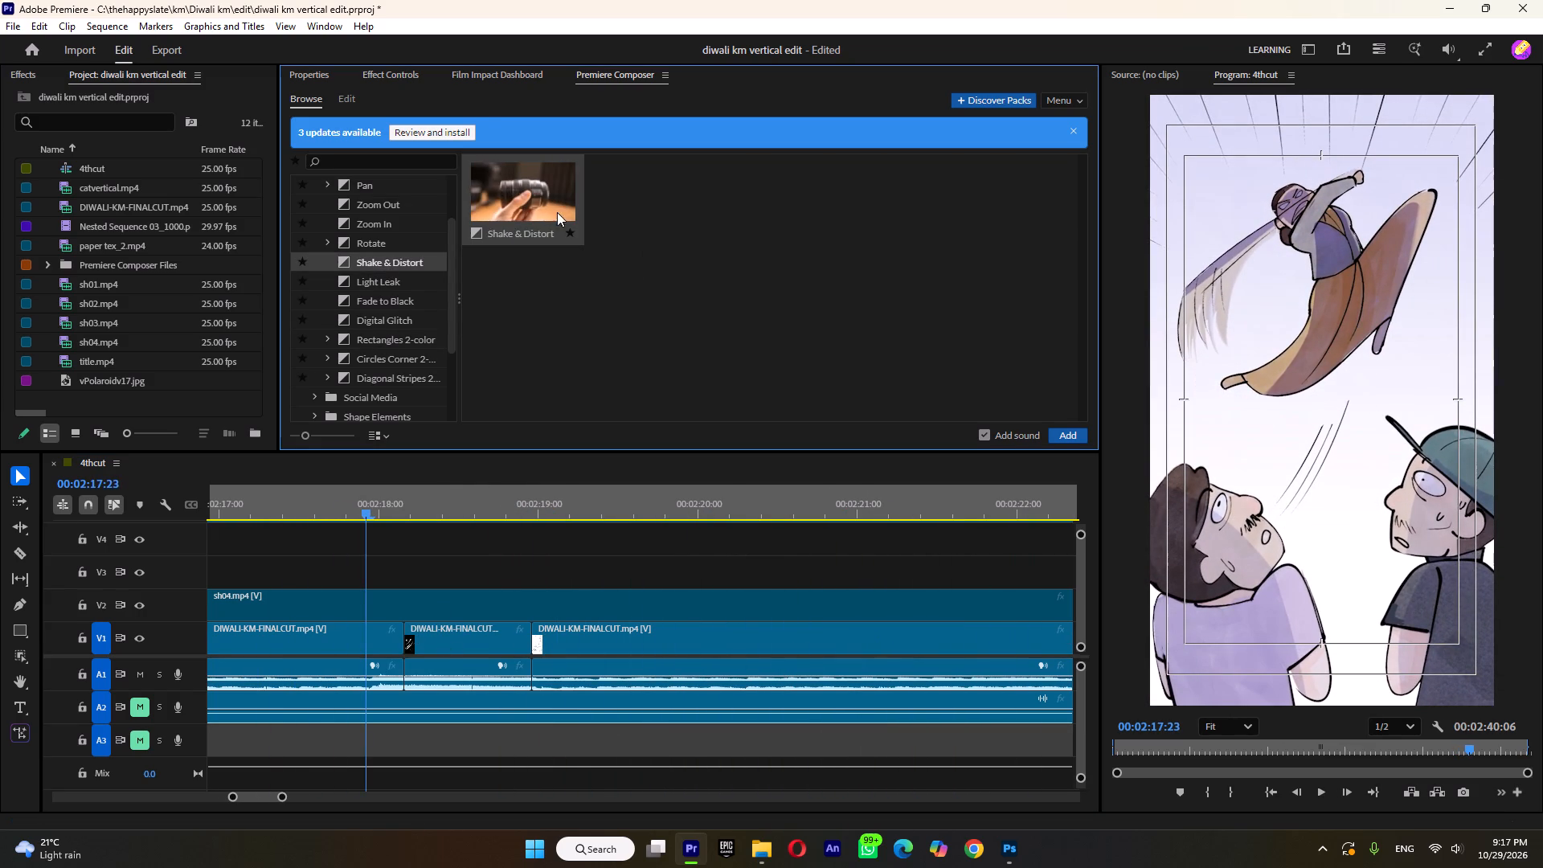
drag(546, 207, 416, 586)
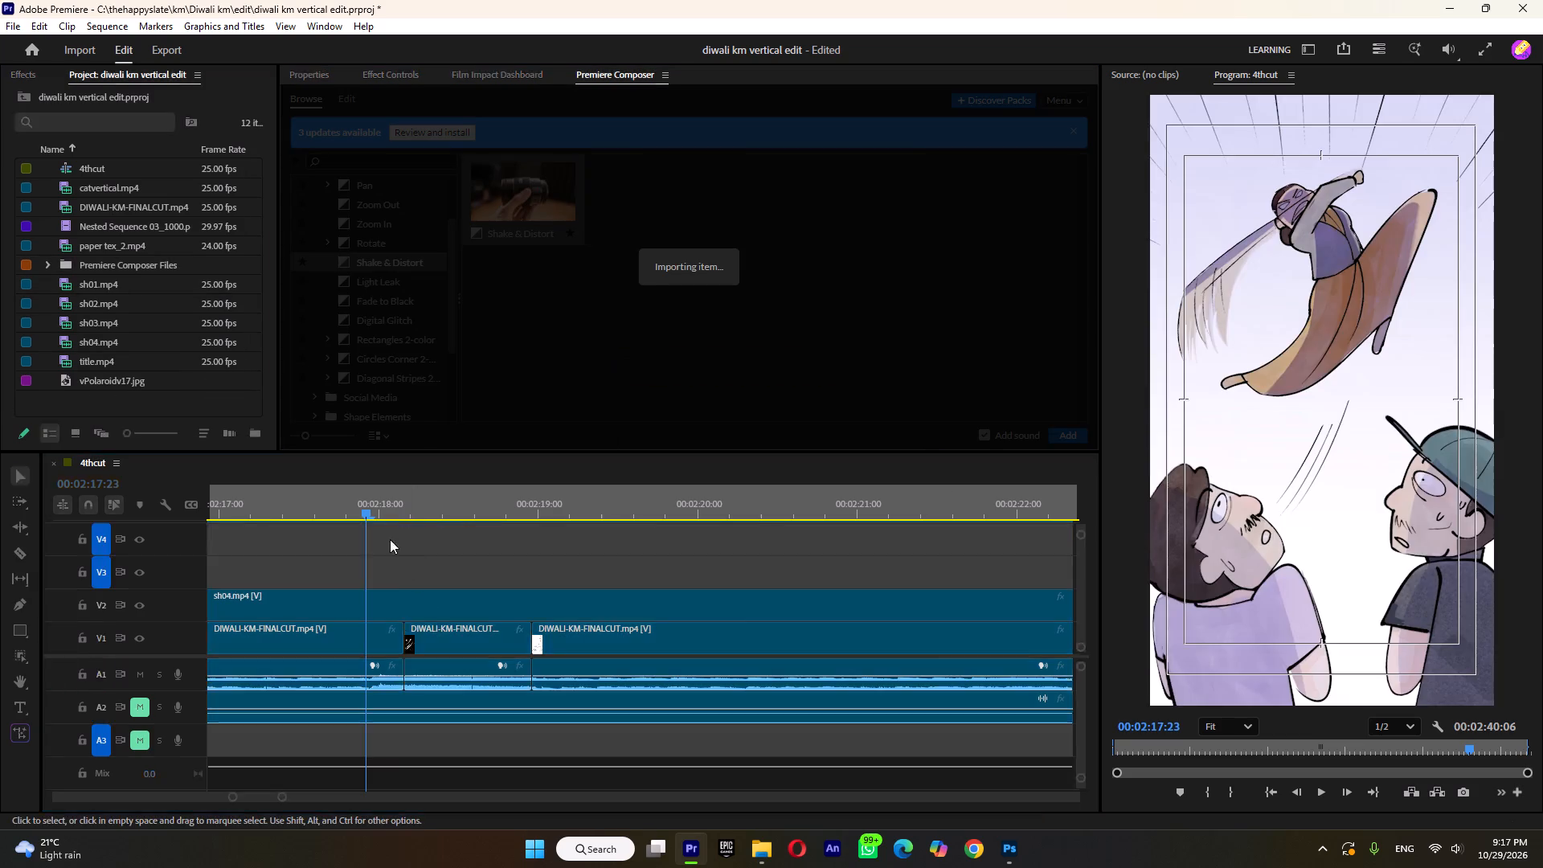
click(350, 502)
key(space)
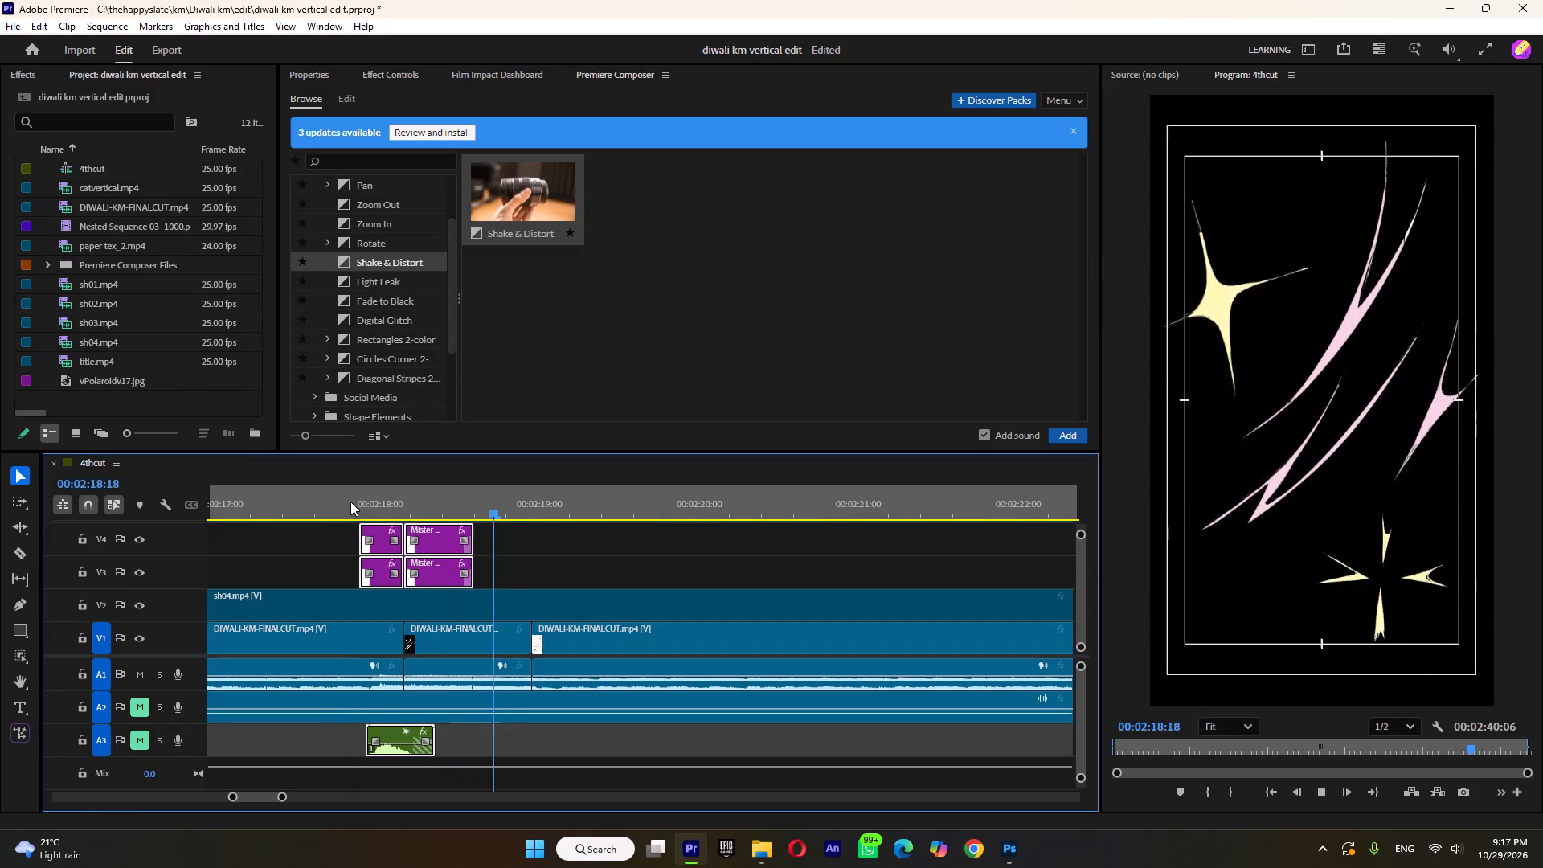
key(space)
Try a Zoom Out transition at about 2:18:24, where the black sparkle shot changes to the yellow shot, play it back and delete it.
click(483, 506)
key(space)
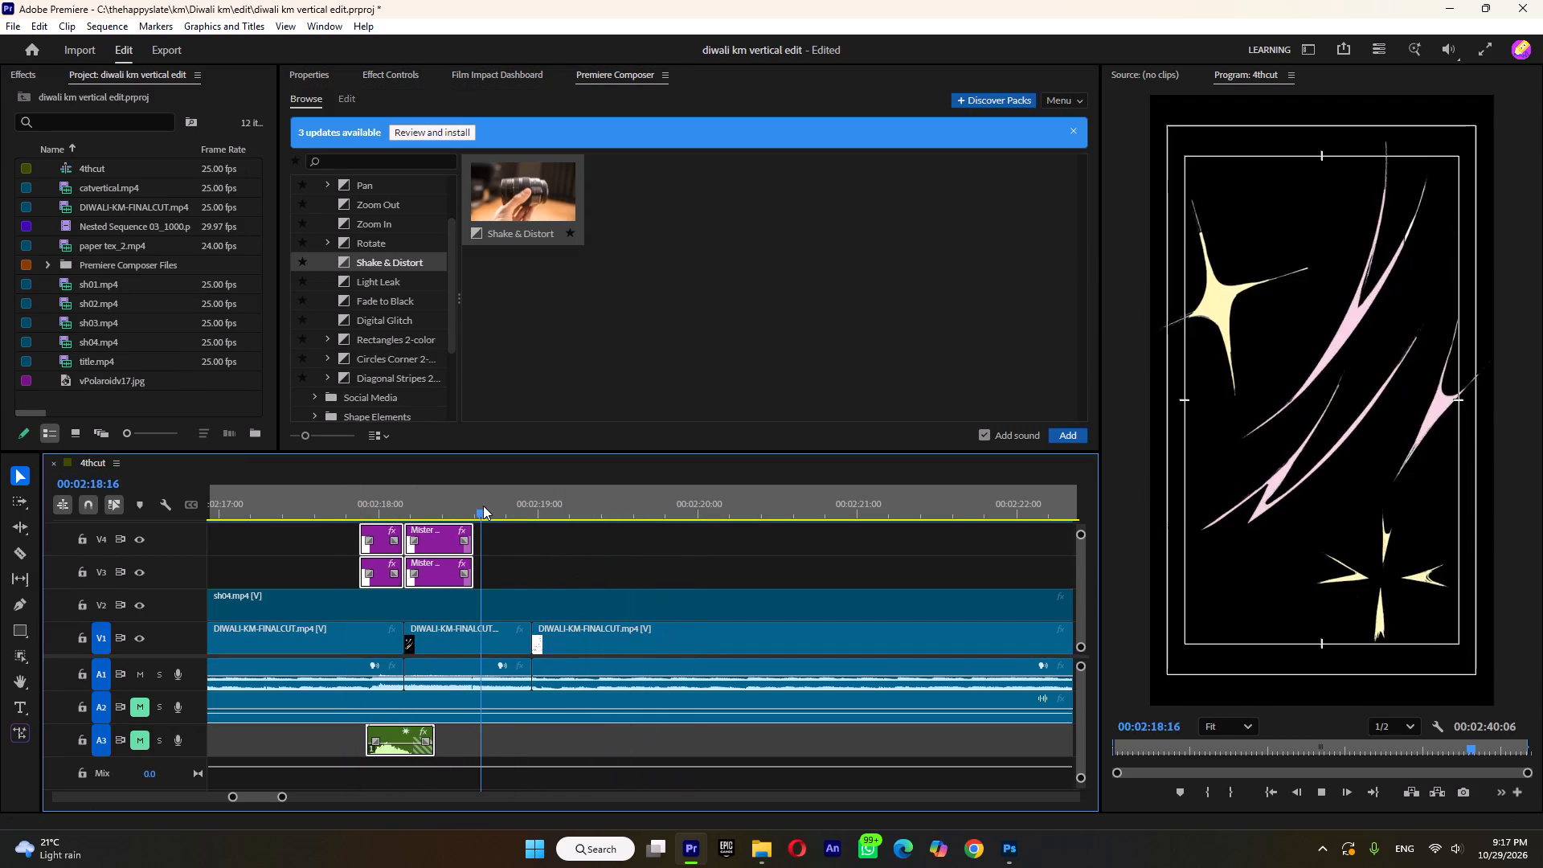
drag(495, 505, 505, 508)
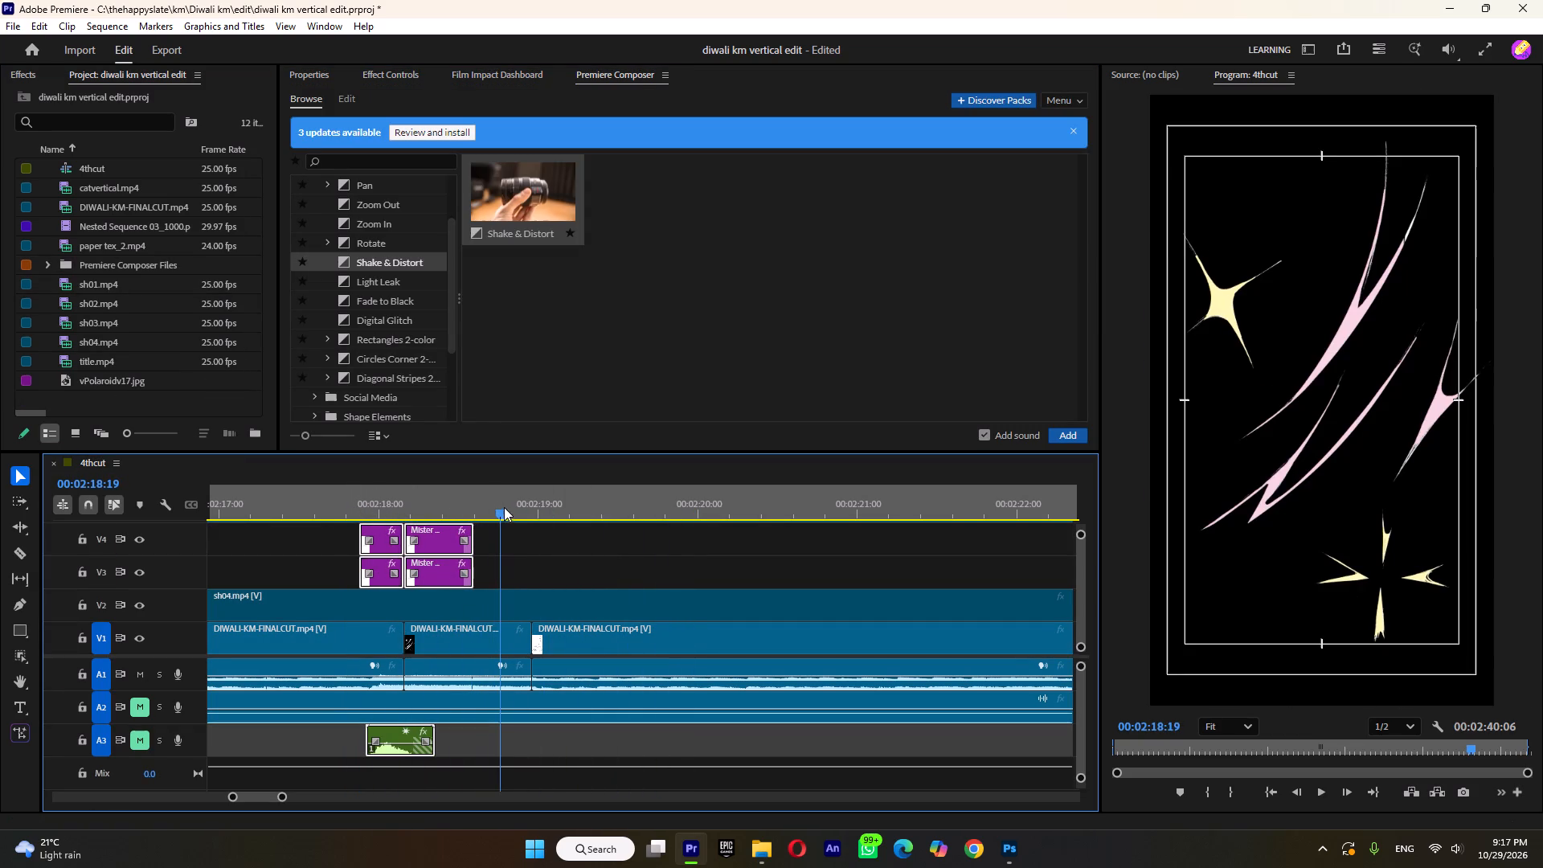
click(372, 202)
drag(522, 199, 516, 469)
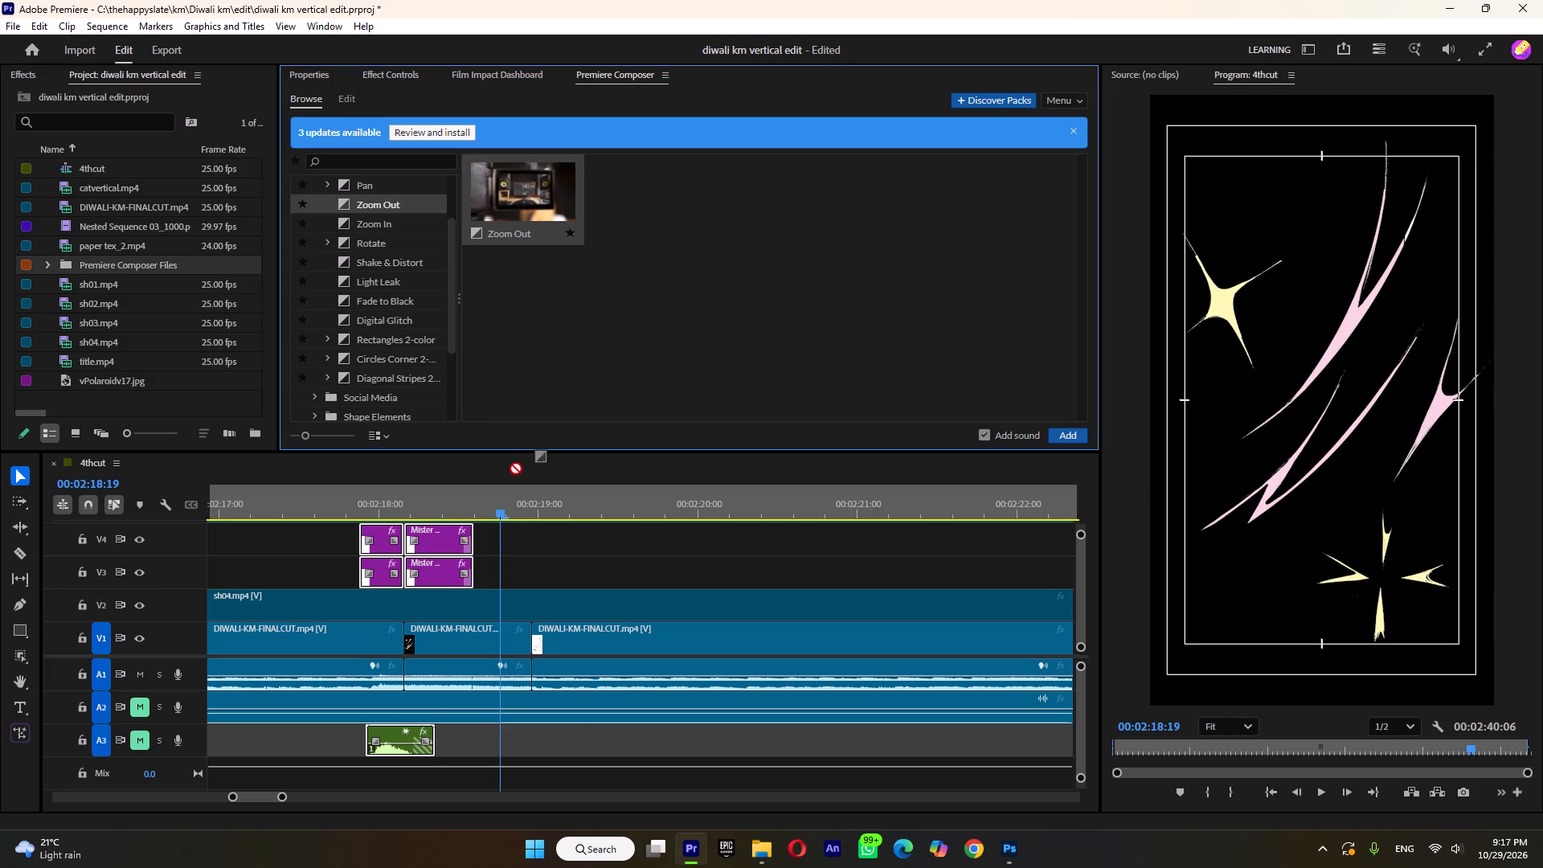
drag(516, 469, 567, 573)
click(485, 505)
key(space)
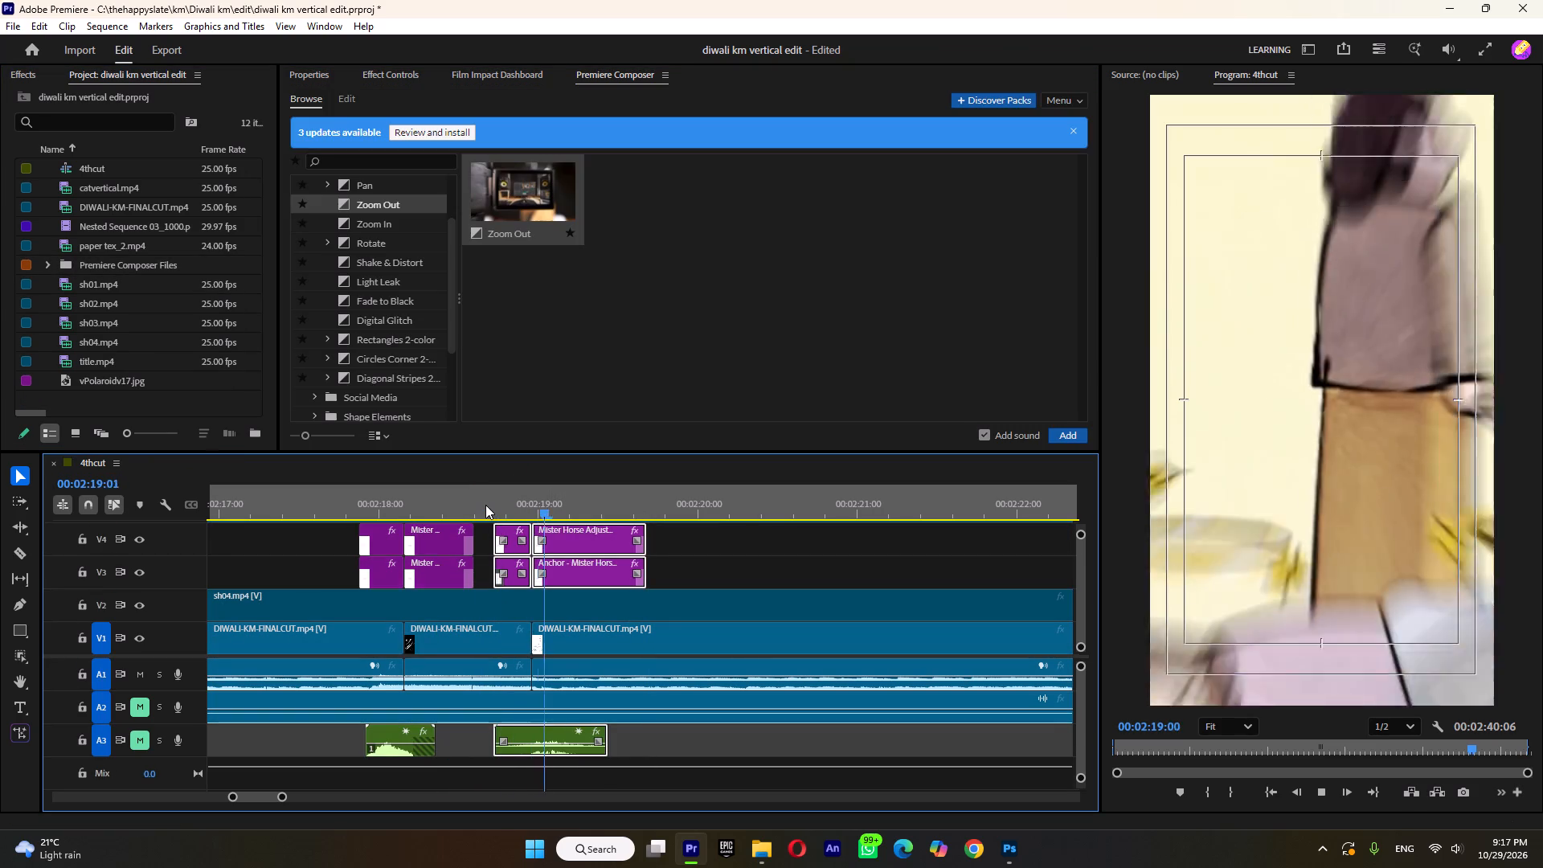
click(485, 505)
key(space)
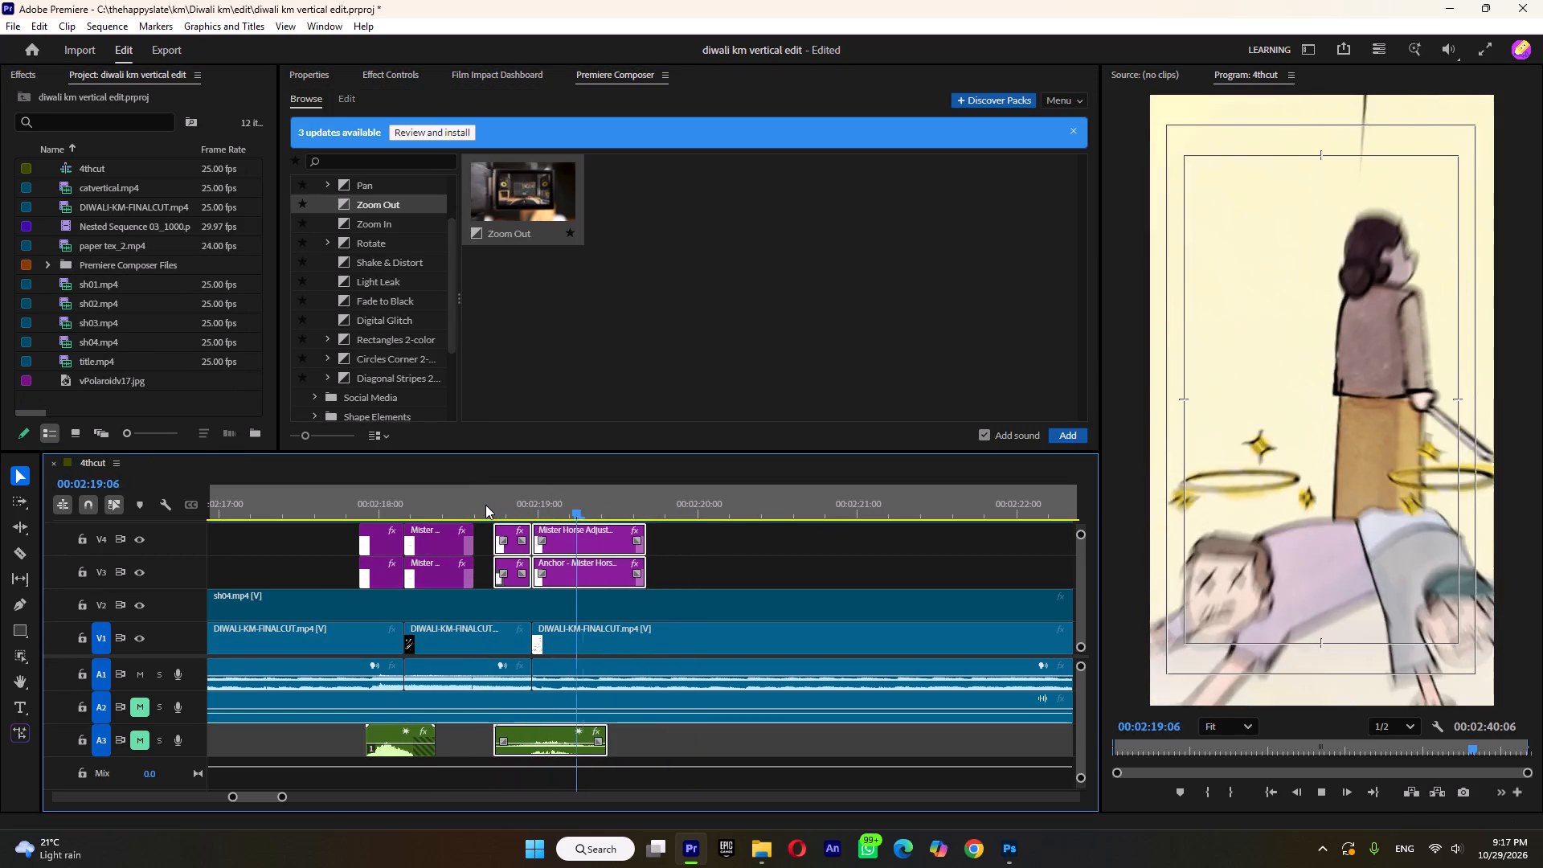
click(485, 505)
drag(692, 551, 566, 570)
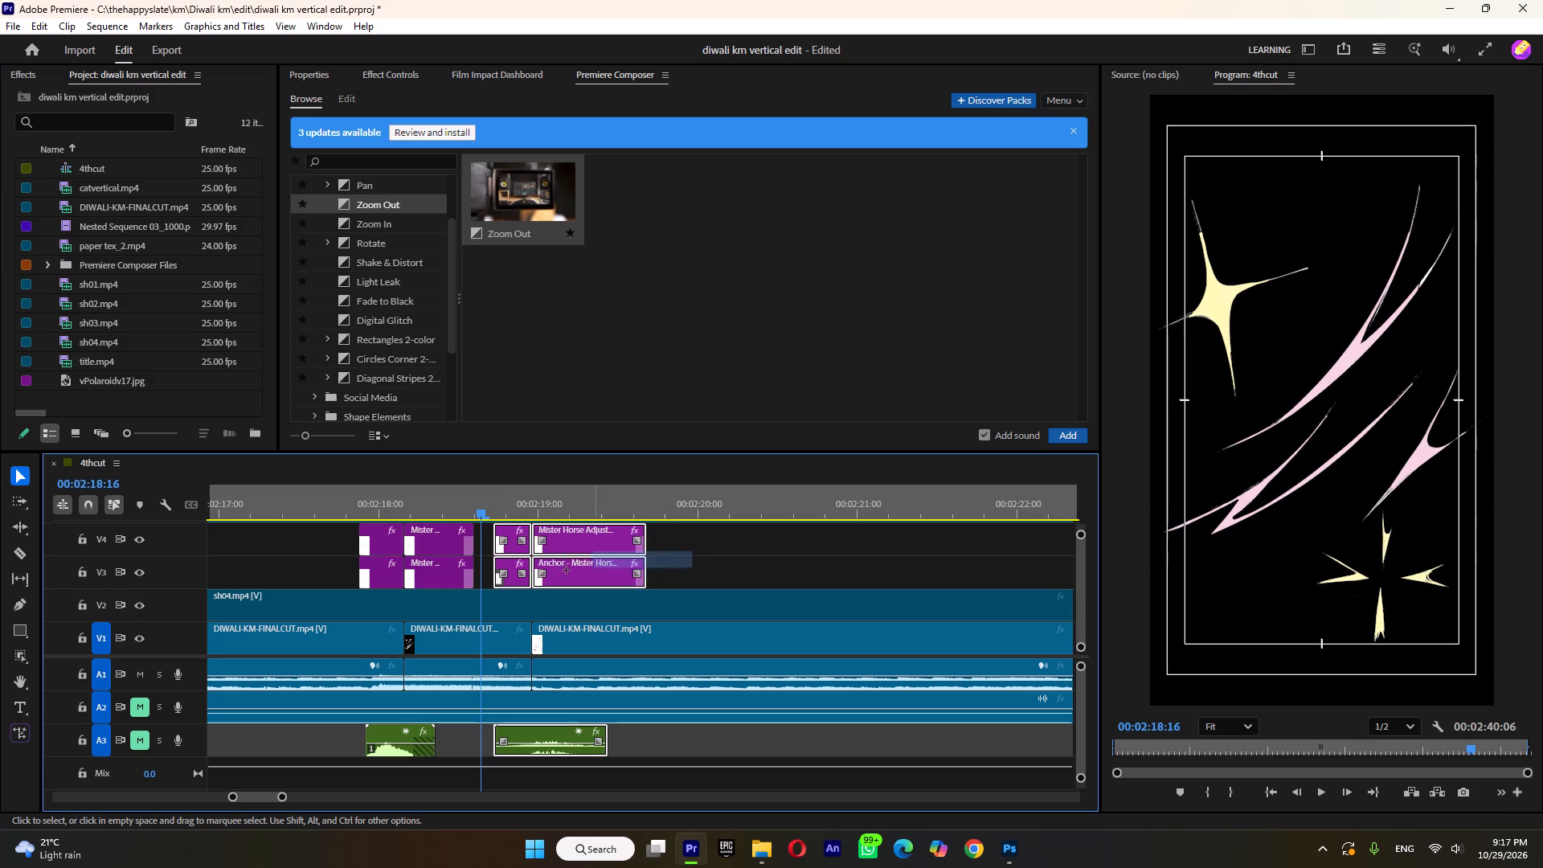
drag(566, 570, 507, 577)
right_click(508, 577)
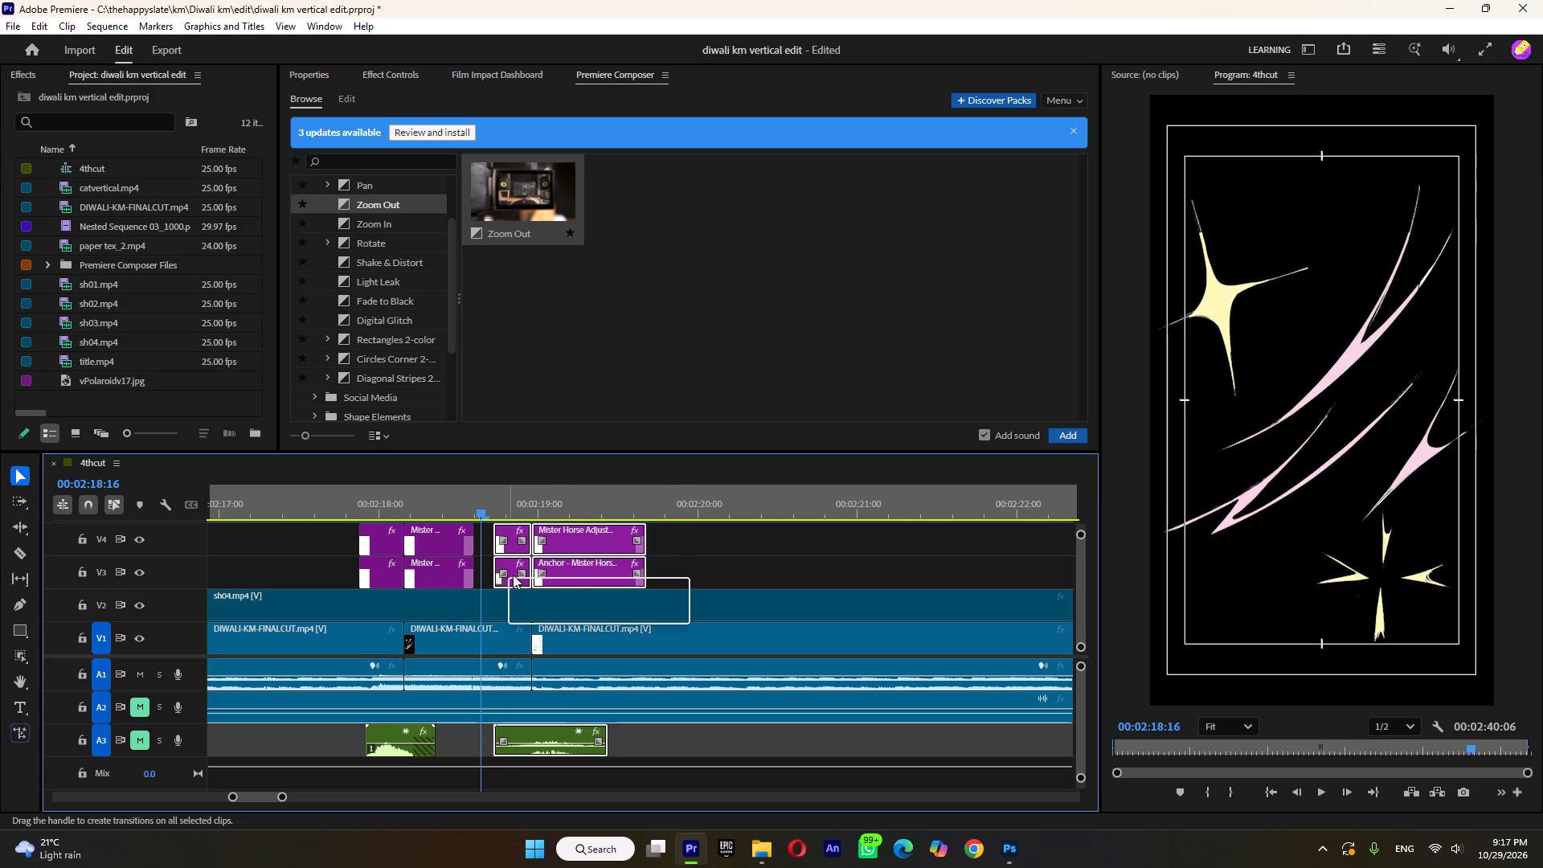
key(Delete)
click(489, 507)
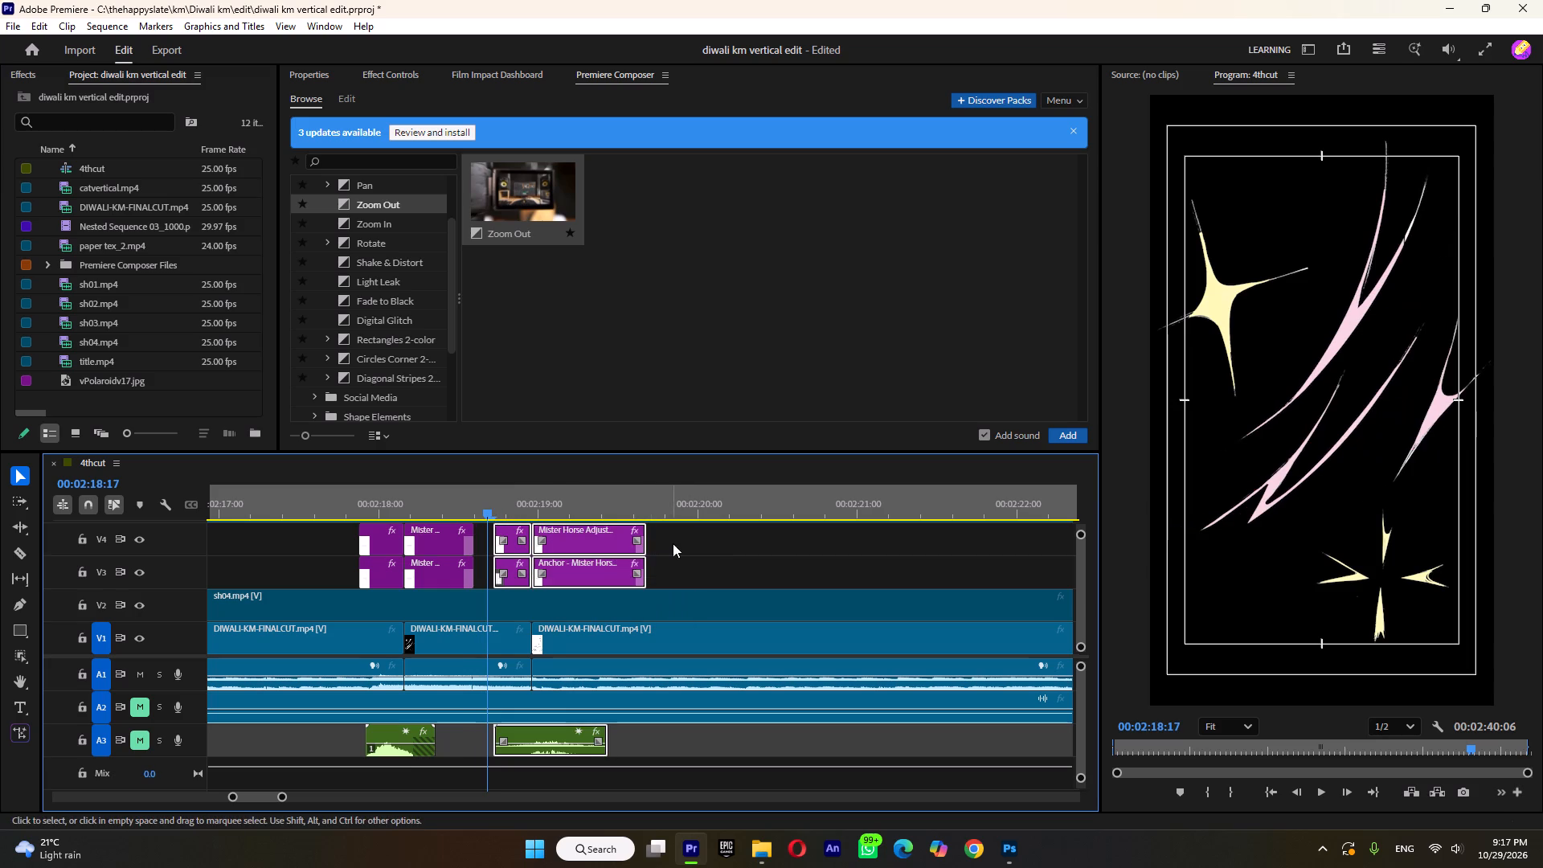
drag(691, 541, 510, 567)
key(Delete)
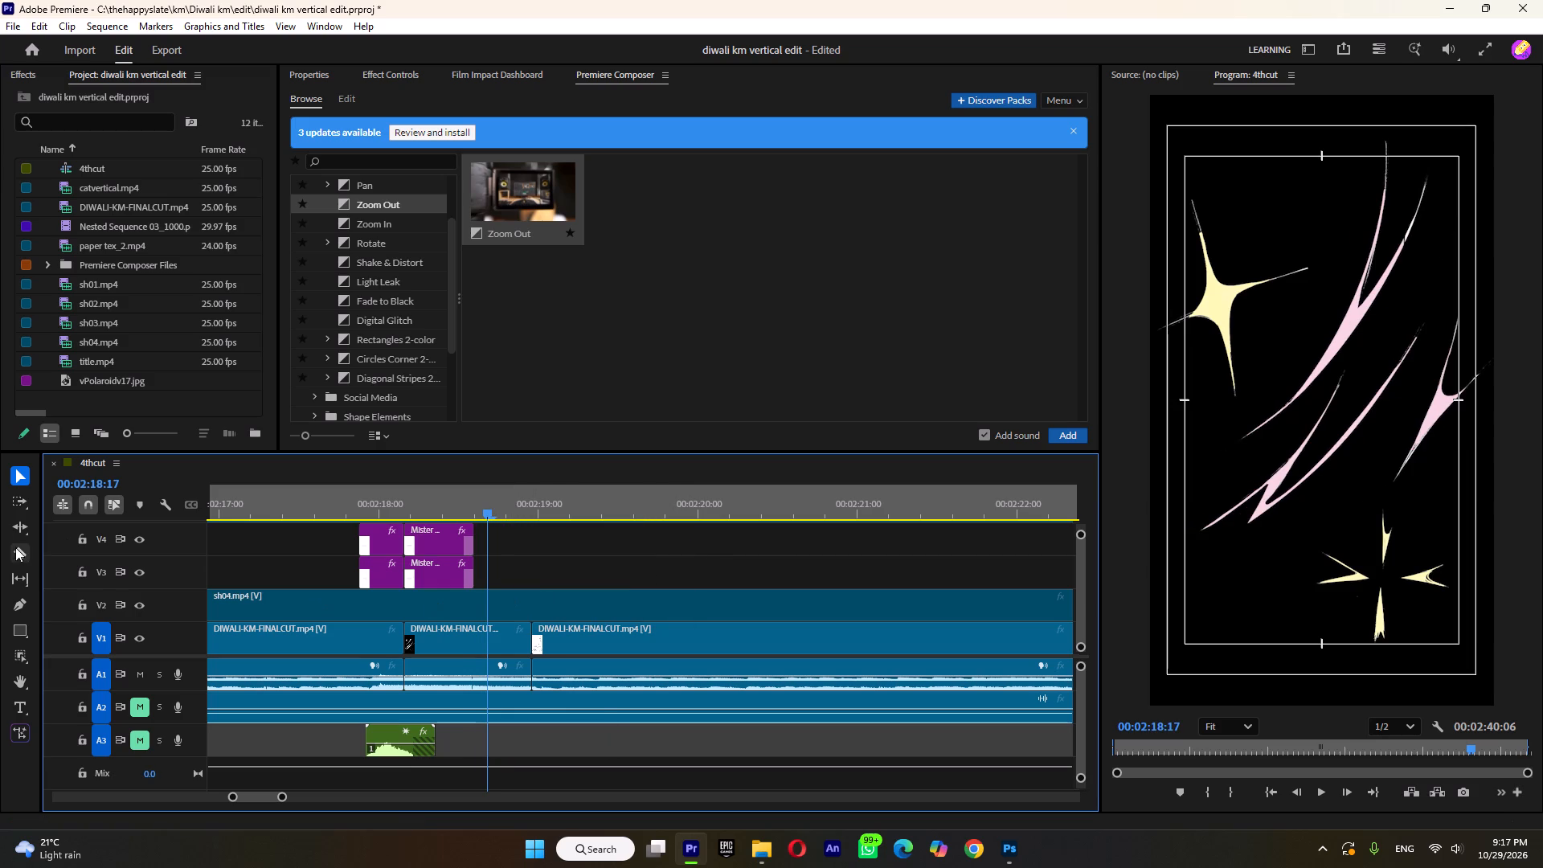
Split sh04 on V2 at about 2:18:24, where the black sparkle shot changes to the yellow shot.
click(18, 555)
click(534, 614)
click(14, 473)
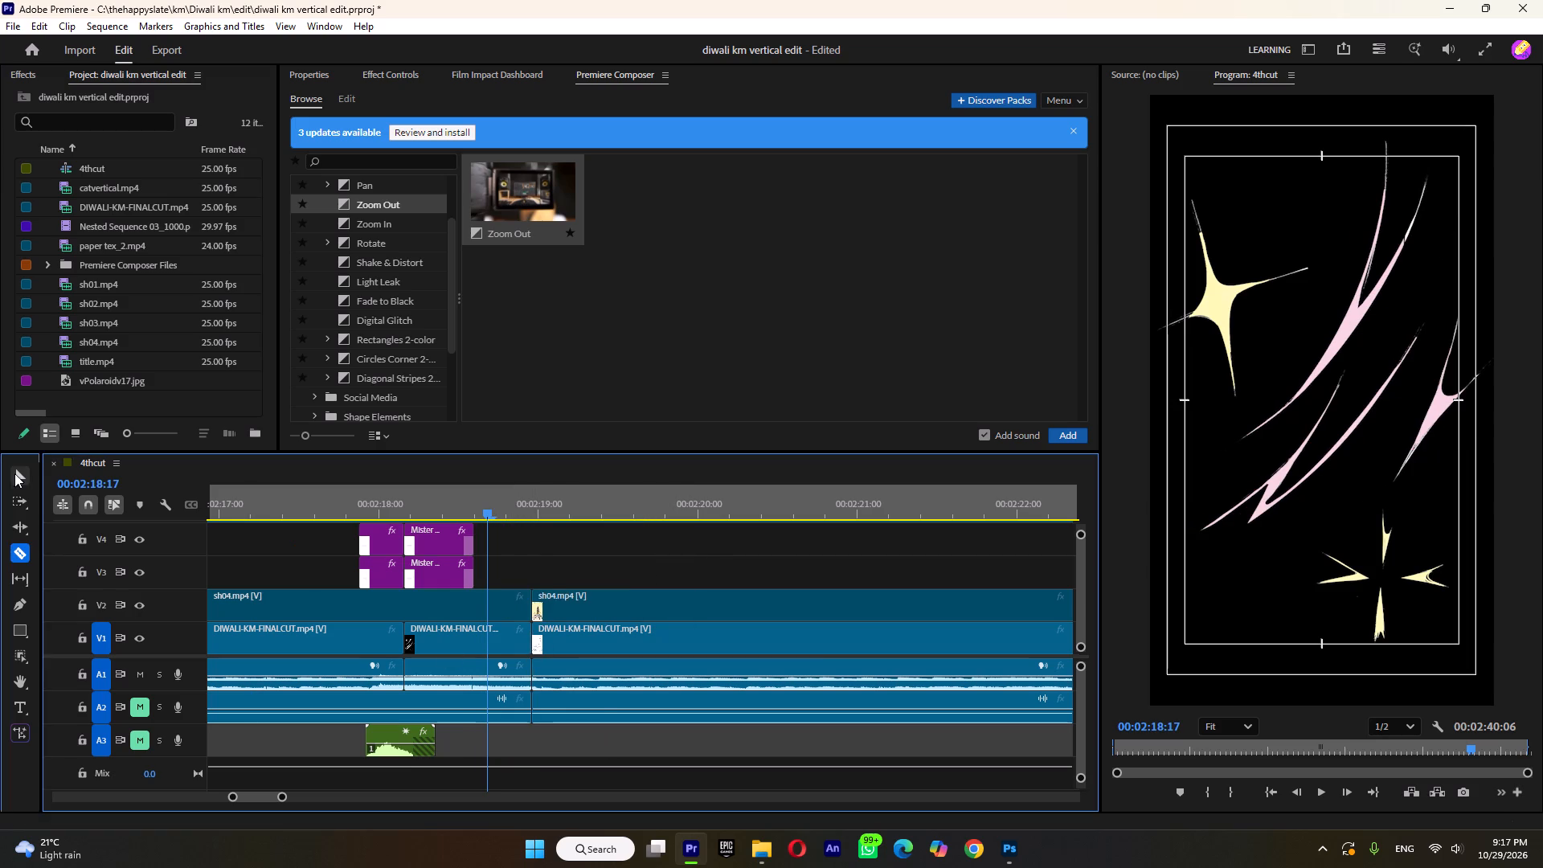
Save the project, apply a Lens Blur transition across the sh04 cut at about 2:18:24, and play it back.
drag(553, 564, 518, 602)
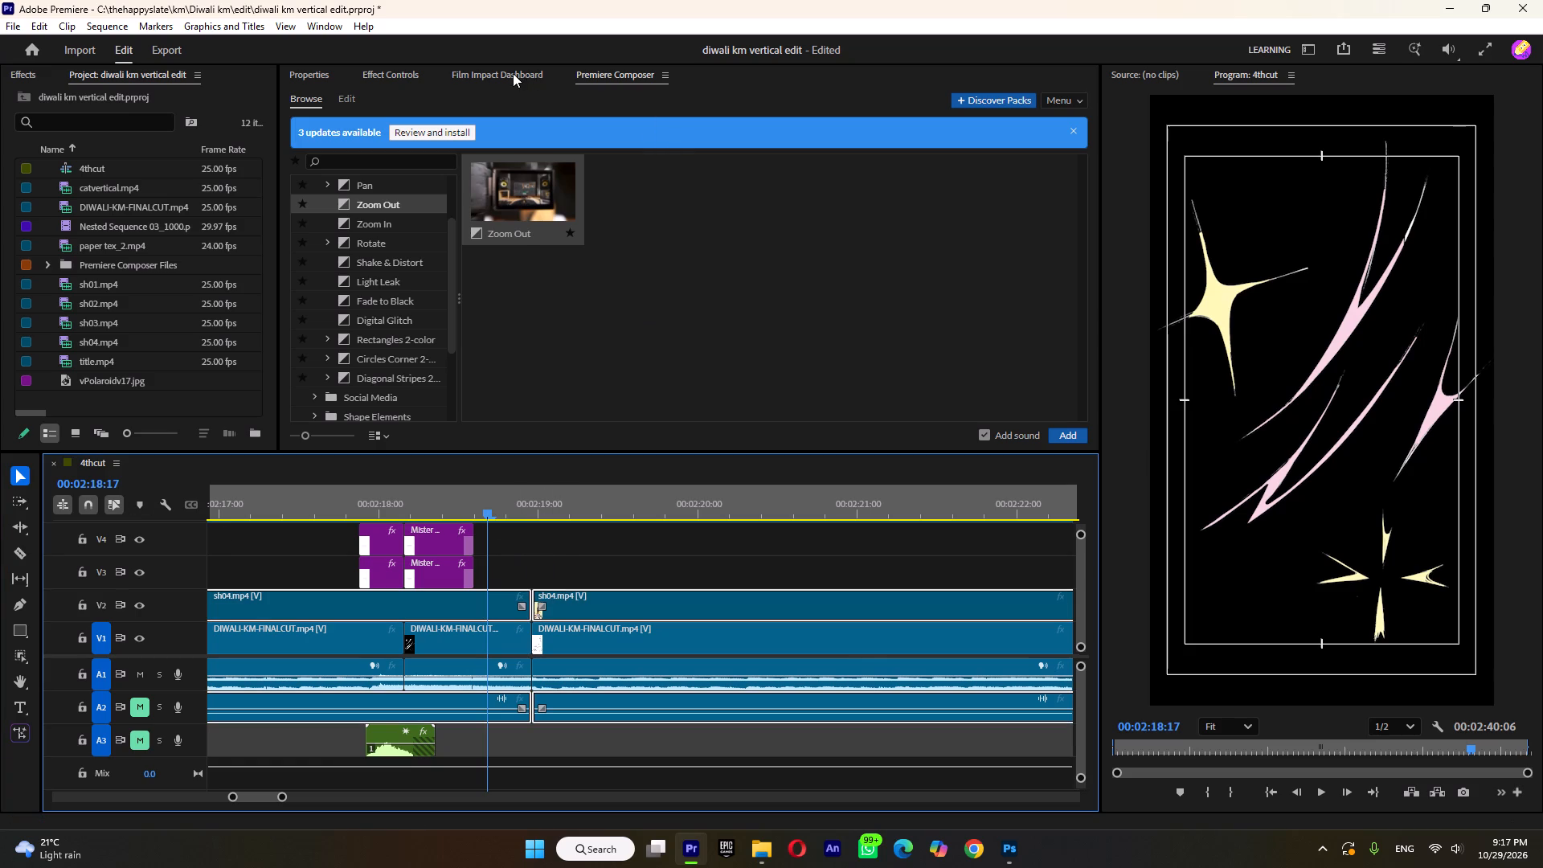
click(513, 73)
key(ctrl+s)
click(464, 391)
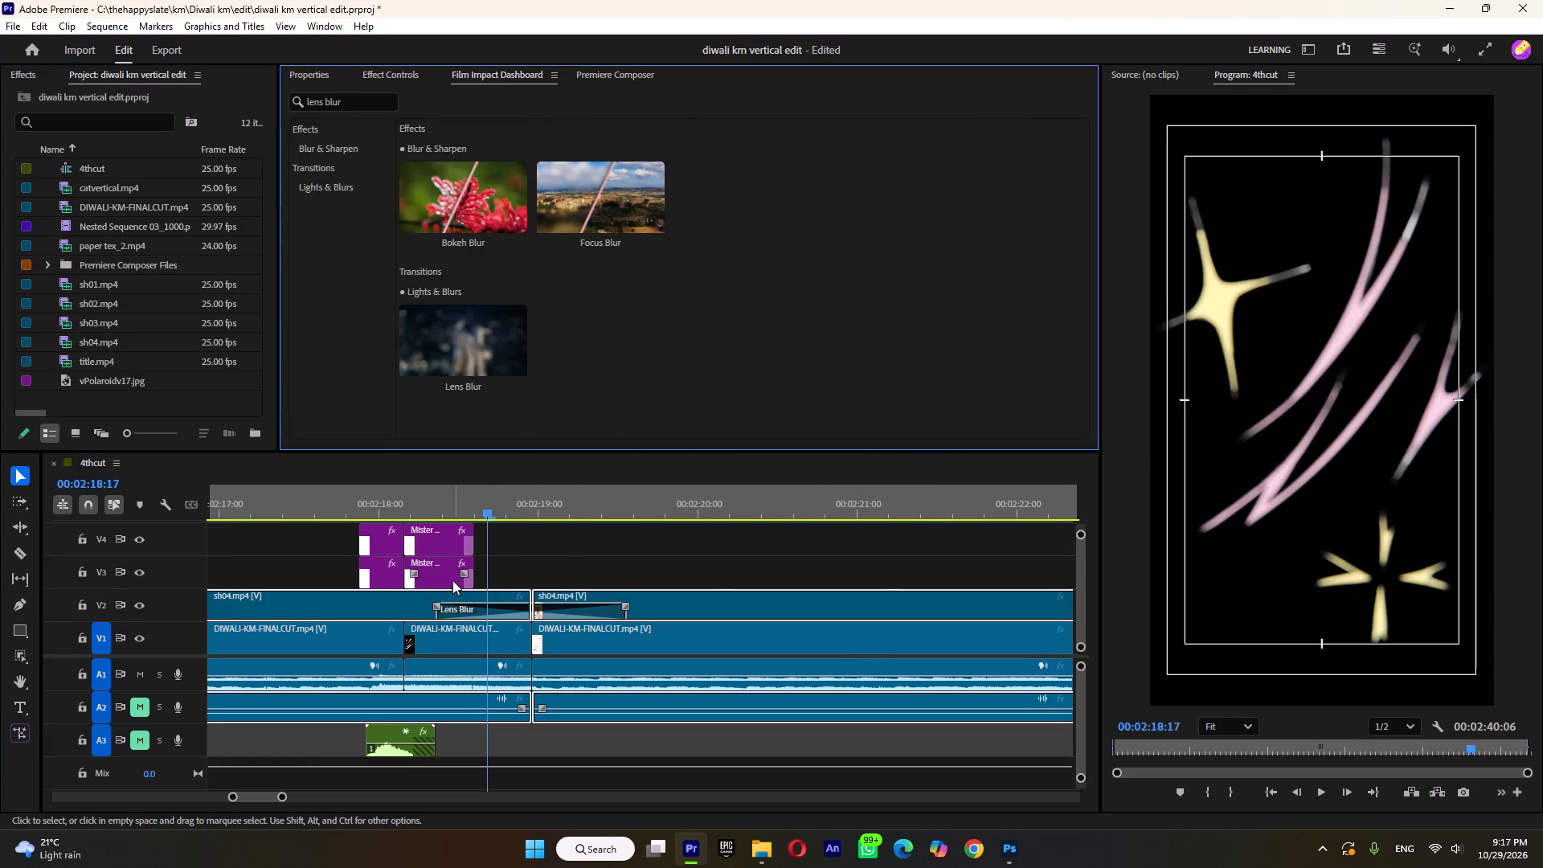
click(407, 496)
key(space)
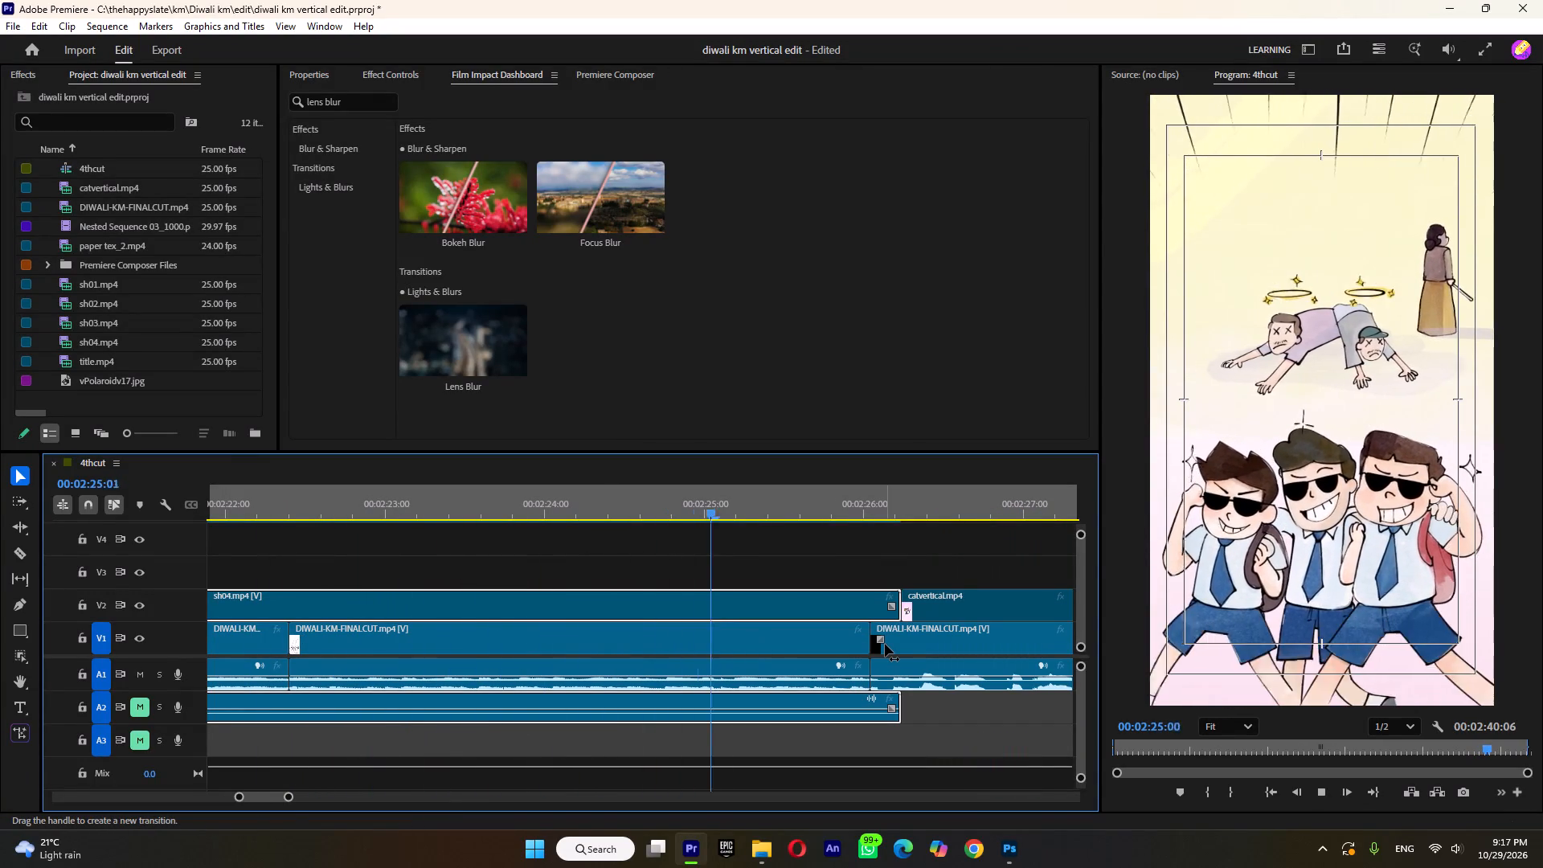
Trim the end of sh04 on V2 back to the V1 cut at about 2:26:01.
key(space)
drag(897, 603, 894, 604)
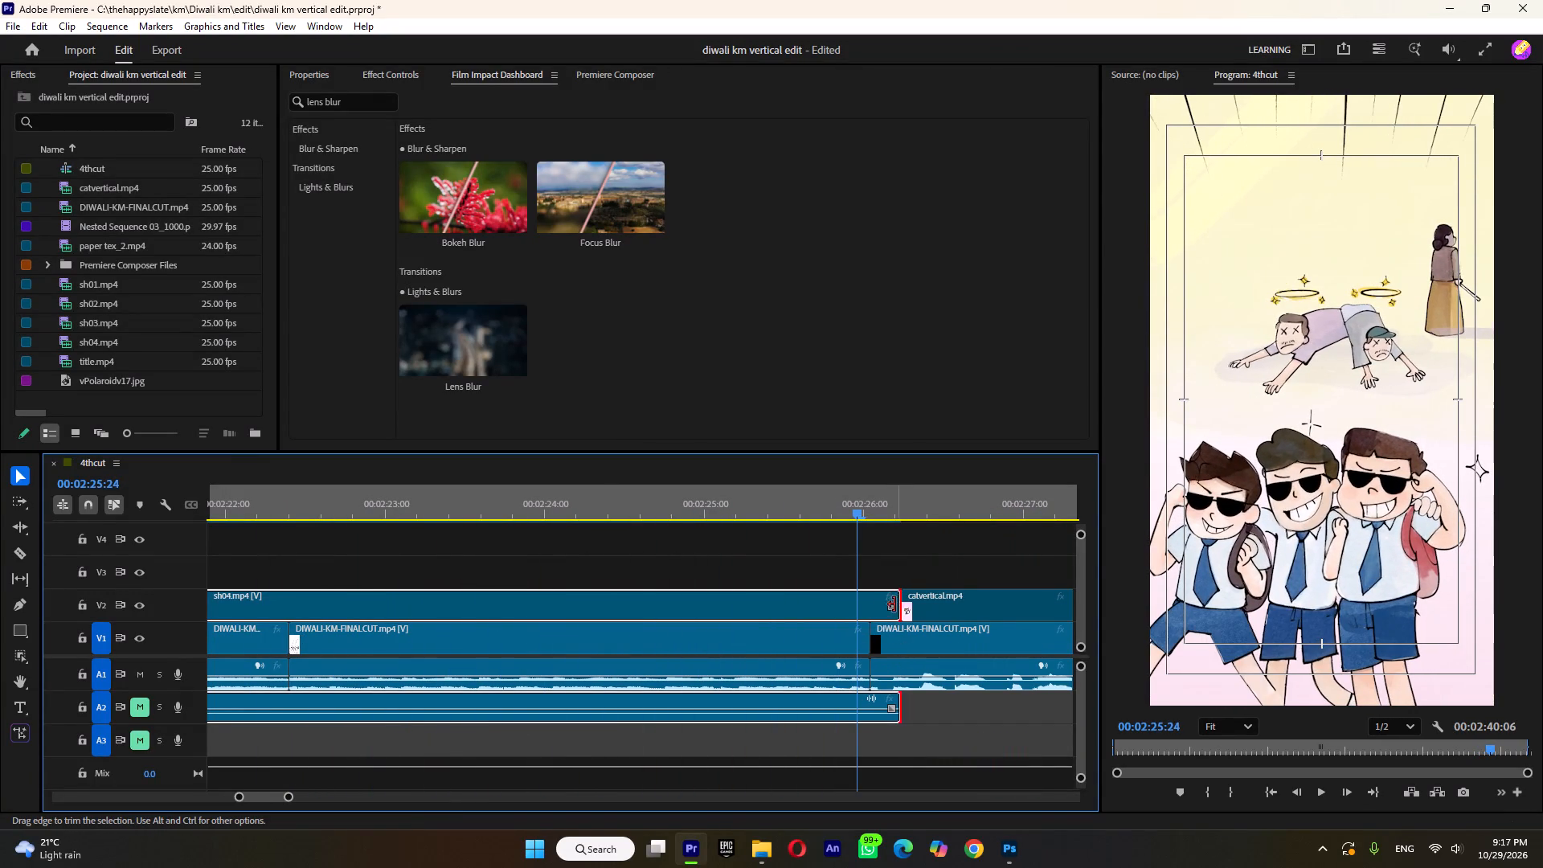
drag(894, 604, 872, 613)
Extend the start of catvertical on V2 back to its media limit, close the gap with the end of sh04 at about 2:26:04, and play the join.
drag(902, 603, 887, 612)
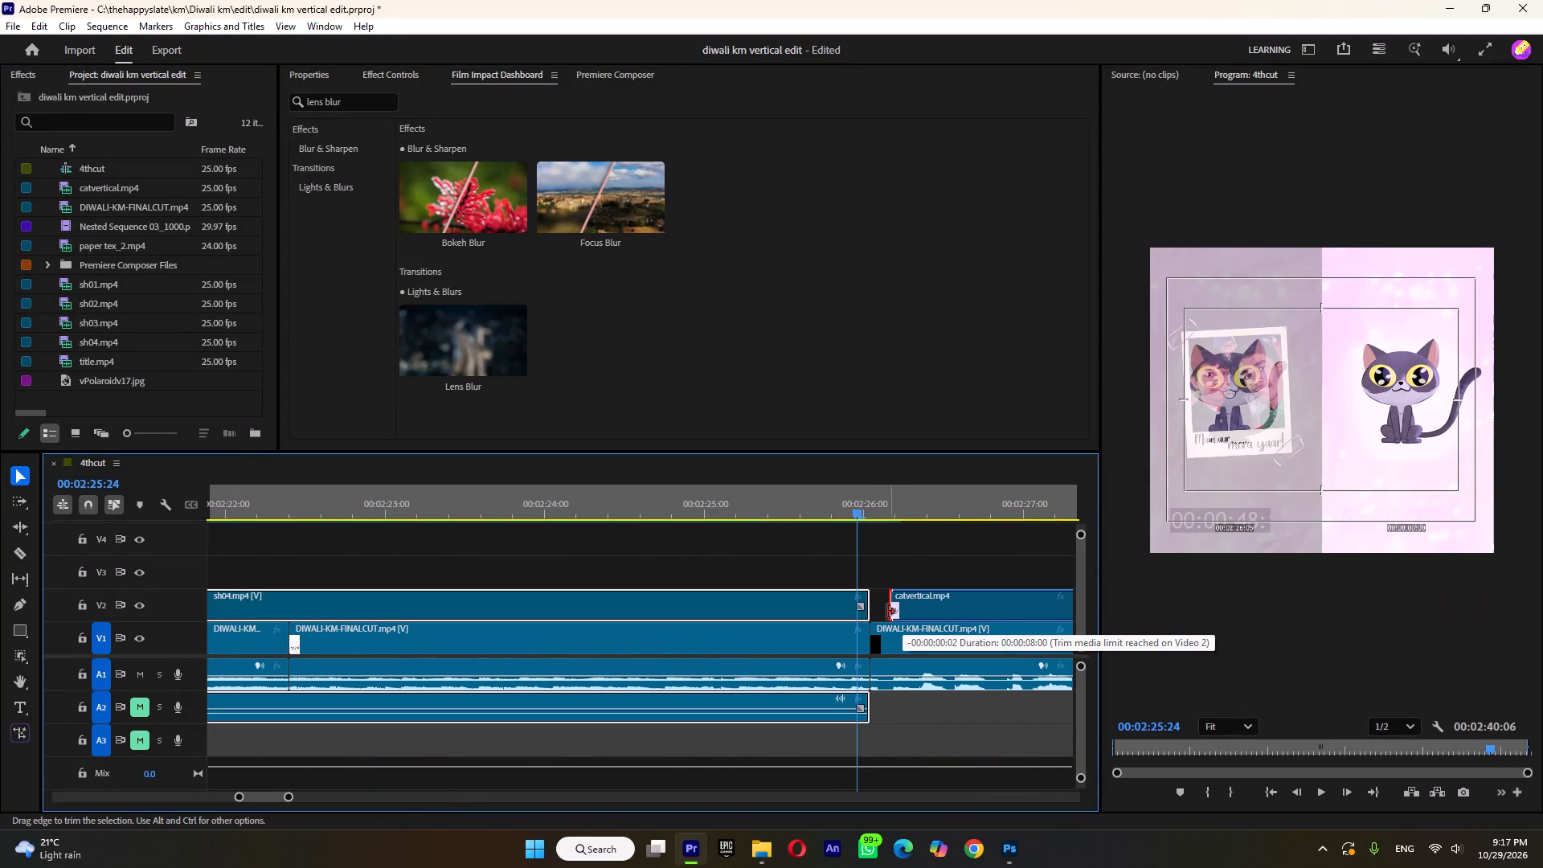
drag(887, 612, 867, 619)
drag(874, 609, 887, 613)
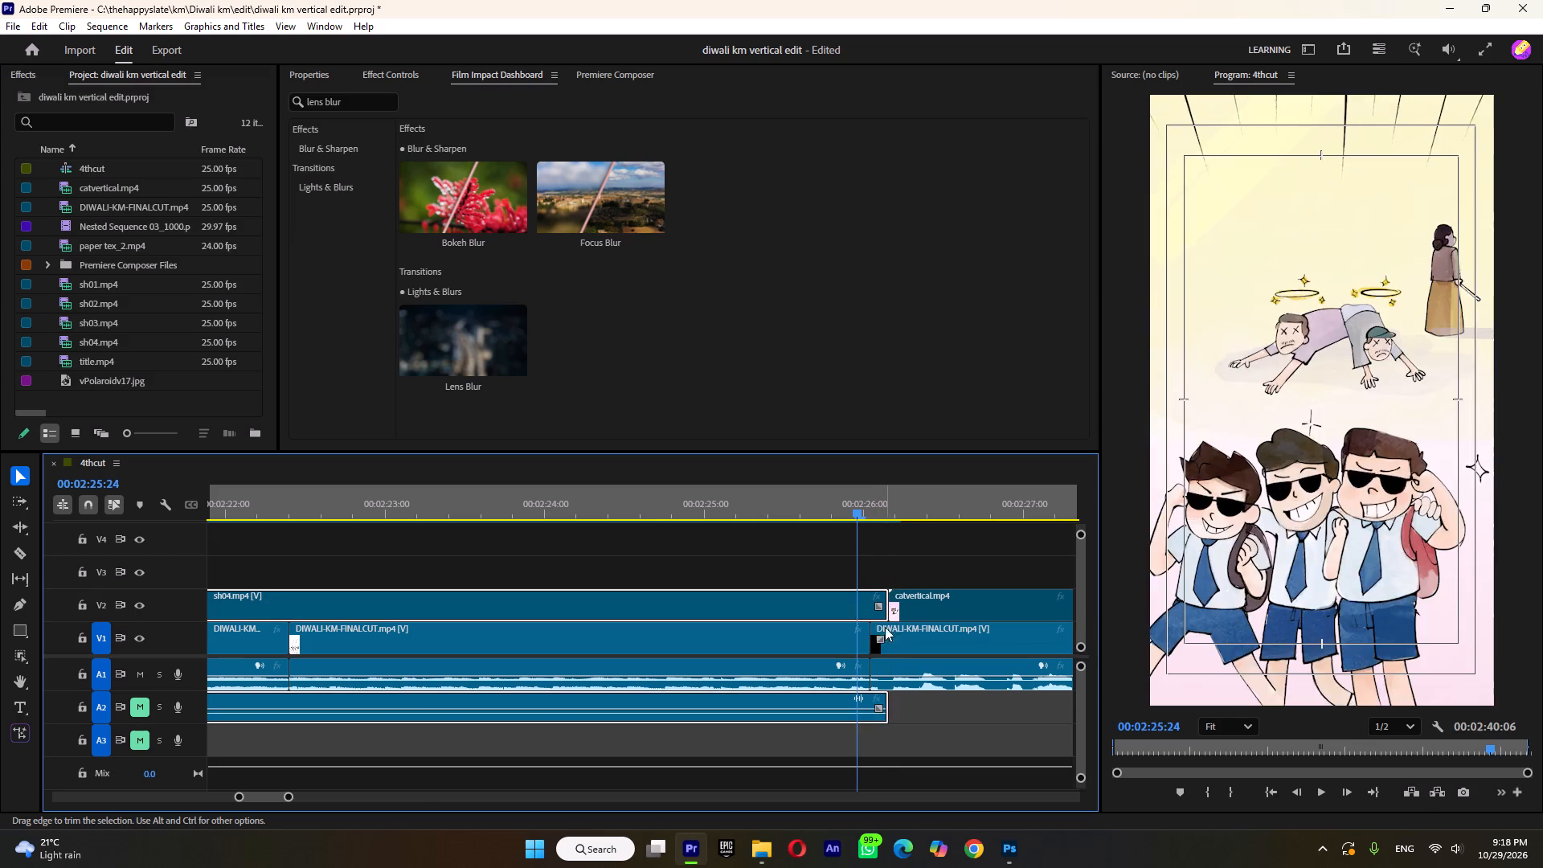
key(space)
key(space)
drag(857, 501, 891, 518)
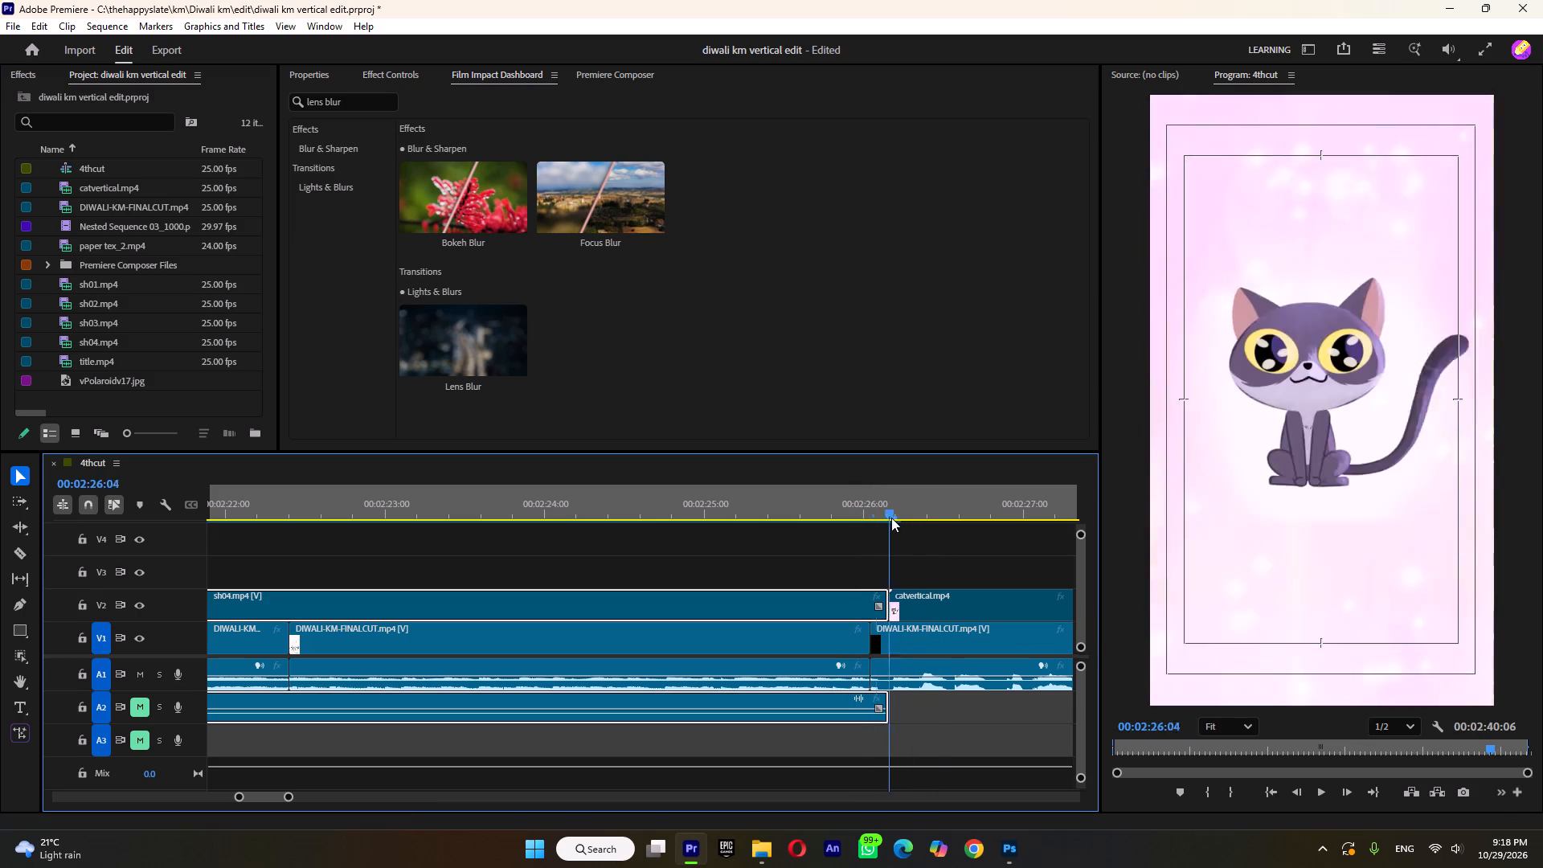
drag(891, 518, 822, 549)
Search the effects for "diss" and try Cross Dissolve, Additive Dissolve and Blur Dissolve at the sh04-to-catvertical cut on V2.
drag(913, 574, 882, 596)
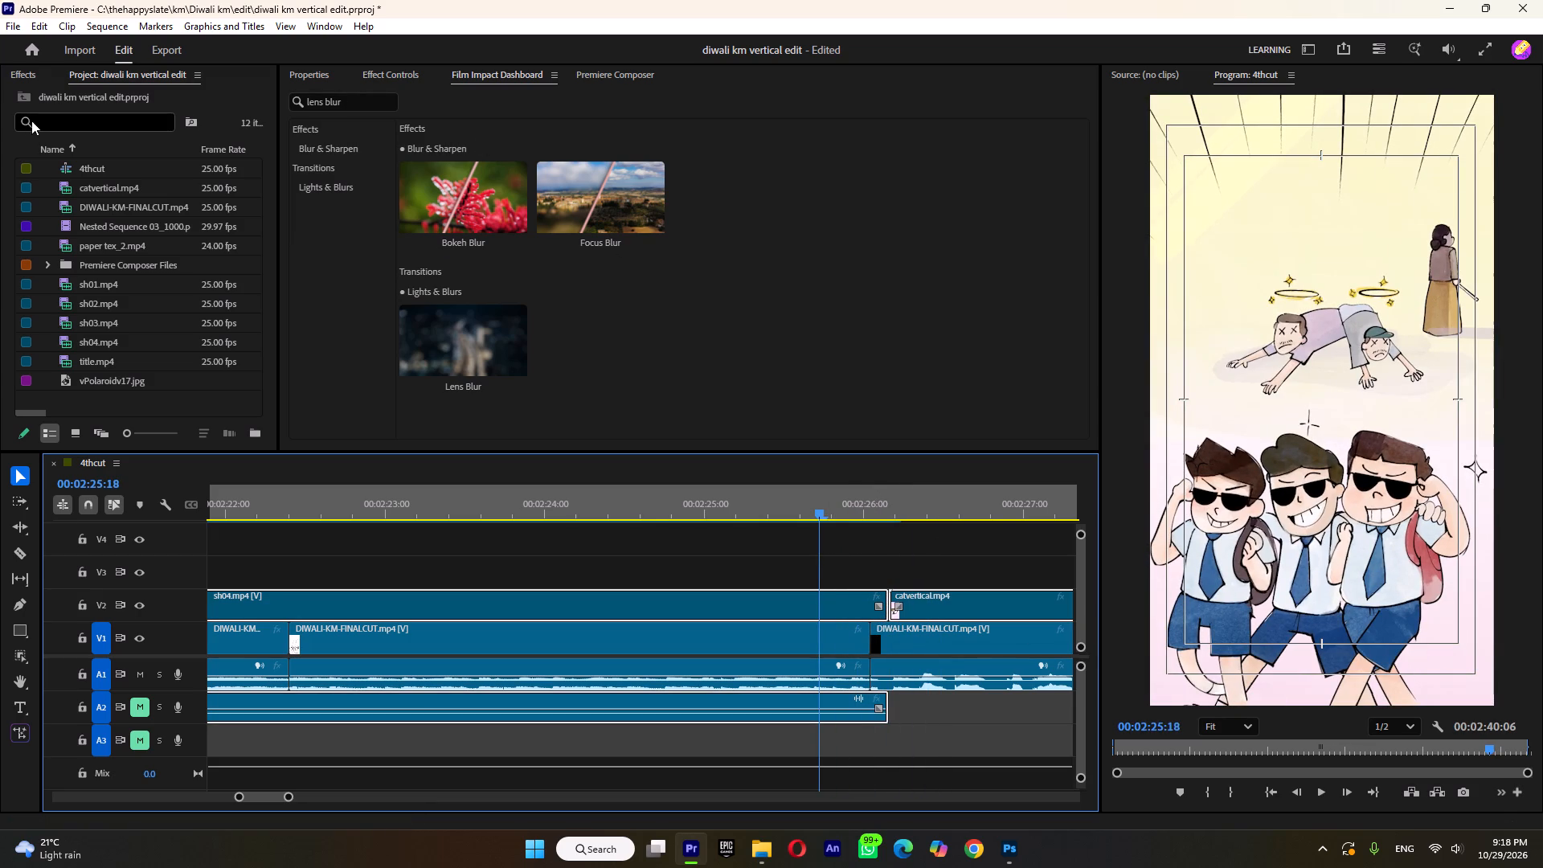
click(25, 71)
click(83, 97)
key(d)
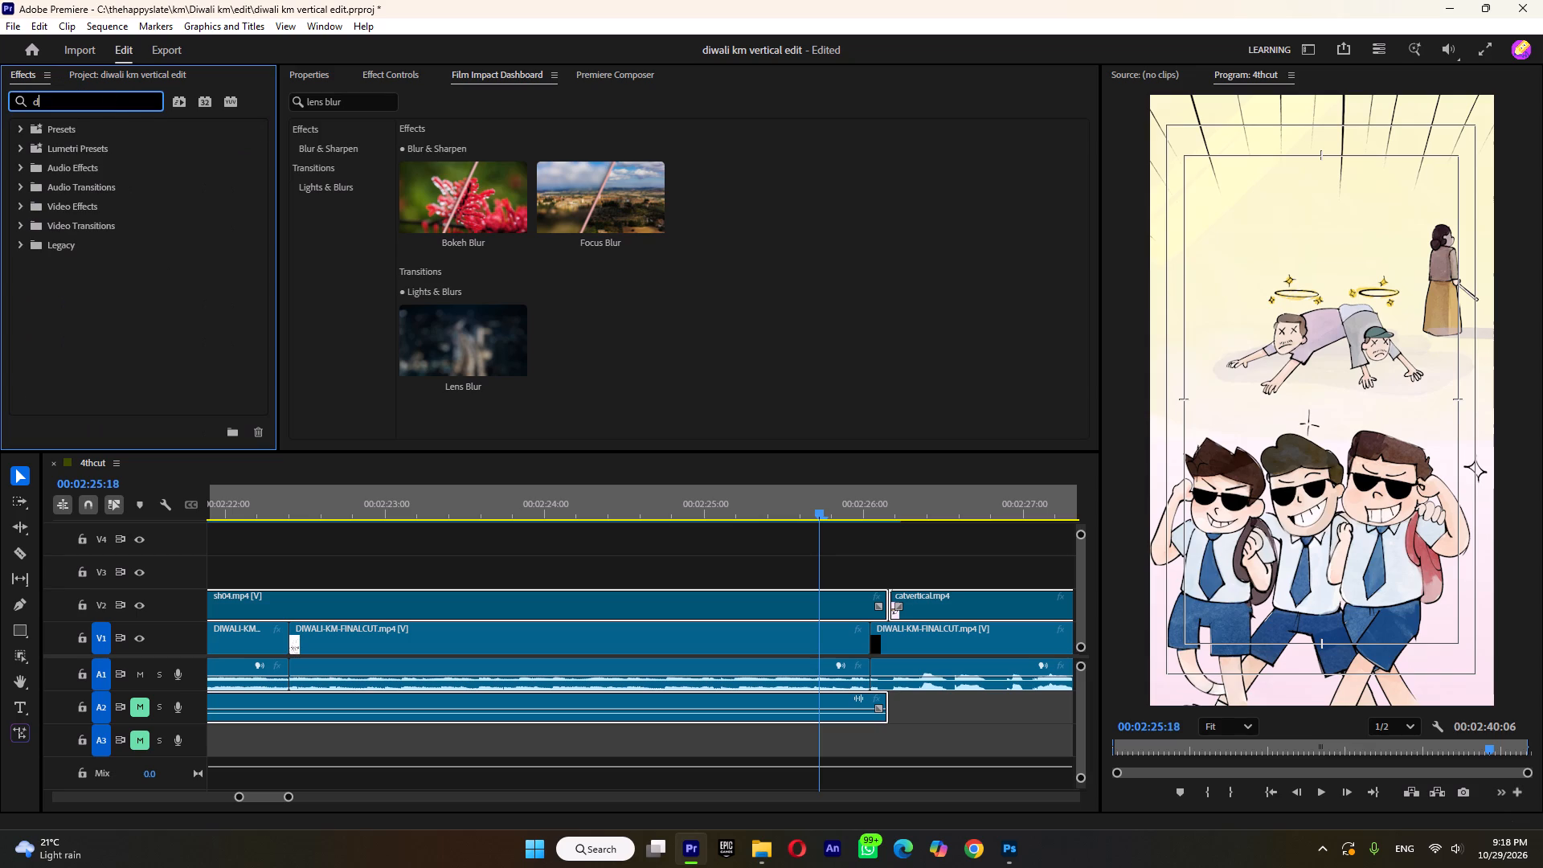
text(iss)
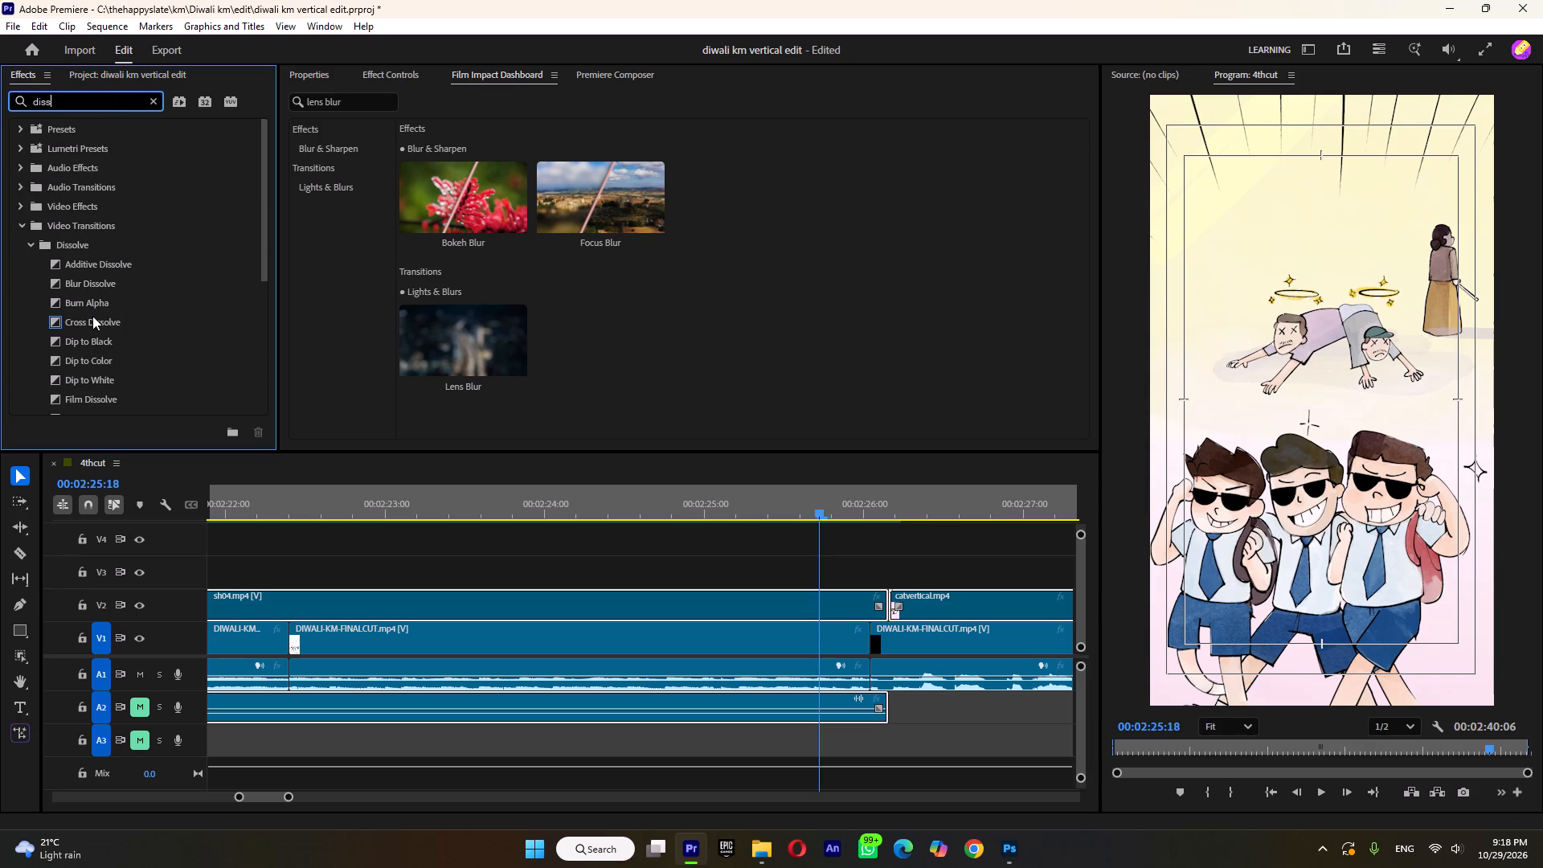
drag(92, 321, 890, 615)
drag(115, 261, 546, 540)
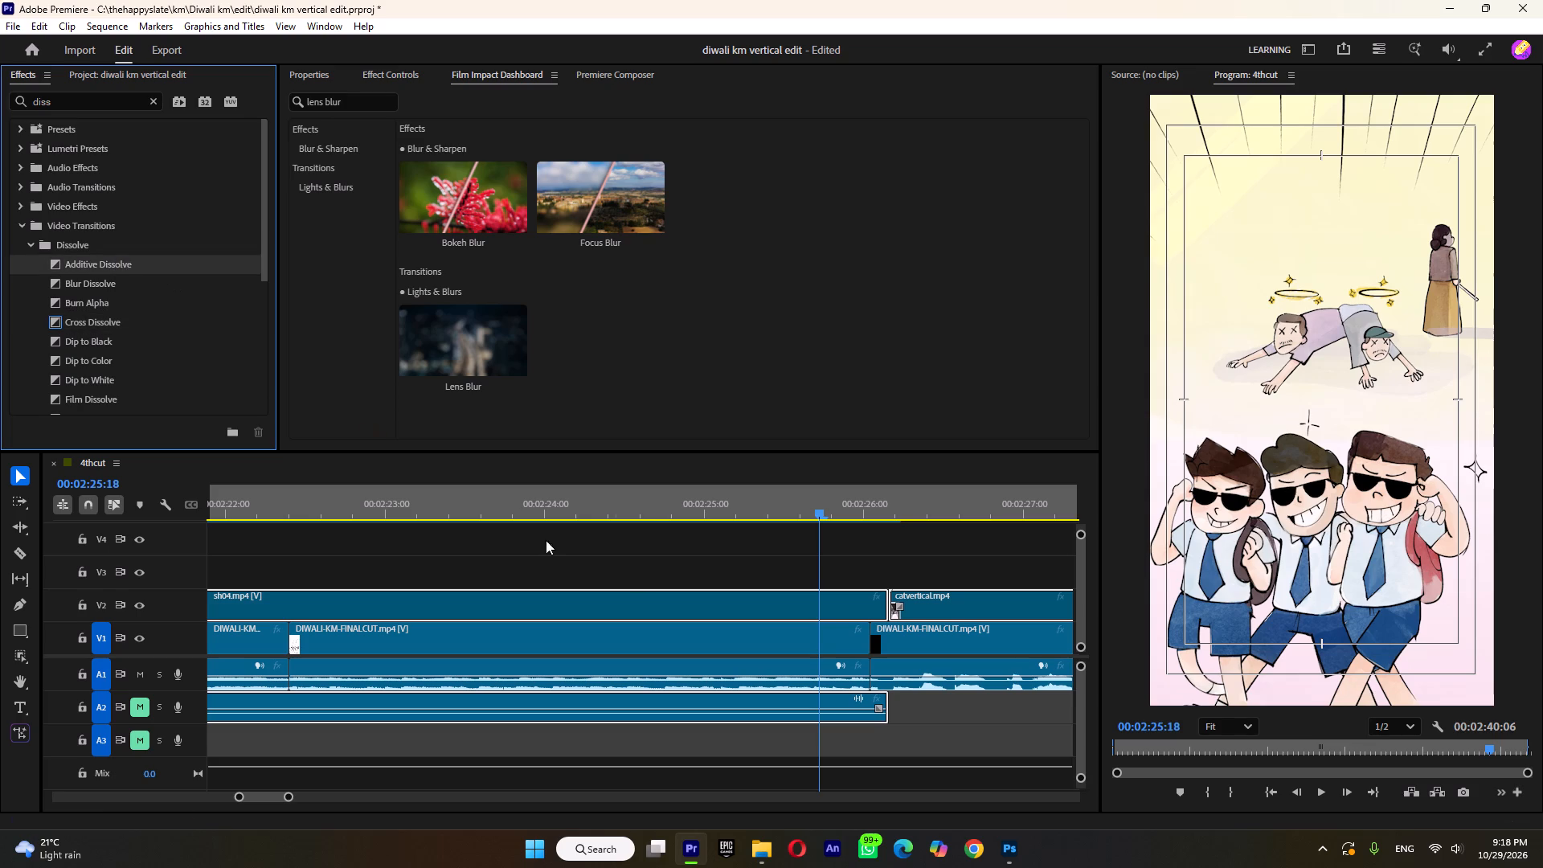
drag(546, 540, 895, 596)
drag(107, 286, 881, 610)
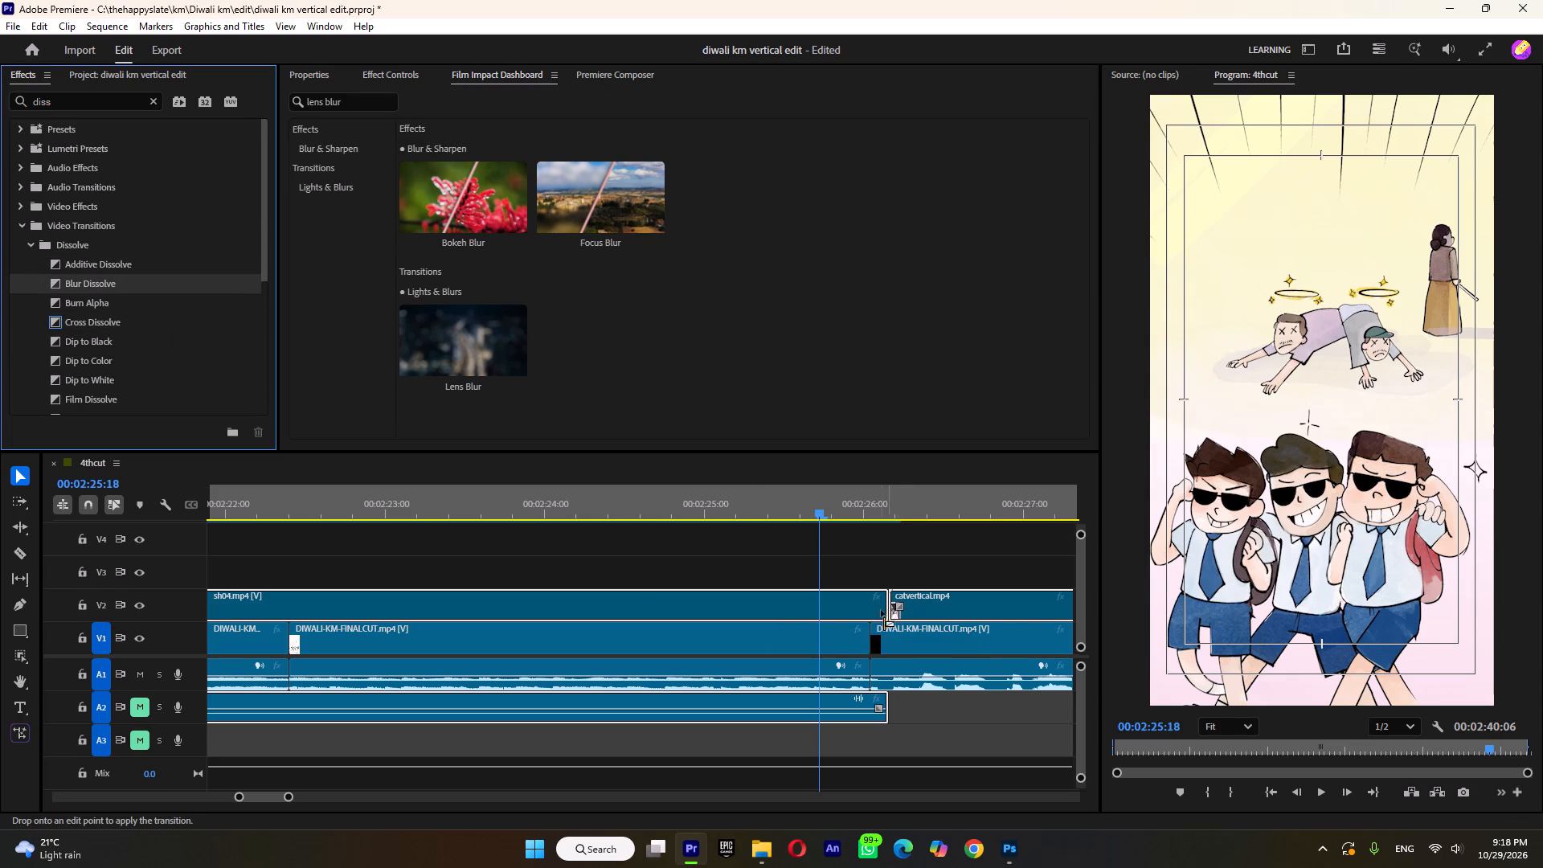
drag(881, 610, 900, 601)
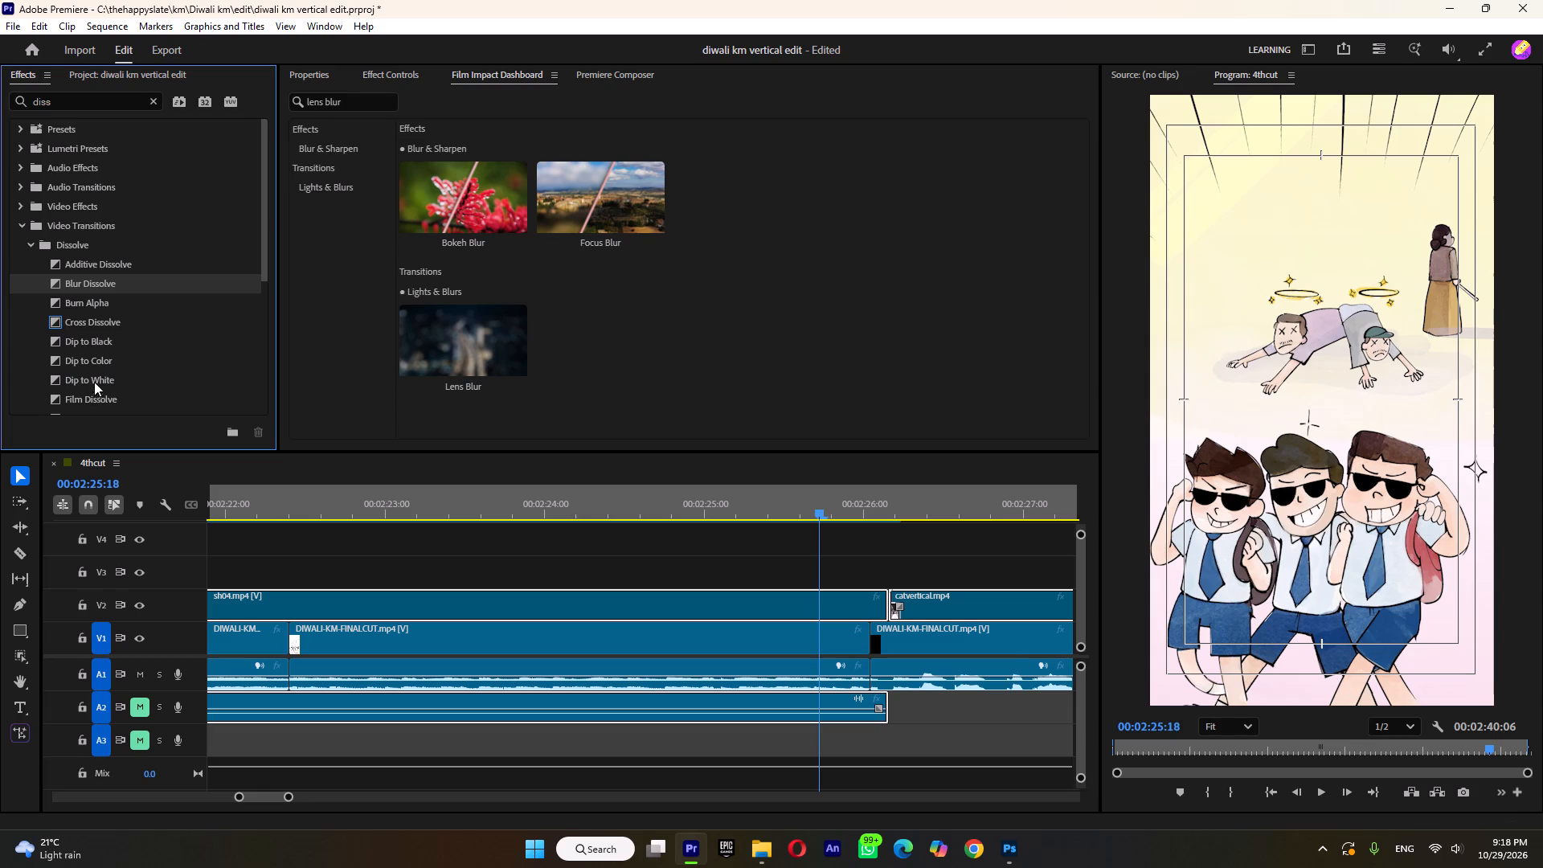
Apply a Film Dissolve transition at the sh04-to-catvertical cut on V2 and scrub across it.
click(94, 399)
drag(92, 400, 833, 569)
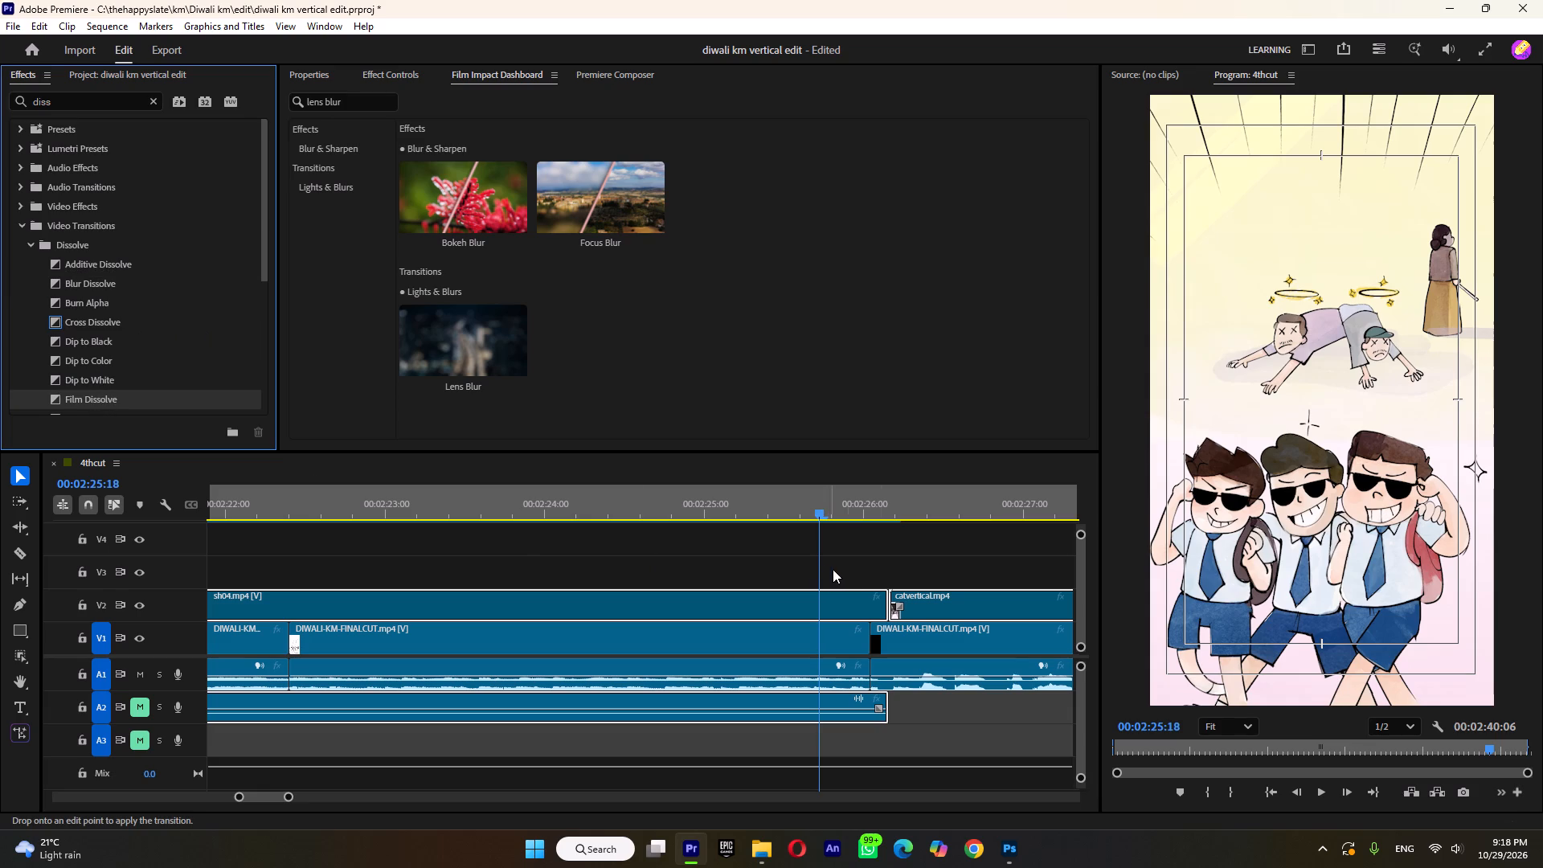
drag(833, 569, 892, 594)
click(894, 610)
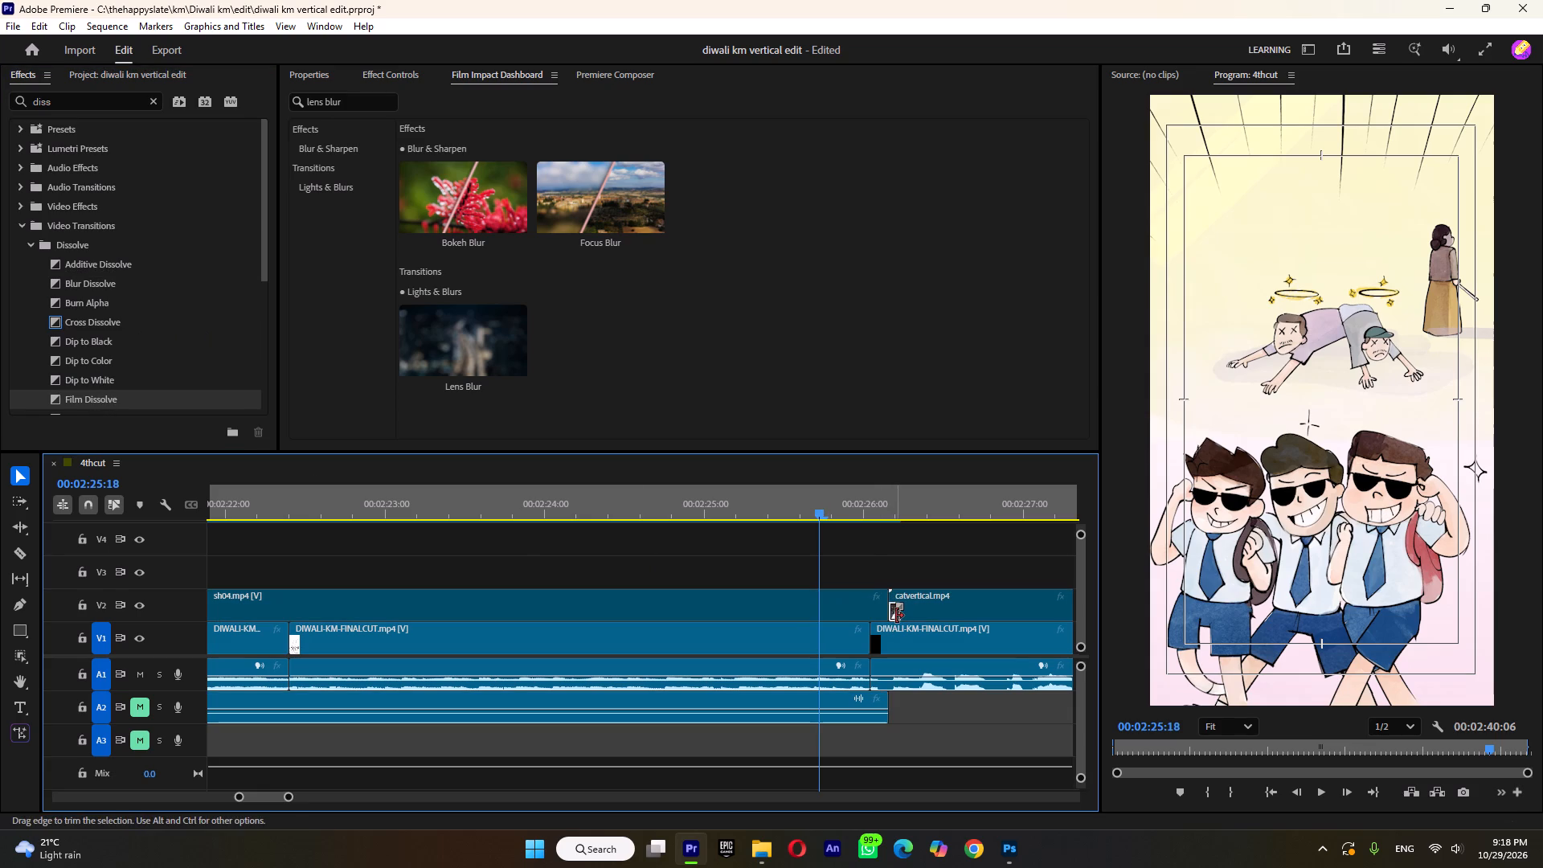
drag(876, 513, 905, 522)
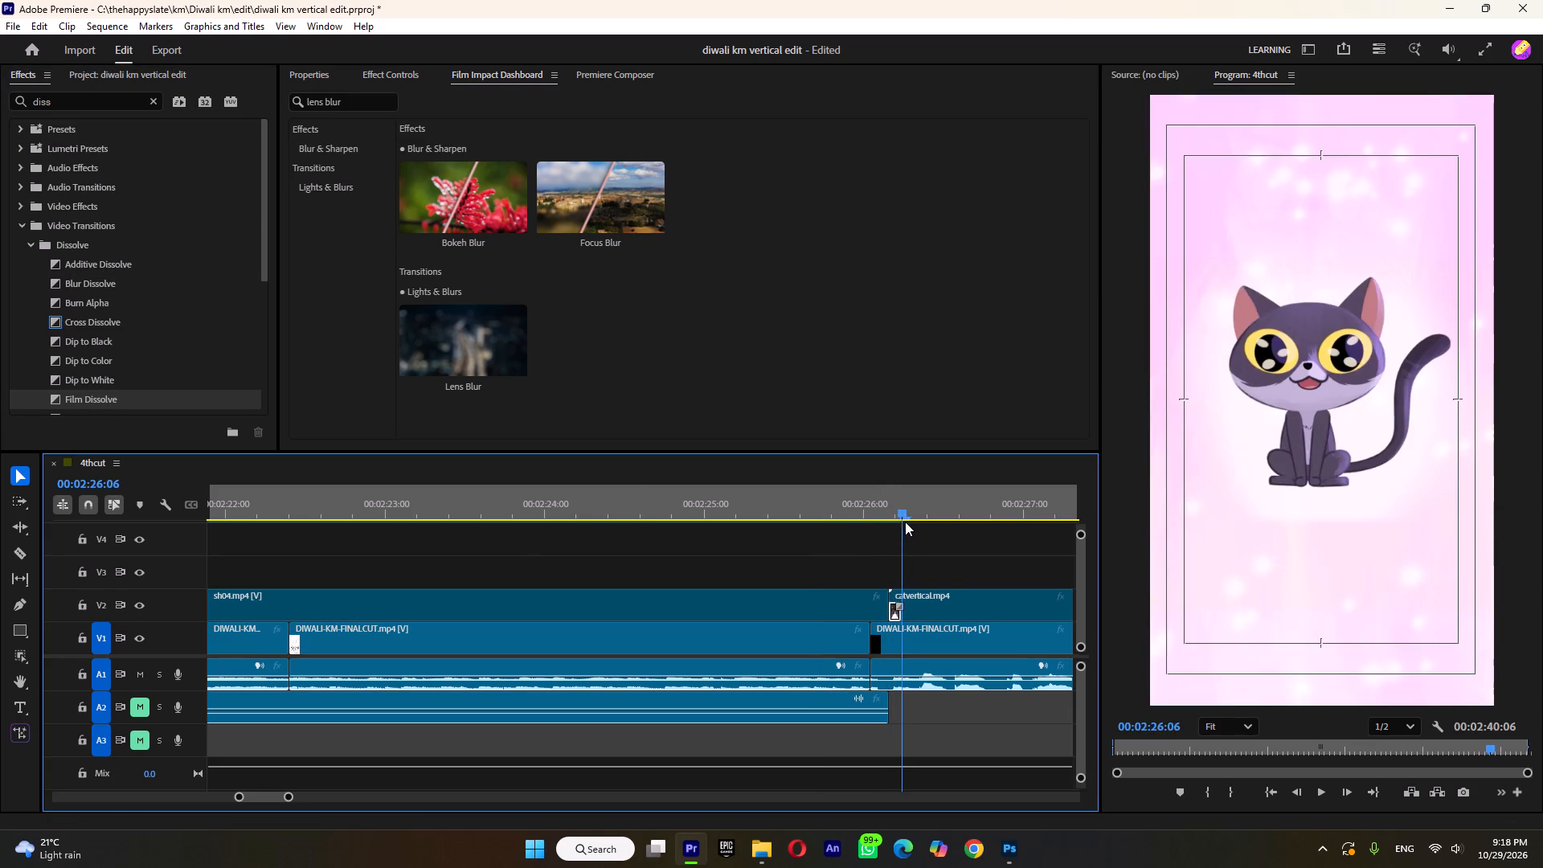
drag(905, 522, 882, 538)
Lengthen the Film Dissolve between sh04 and catvertical to 7 frames and play it back.
drag(901, 604, 916, 605)
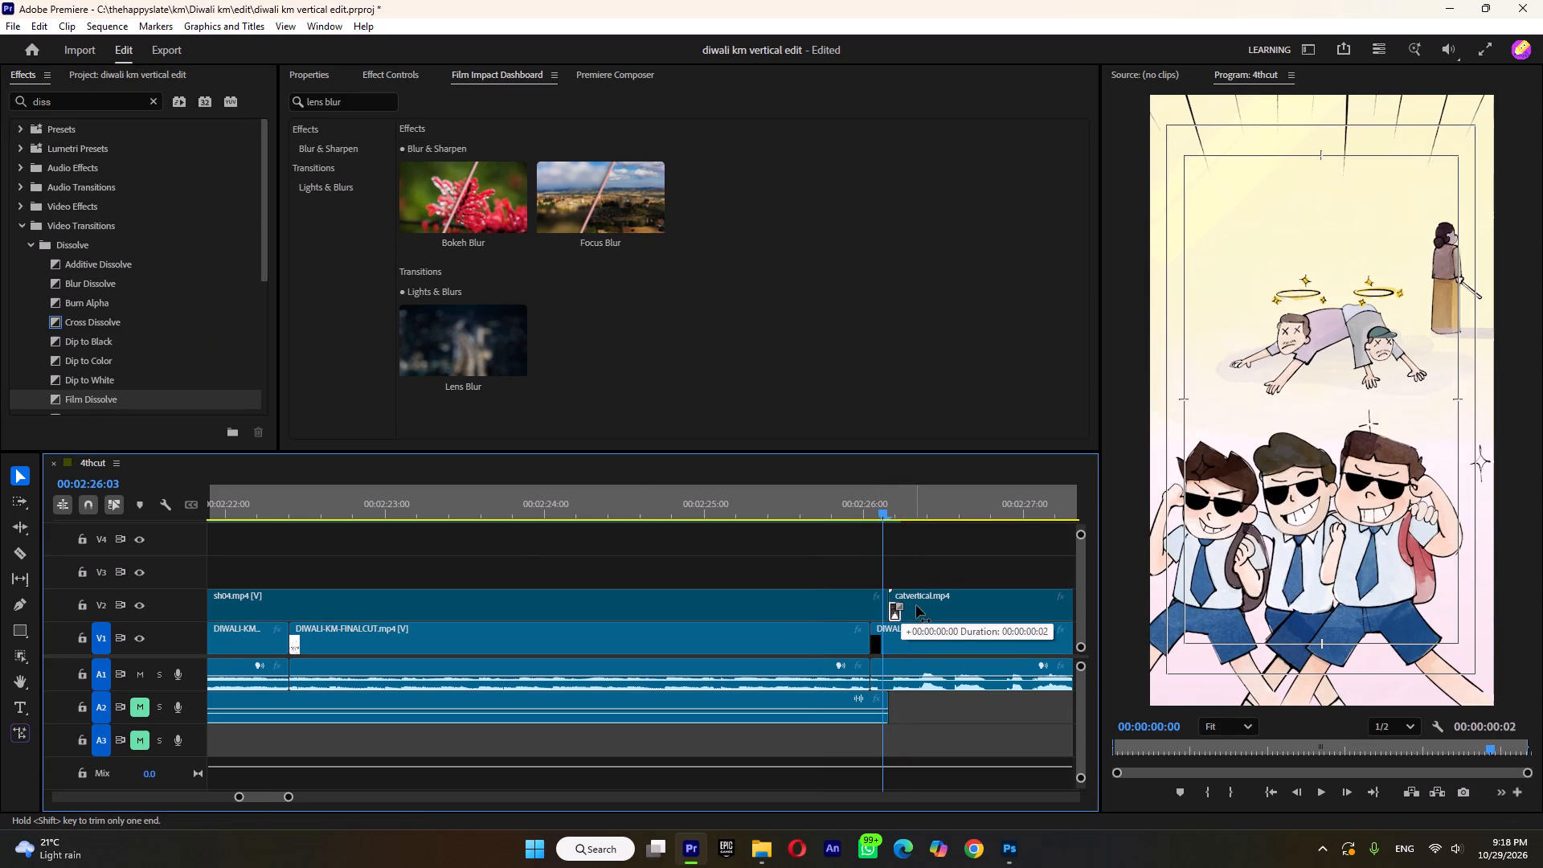
drag(916, 605, 915, 605)
drag(900, 608, 909, 608)
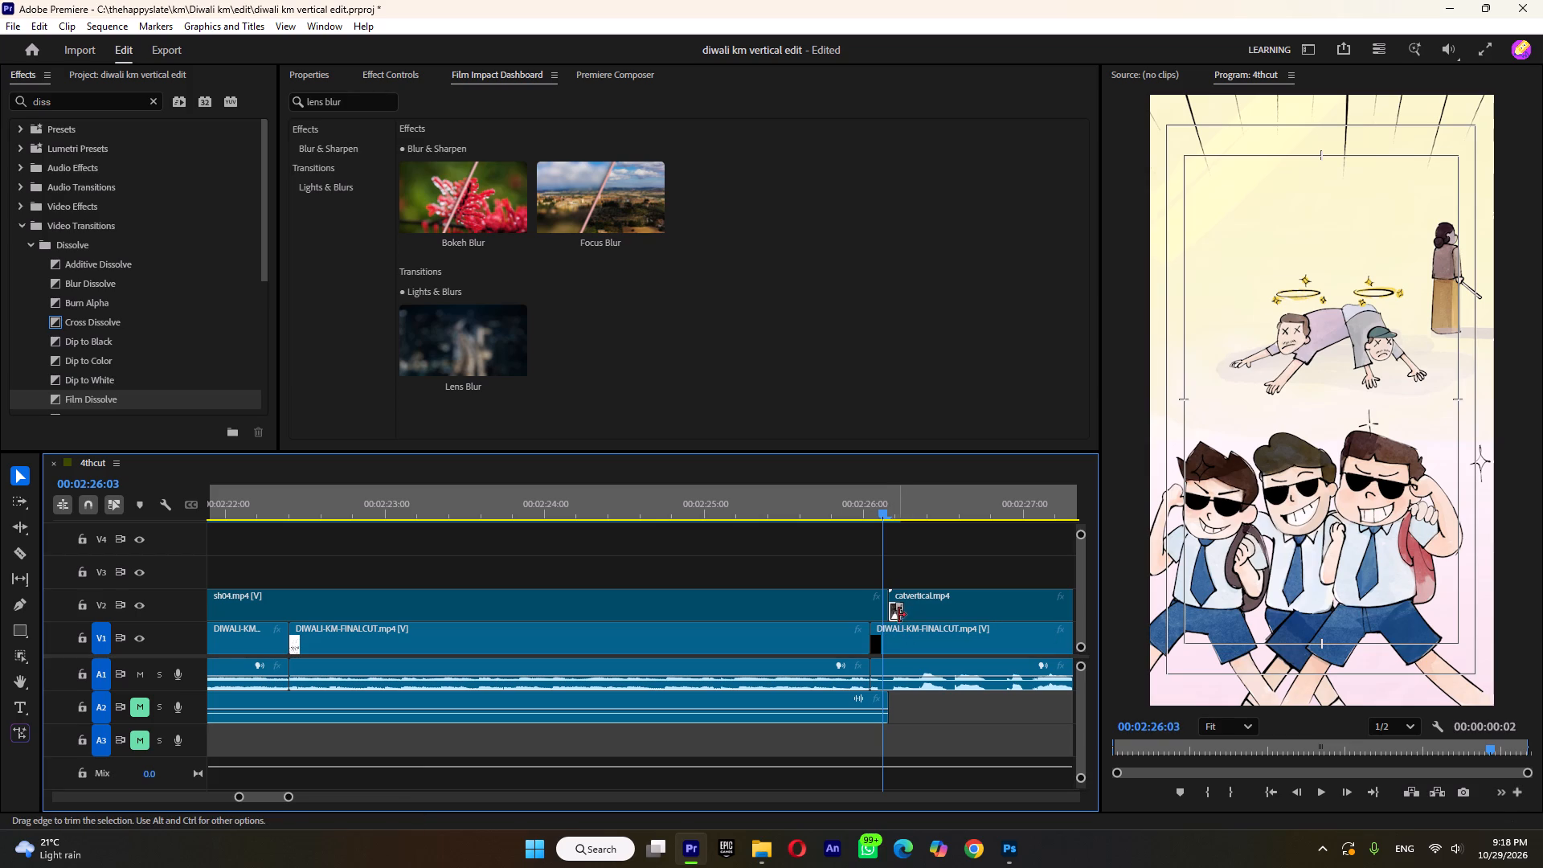
click(894, 611)
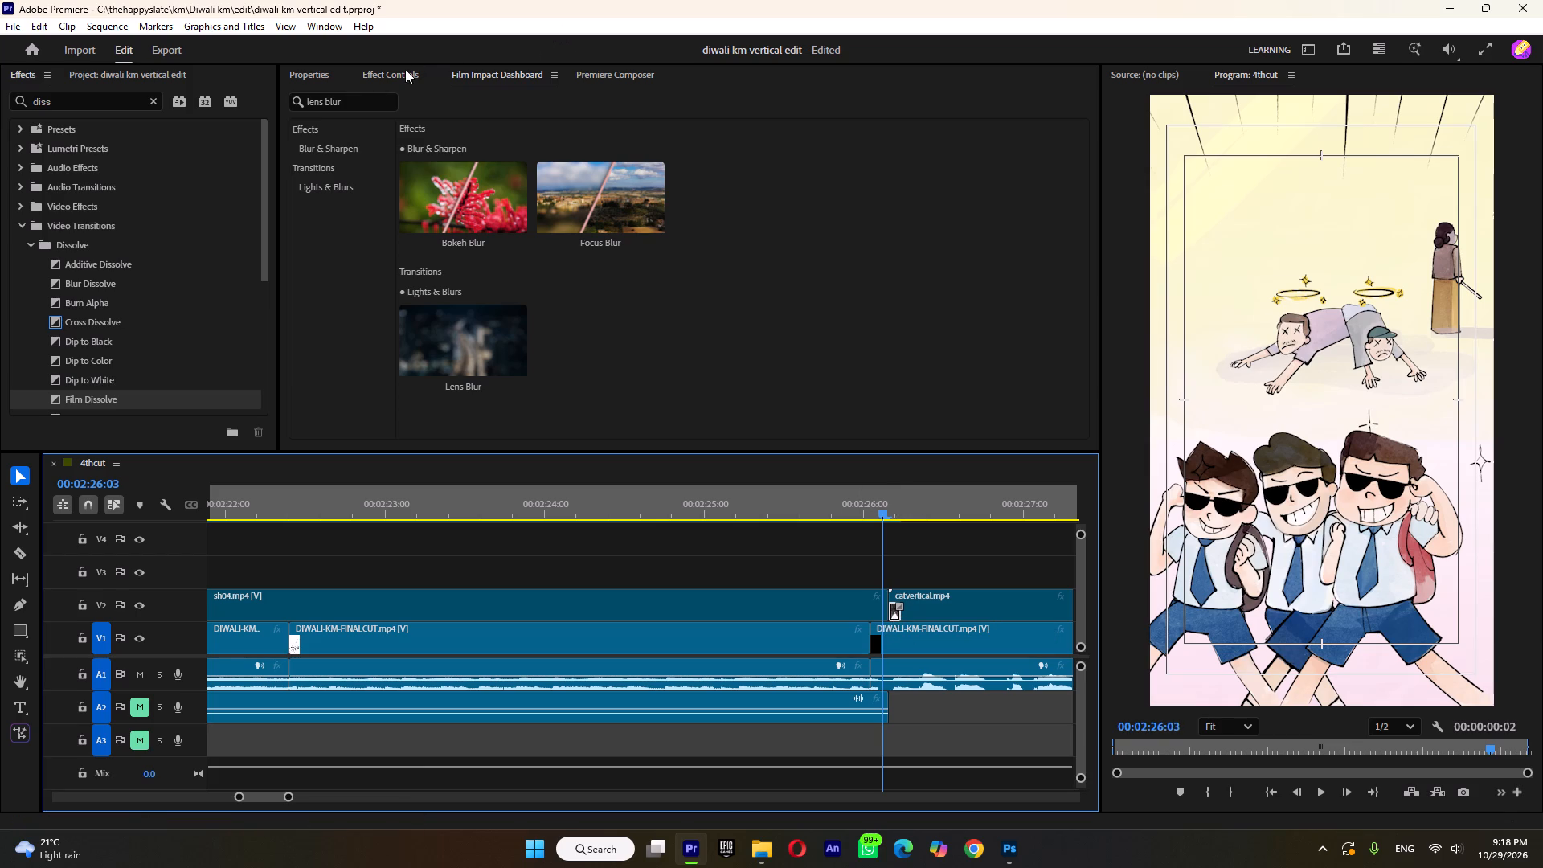
click(402, 72)
drag(632, 155, 663, 156)
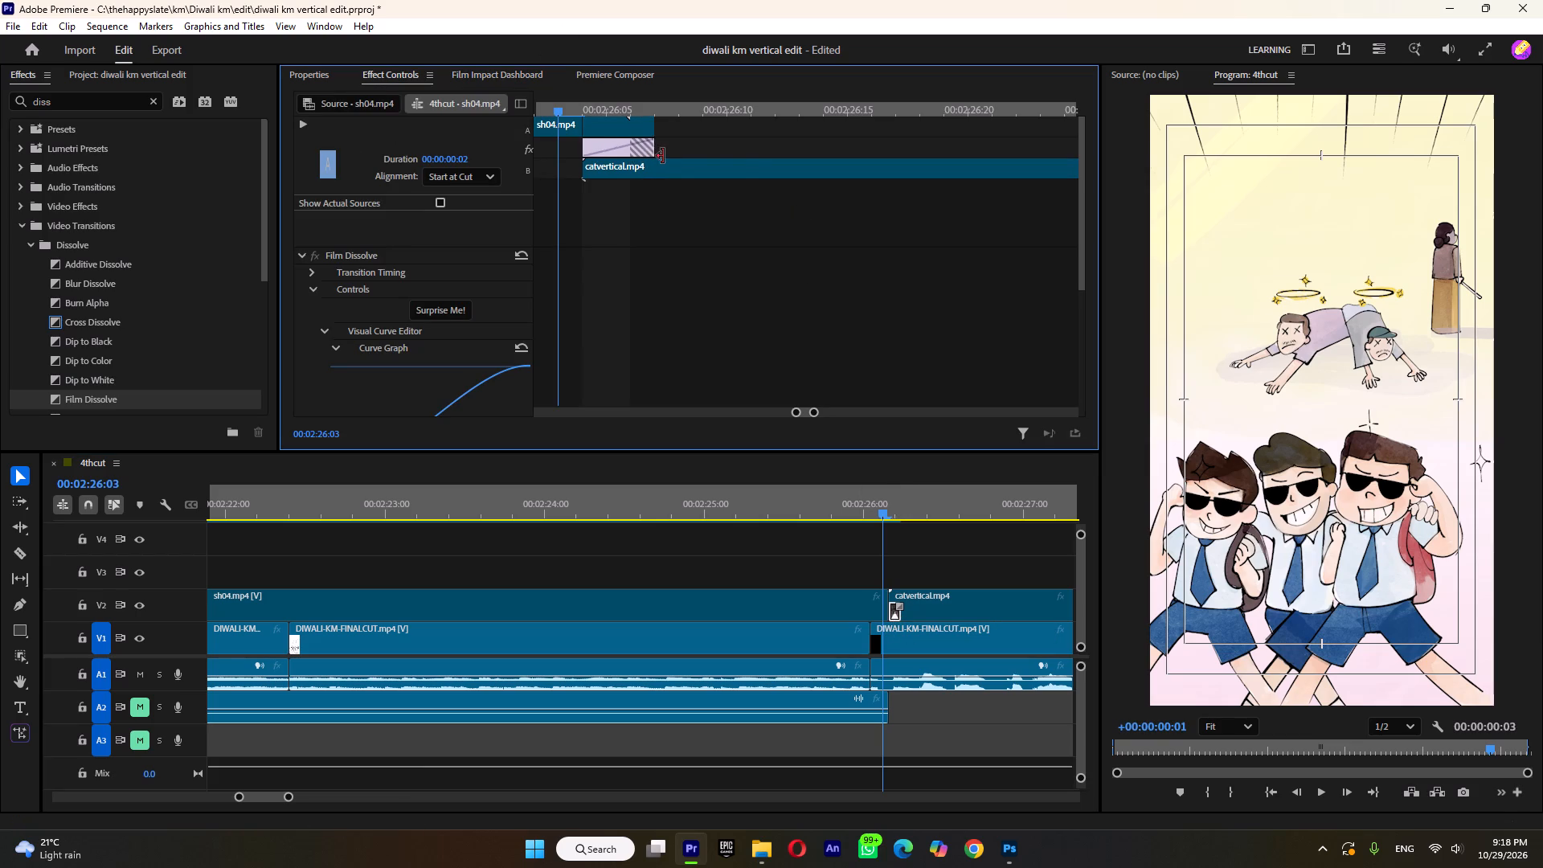
drag(663, 156, 763, 163)
click(866, 514)
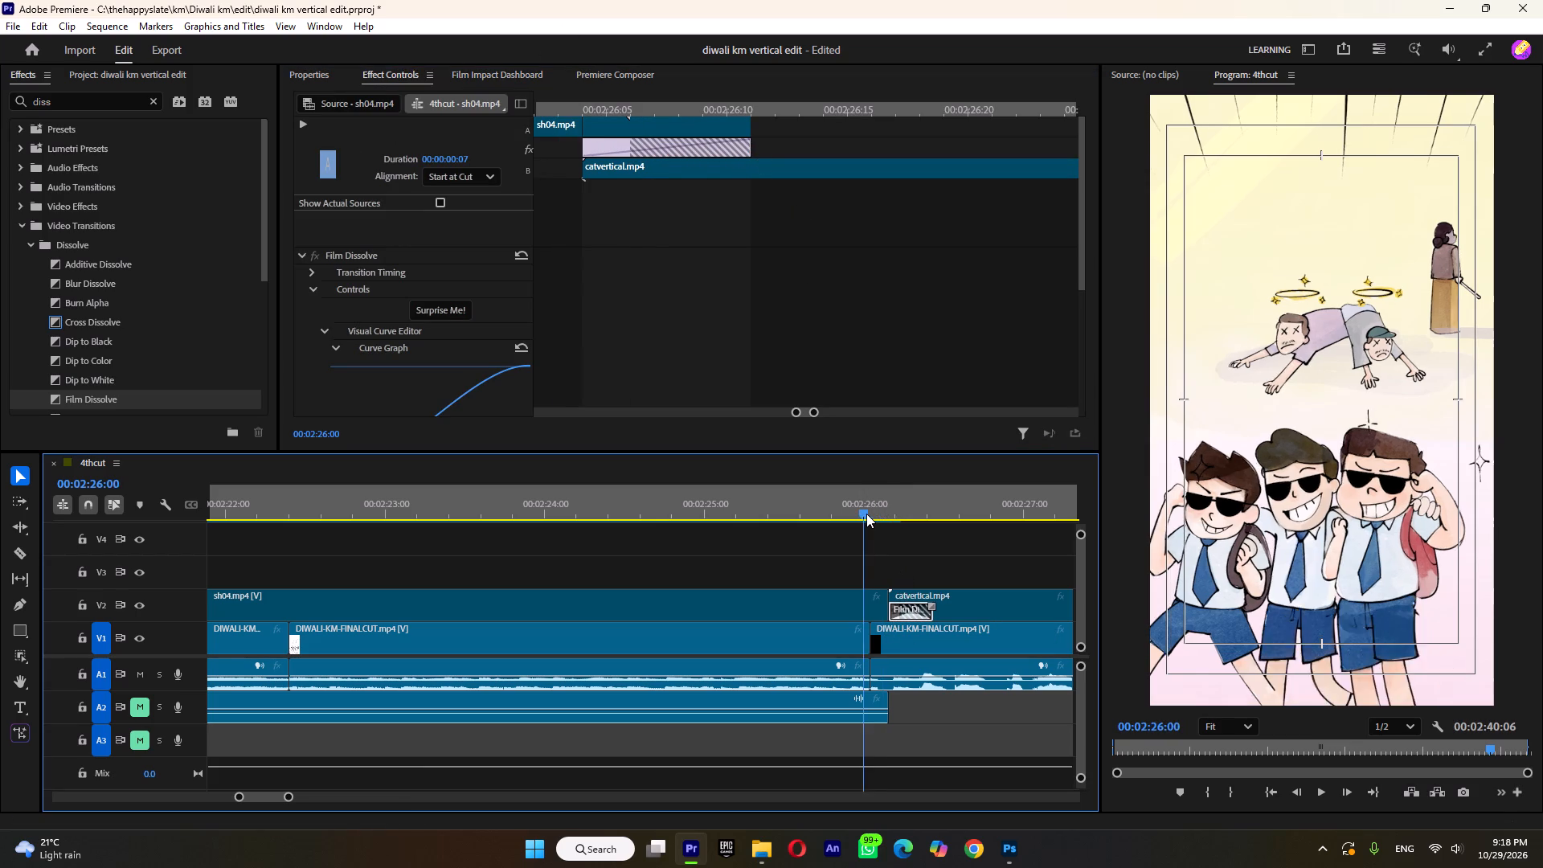
key(space)
click(866, 514)
key(space)
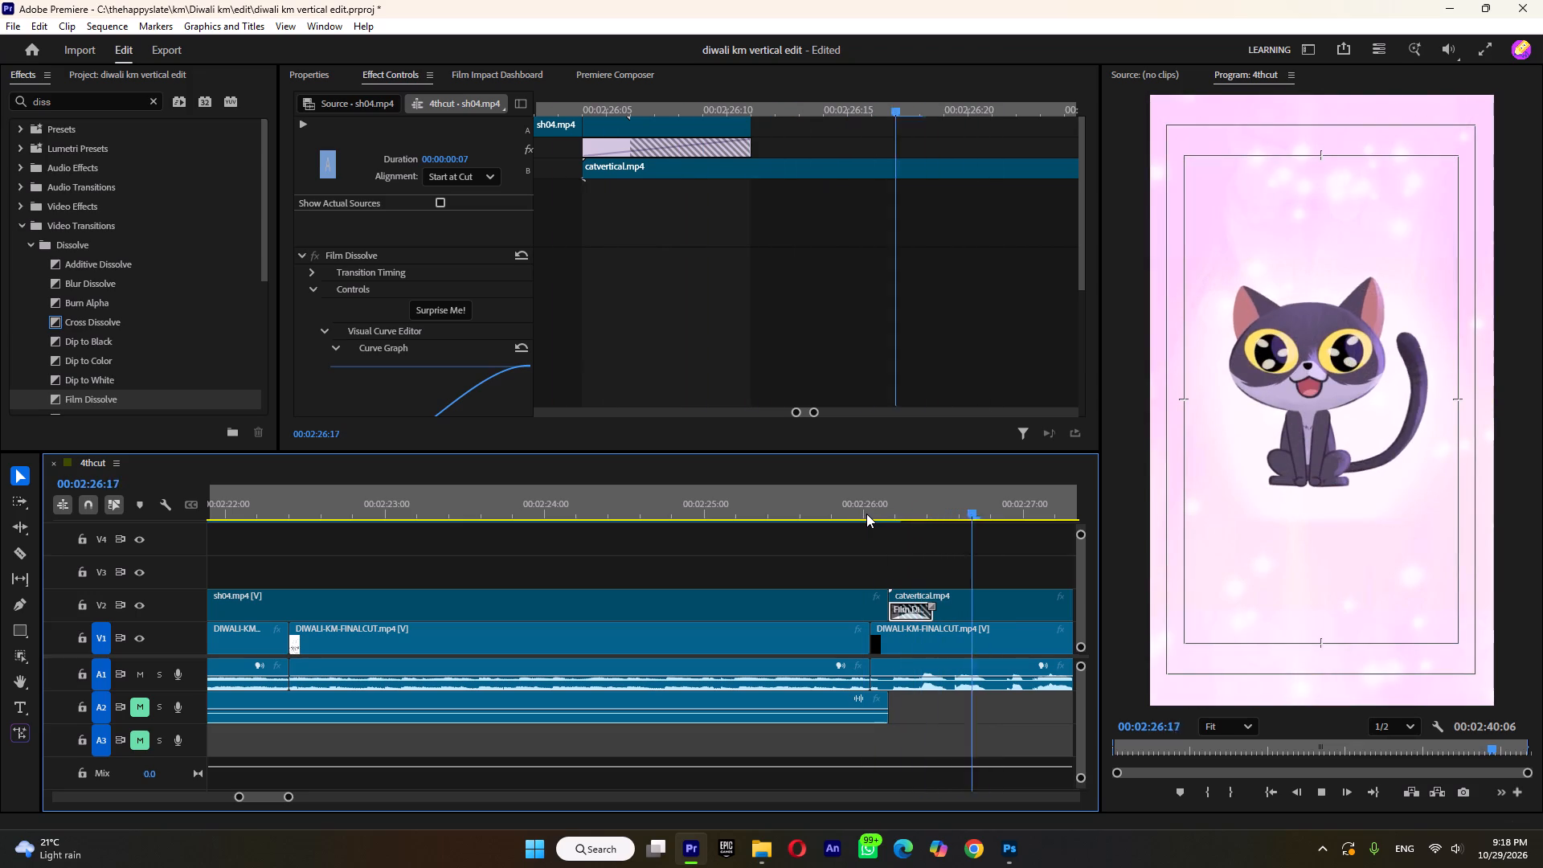
key(space)
Unlink all the DIWALI-KM-FINALCUT video clips on V1 from their audio on A1.
alt+scroll(776, 562, down, 5)
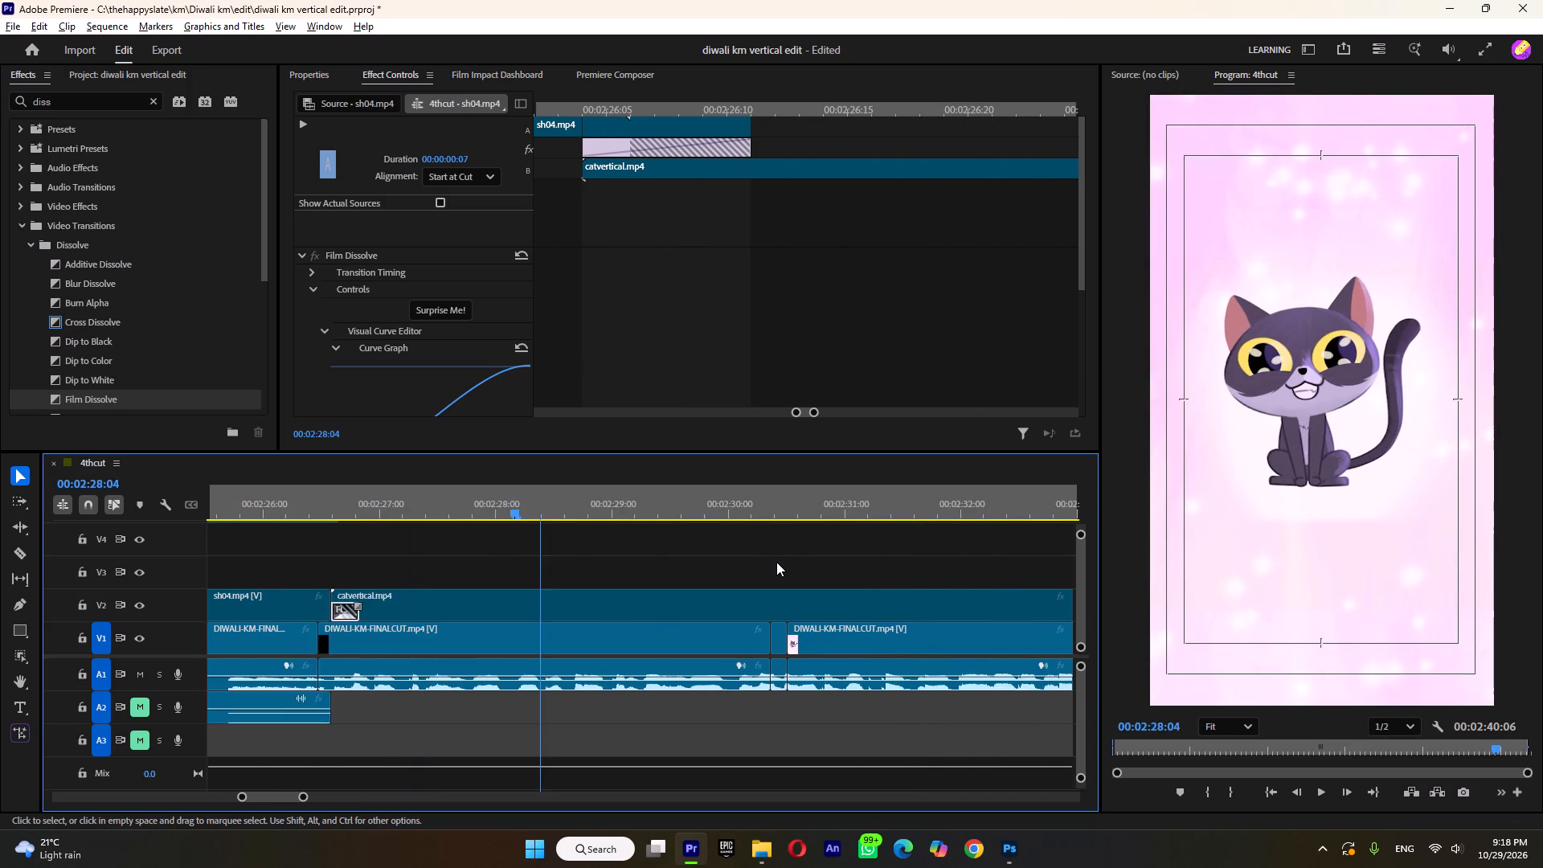
alt+scroll(776, 562, down, 18)
alt+scroll(805, 628, down, 3)
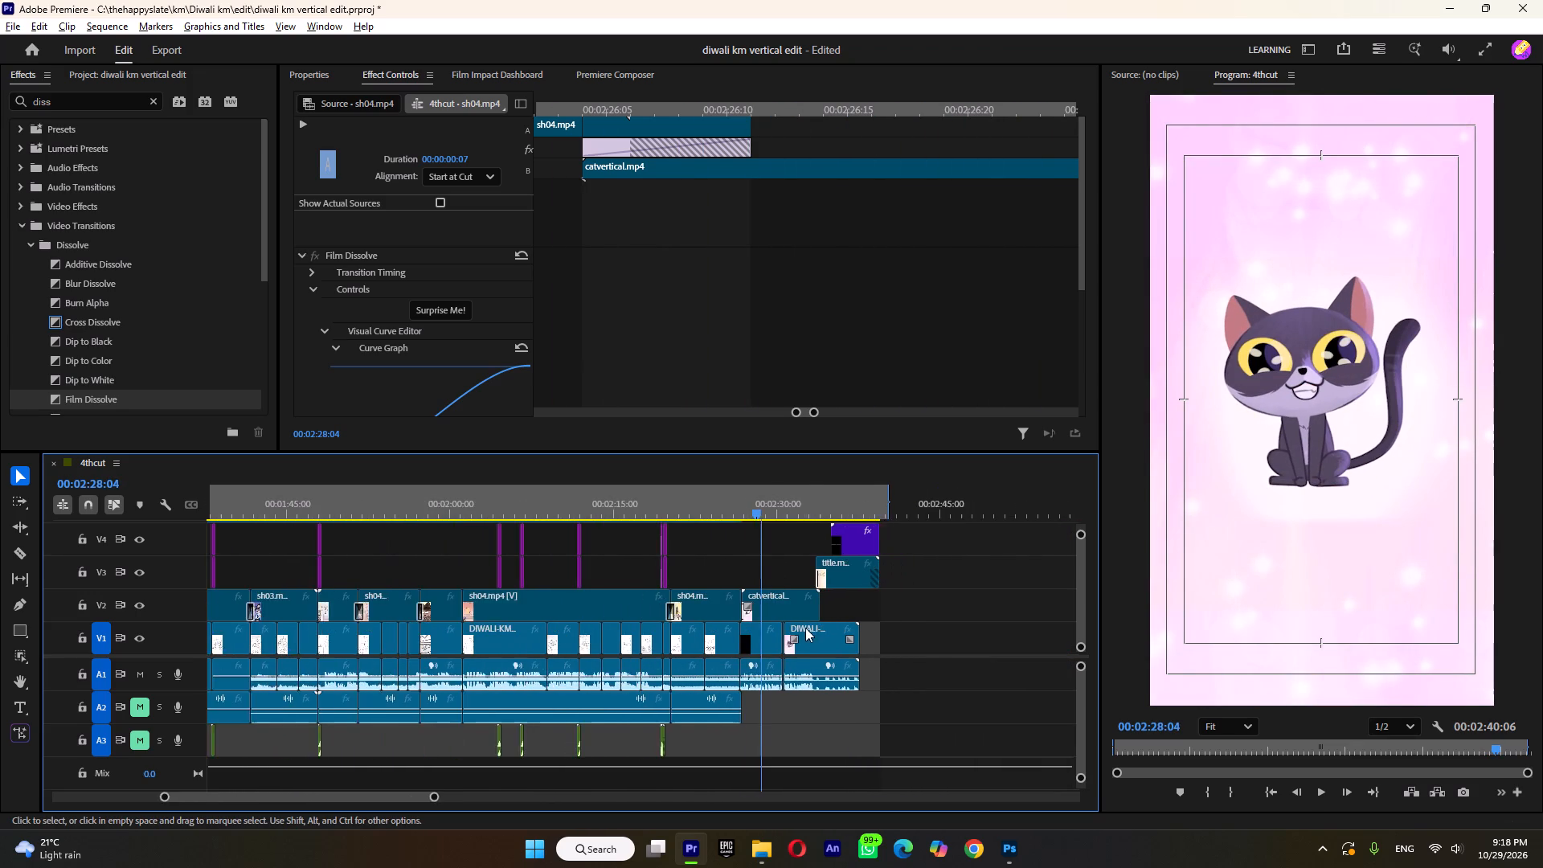
alt+scroll(806, 631, down, 4)
drag(881, 635, 223, 659)
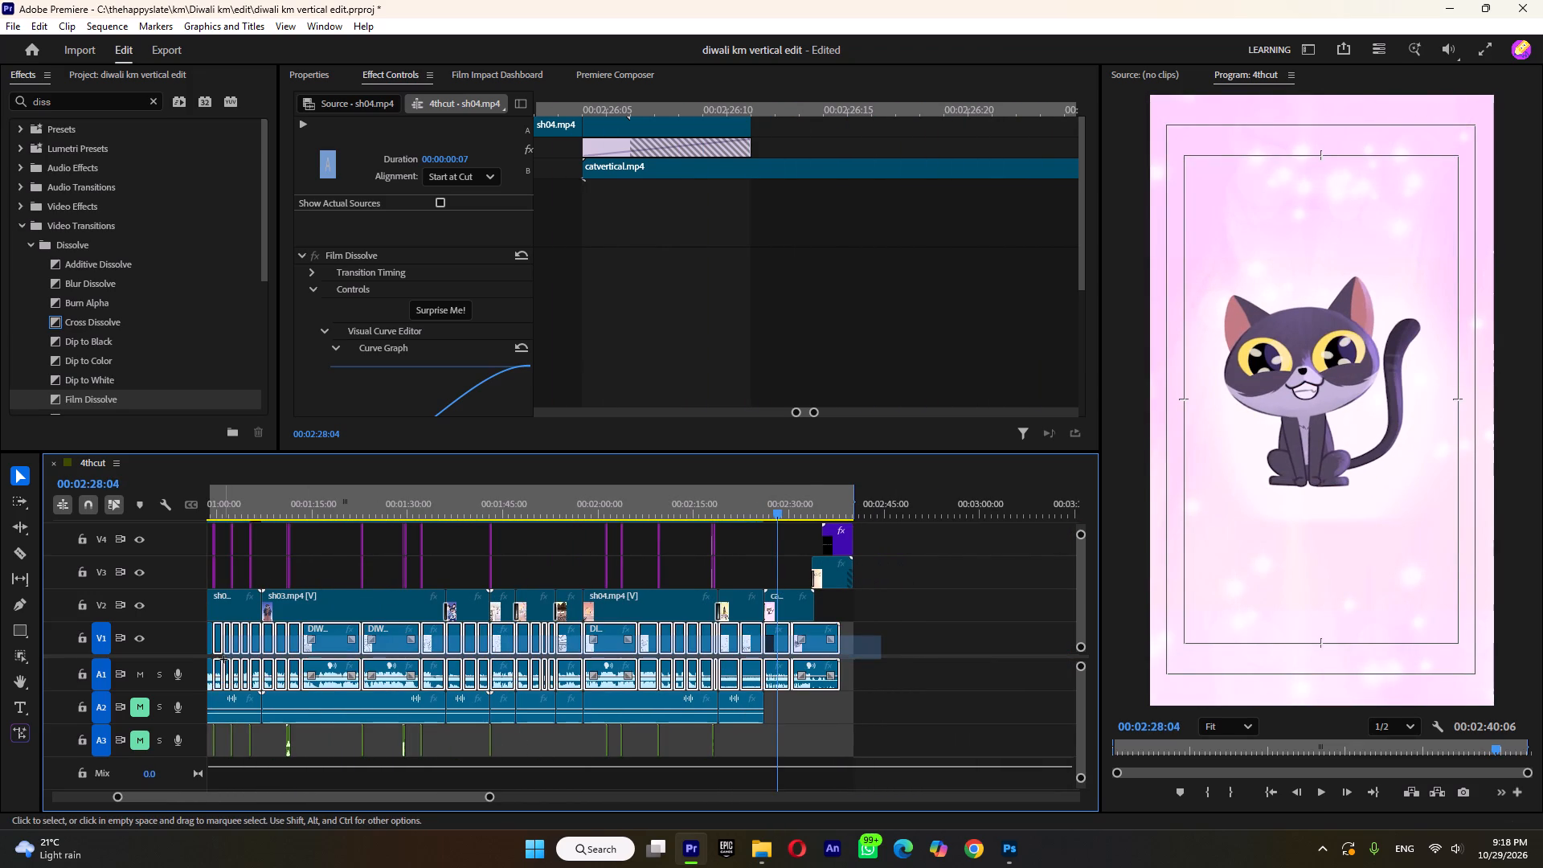
drag(223, 659, 197, 667)
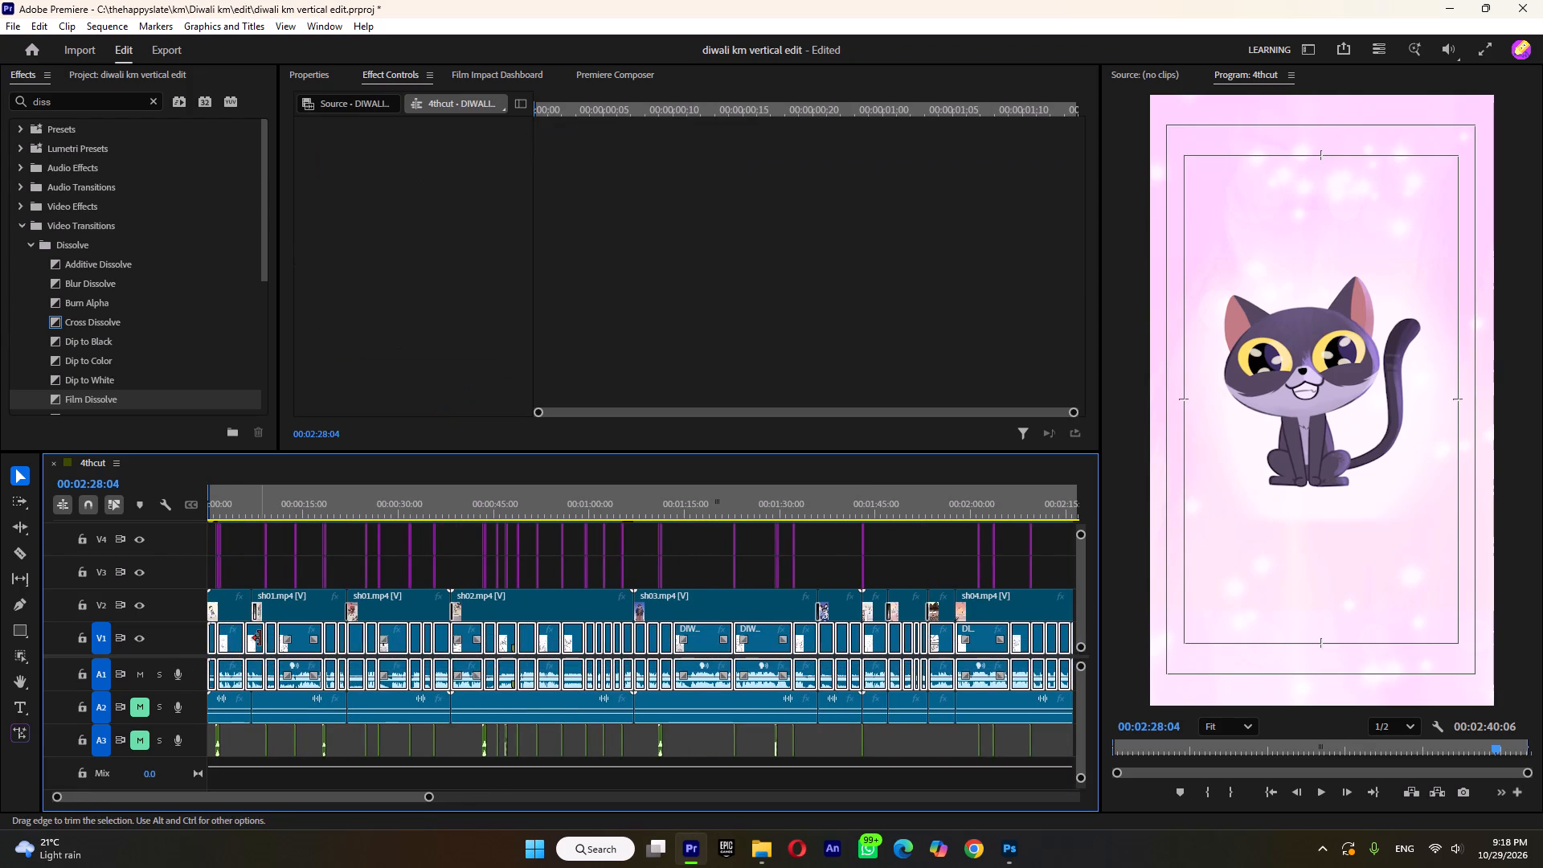
right_click(227, 640)
click(286, 305)
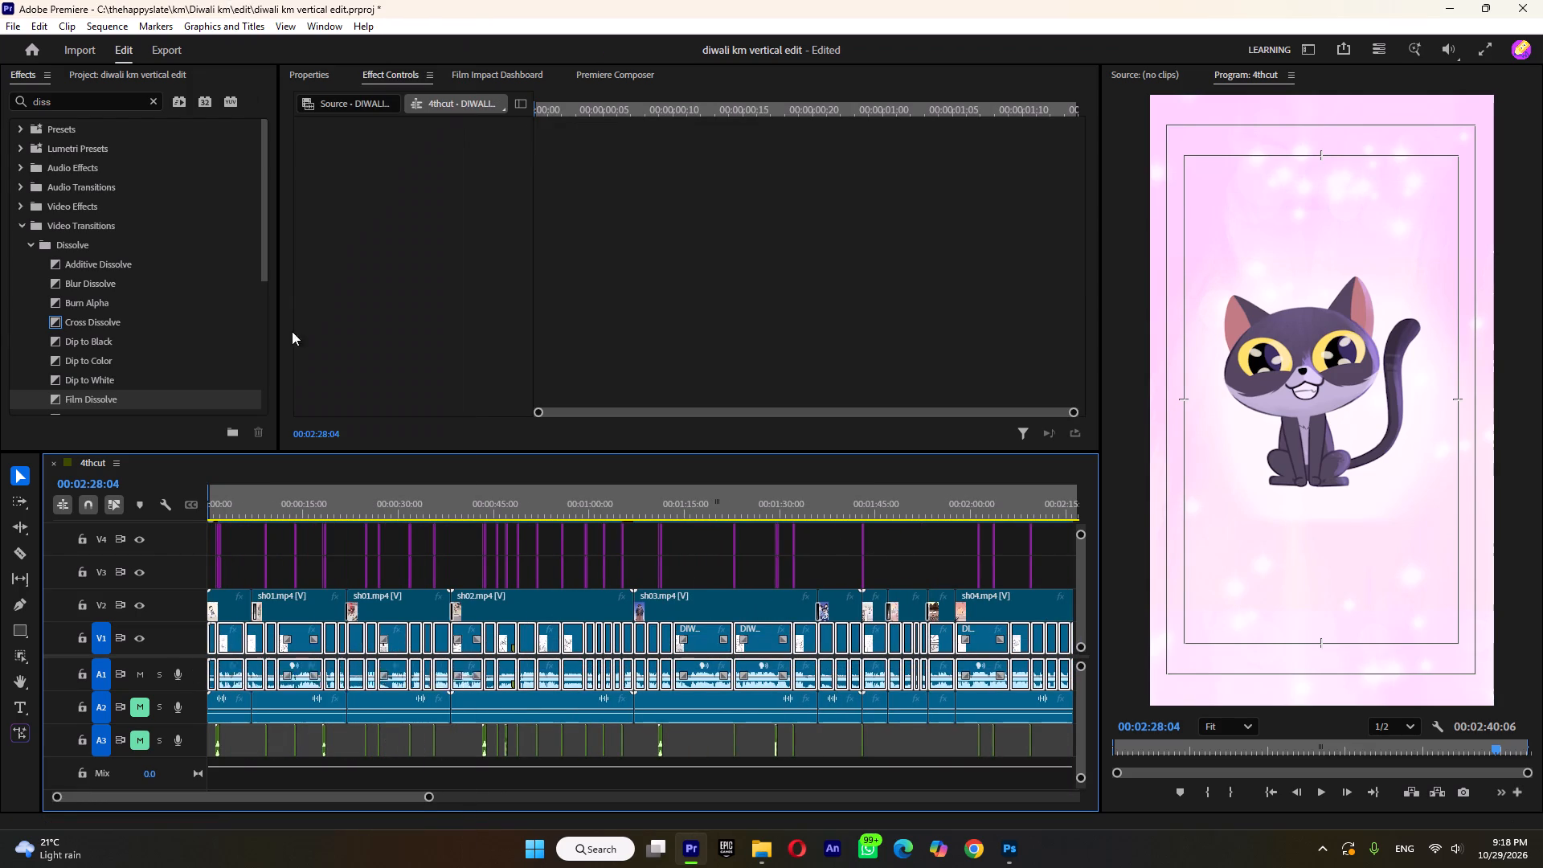
Delete every A1 audio clip except the first and extend that one to its media limit, with a duration of 2:38:05.
alt+scroll(672, 661, down, 6)
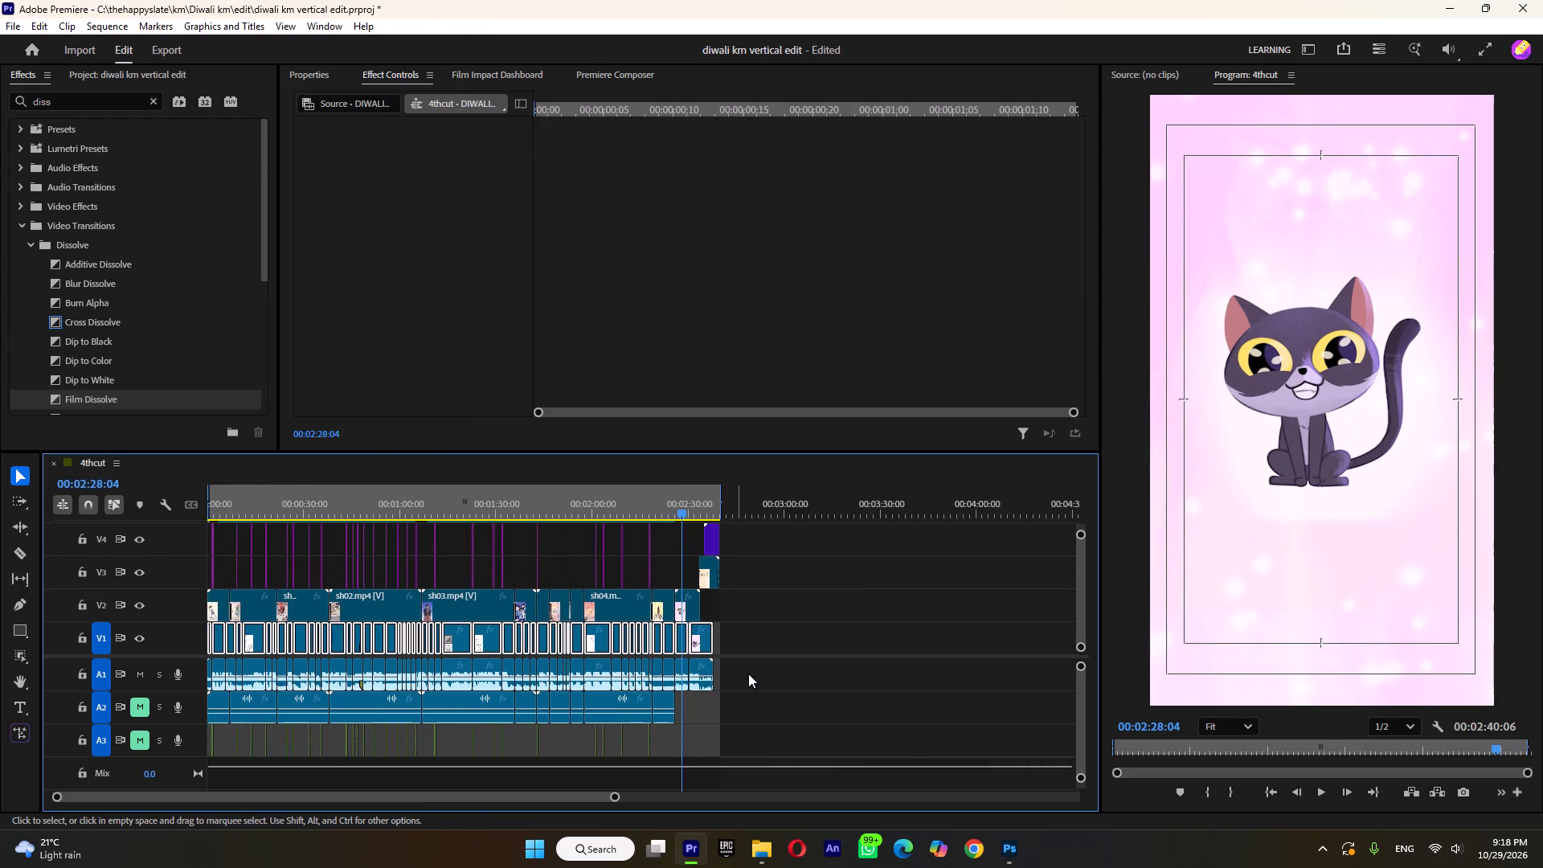
drag(751, 669, 217, 673)
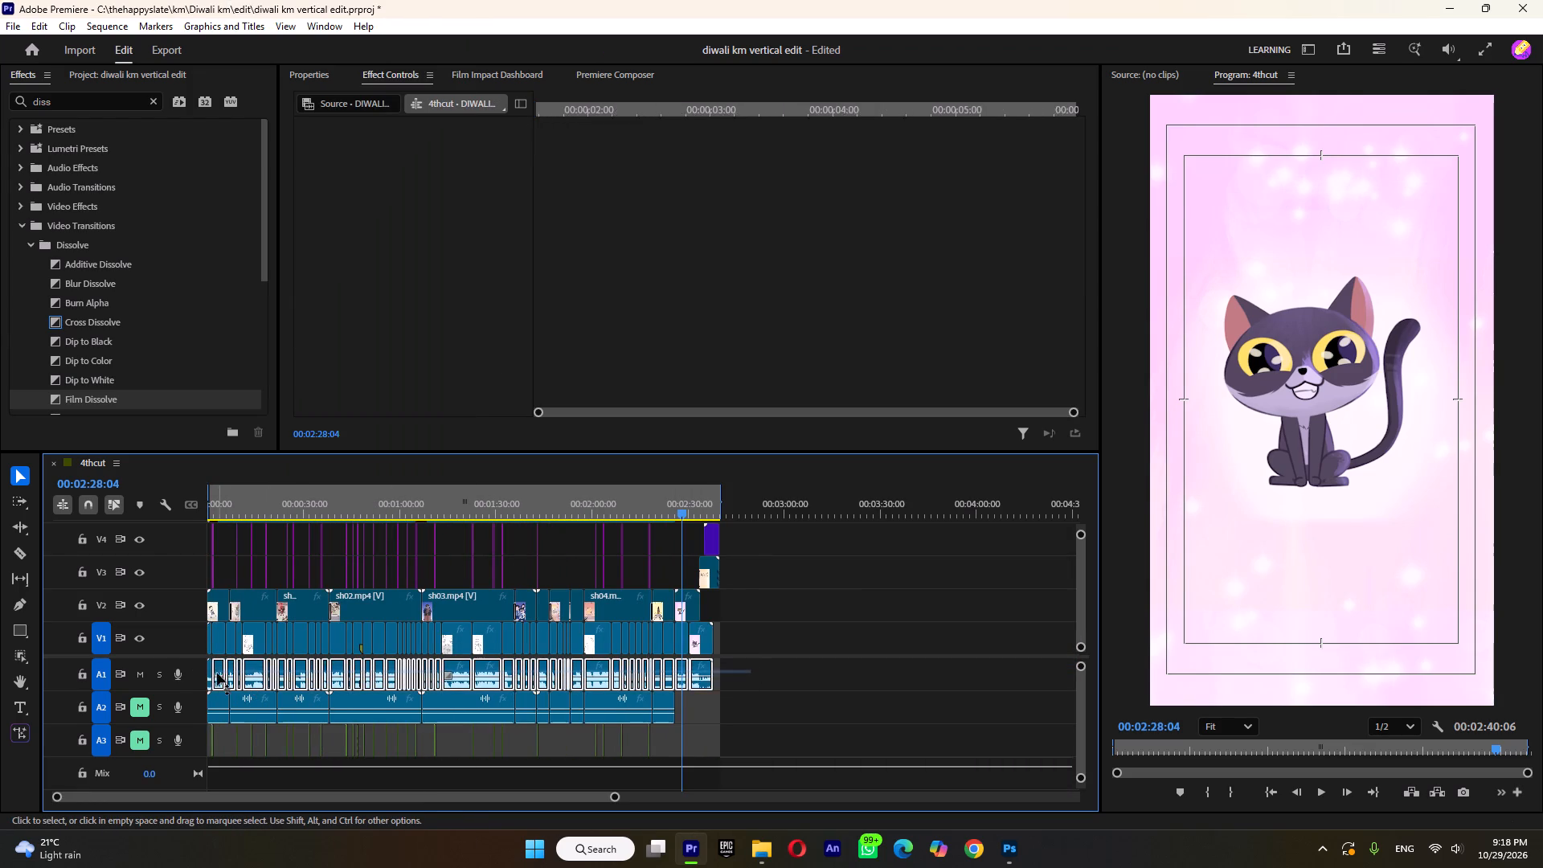
key(Delete)
drag(215, 667, 780, 697)
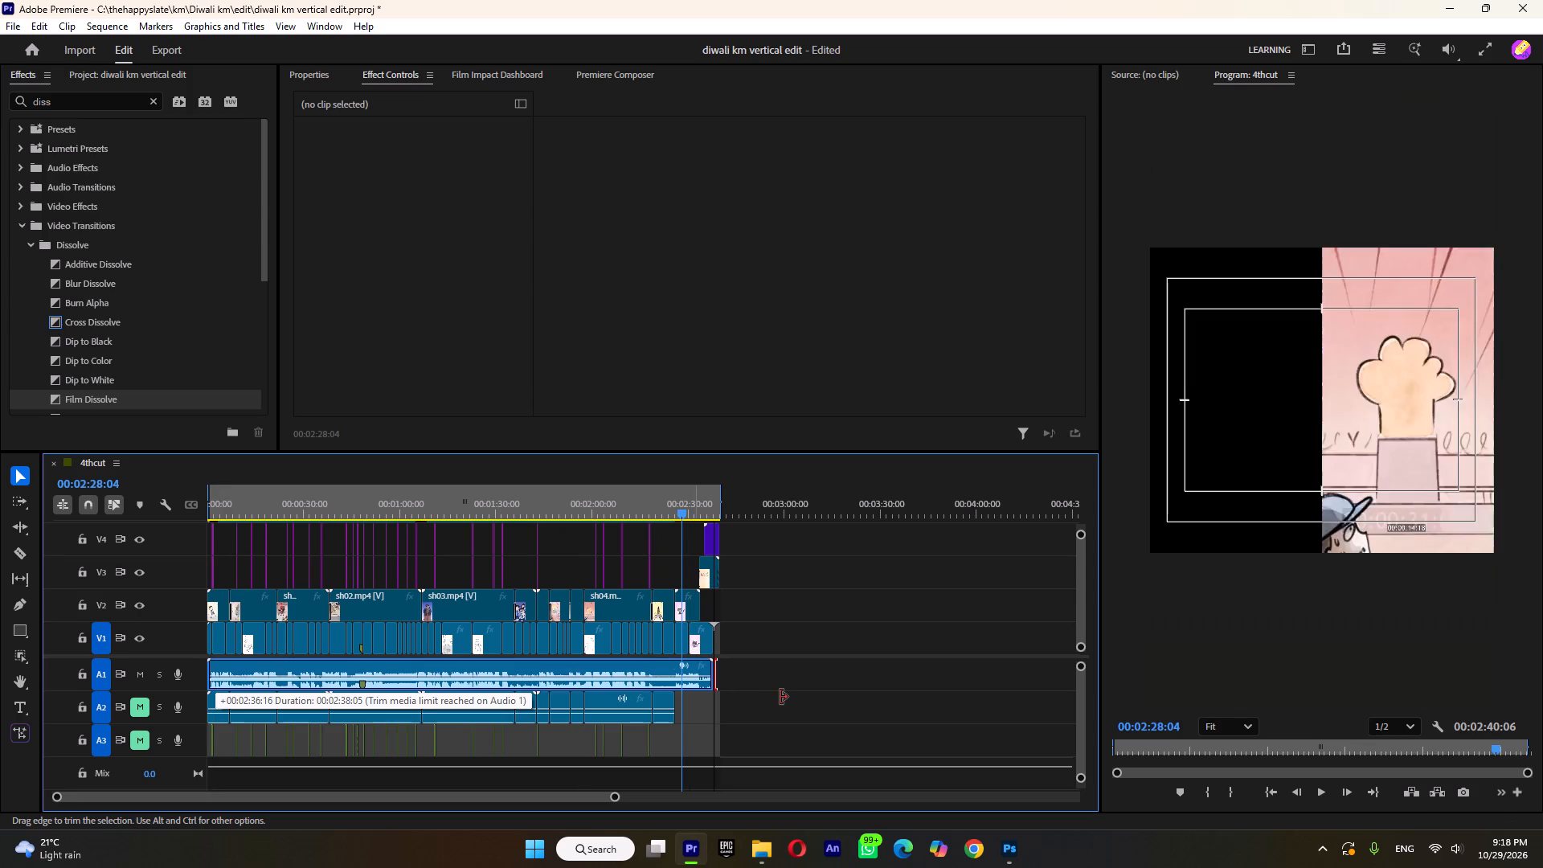
drag(780, 697, 789, 697)
Spot-check the opening and the title ending of the sequence, and save the project.
click(706, 500)
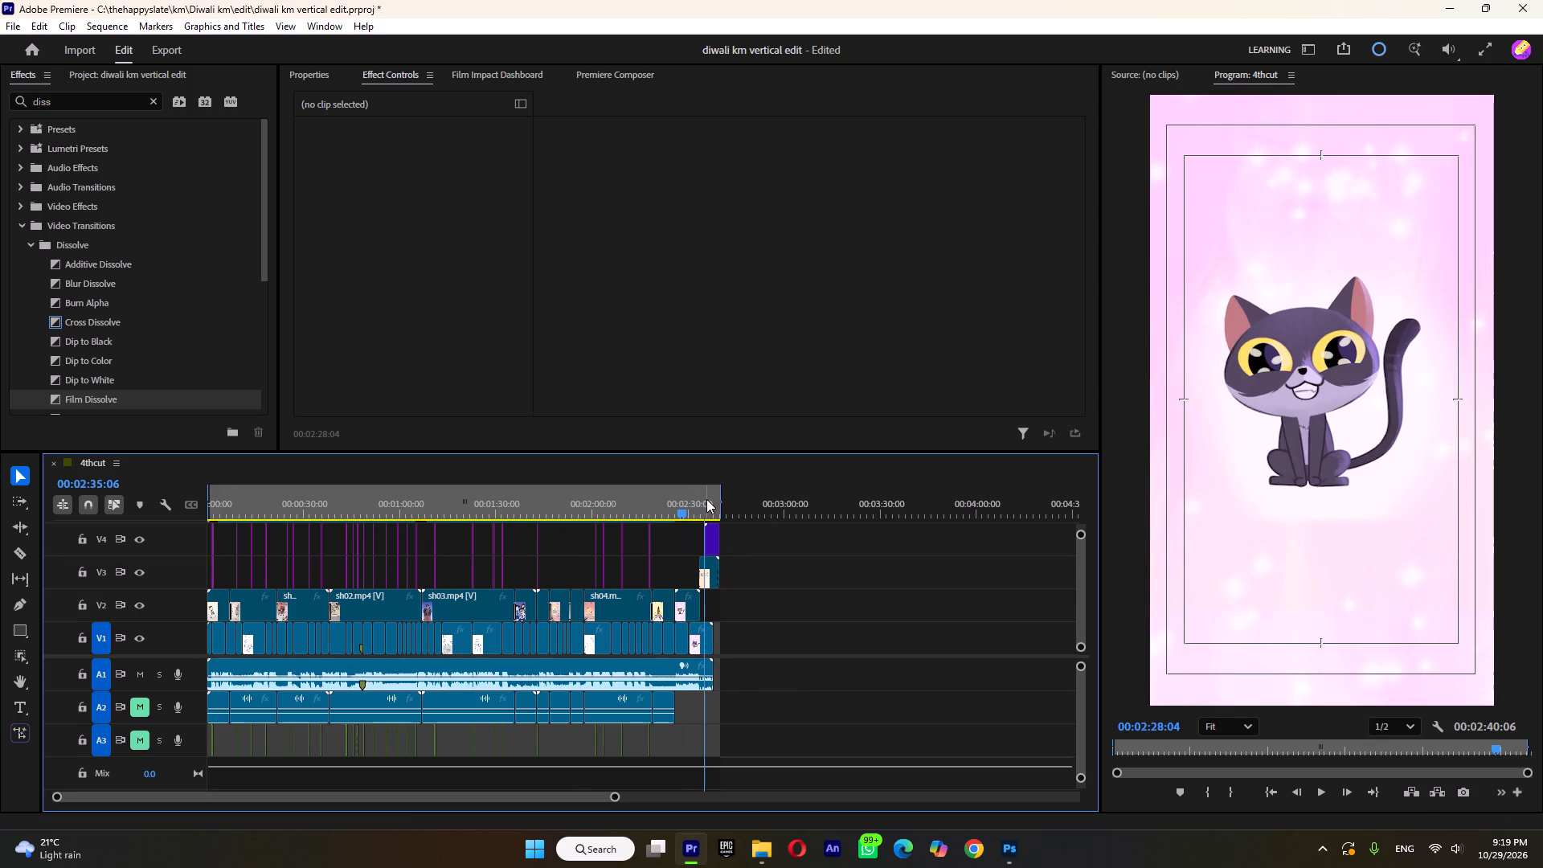
key(space)
drag(706, 499, 698, 499)
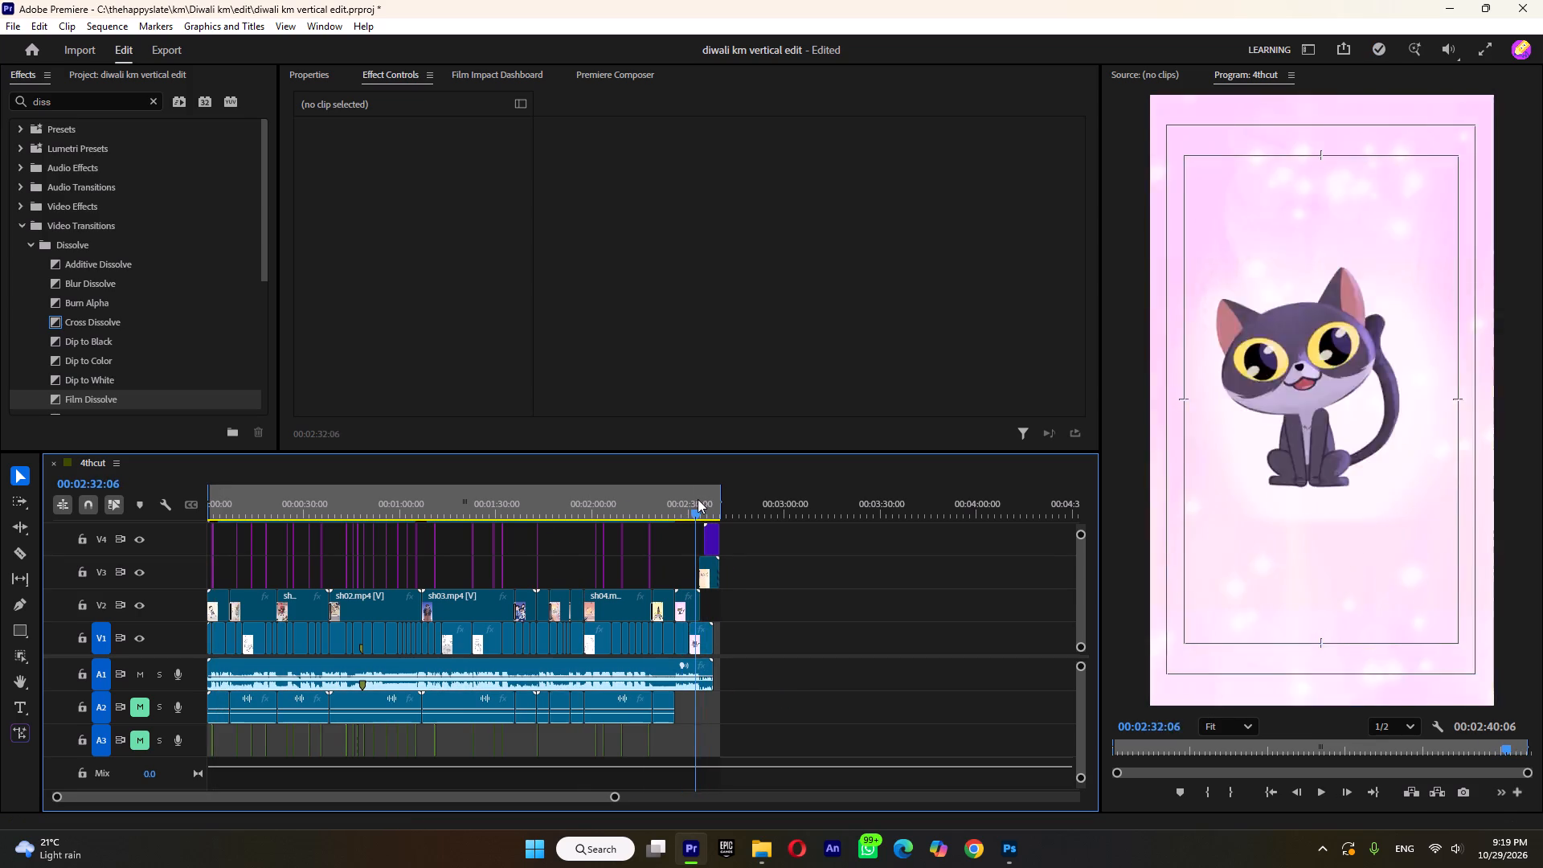
drag(698, 499, 0, 559)
key(space)
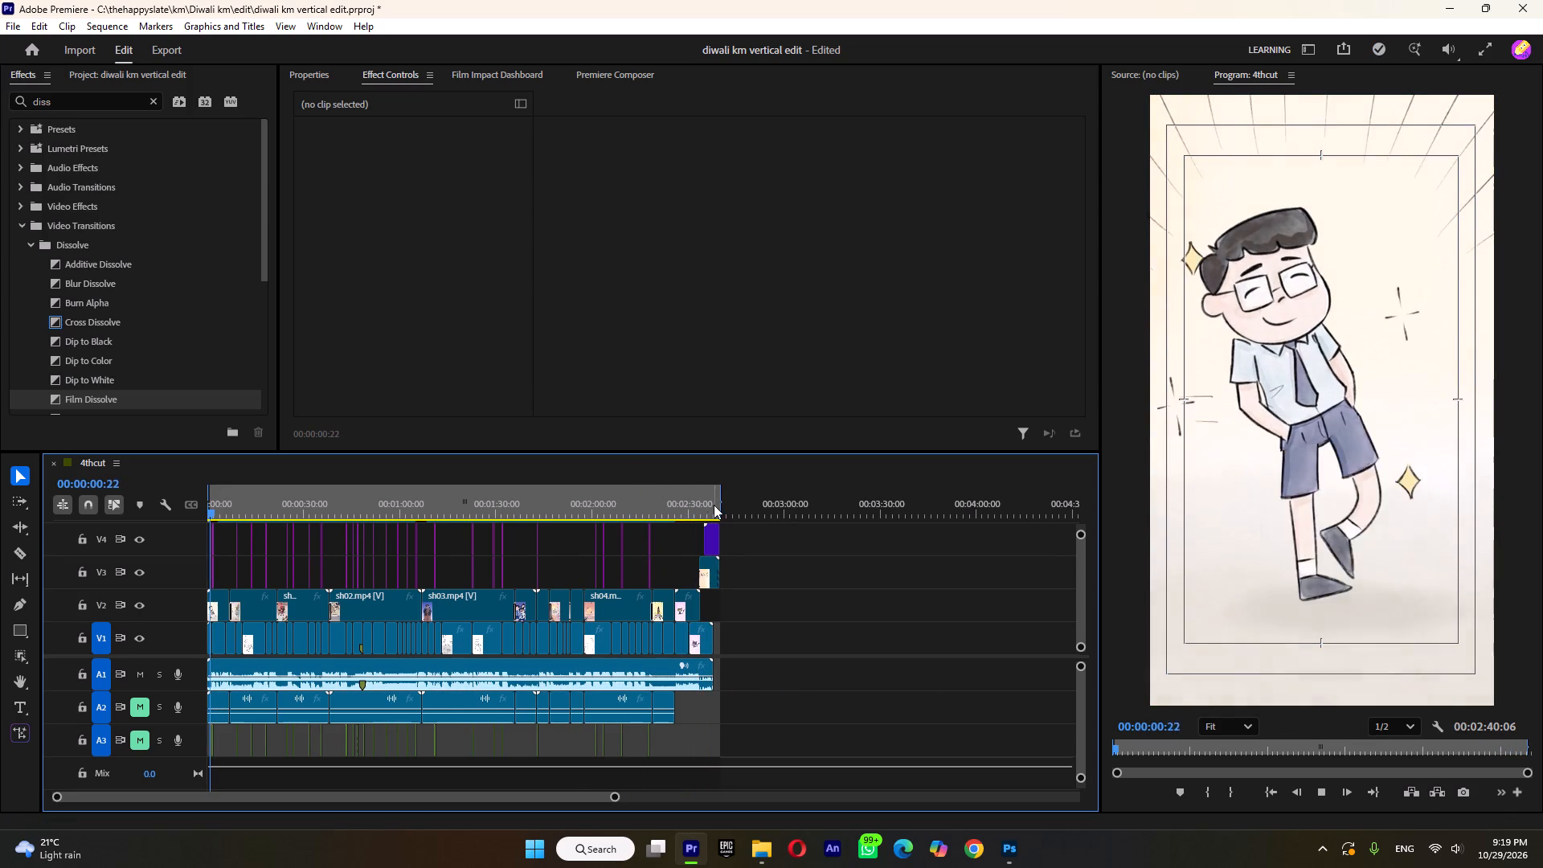
drag(701, 505, 710, 513)
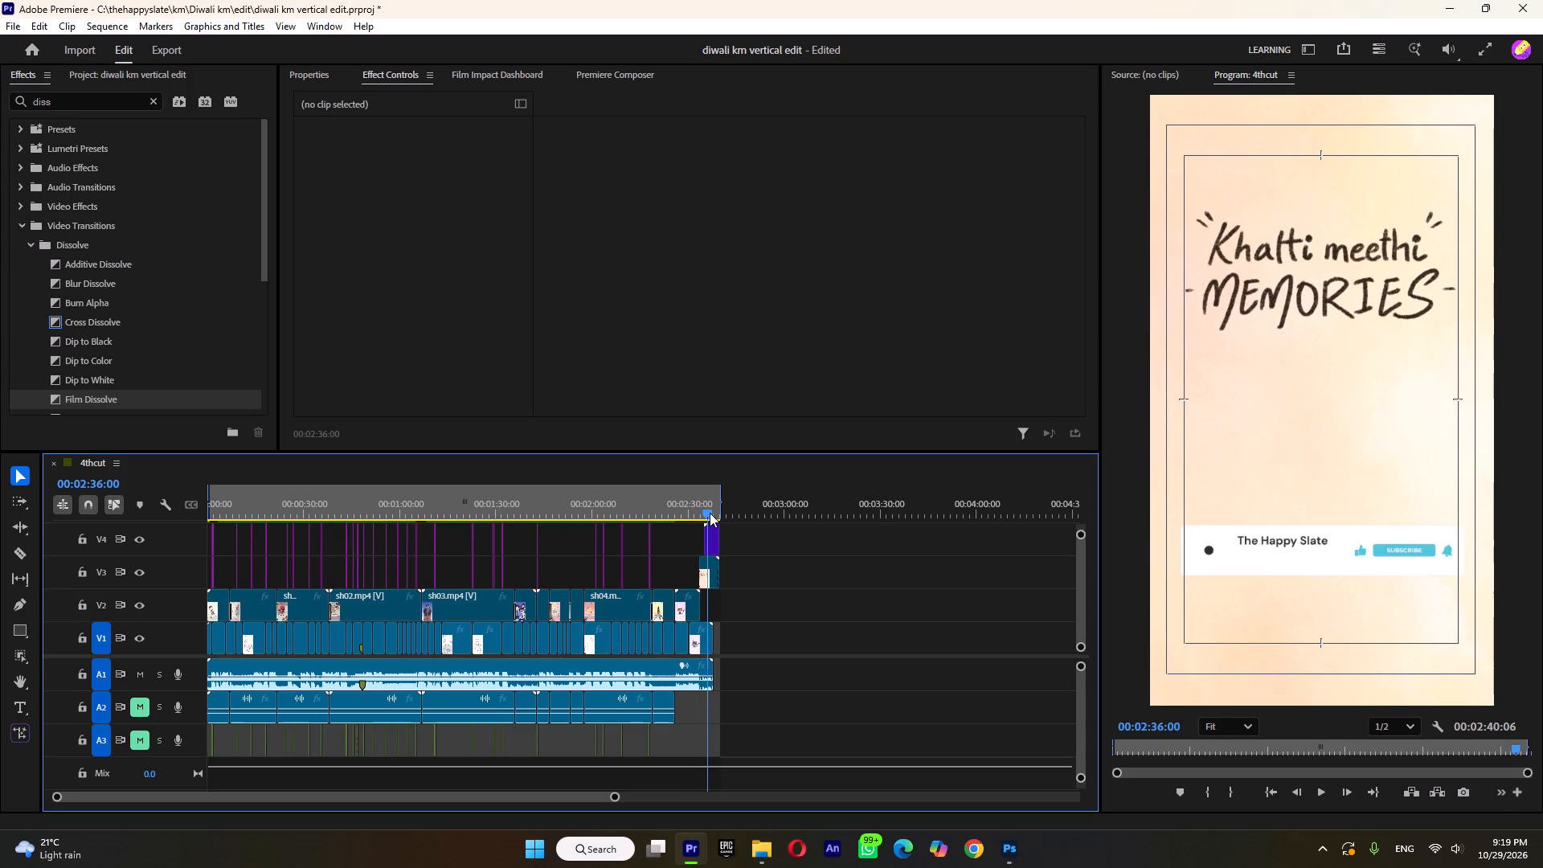
drag(710, 513, 709, 513)
key(ctrl+s)
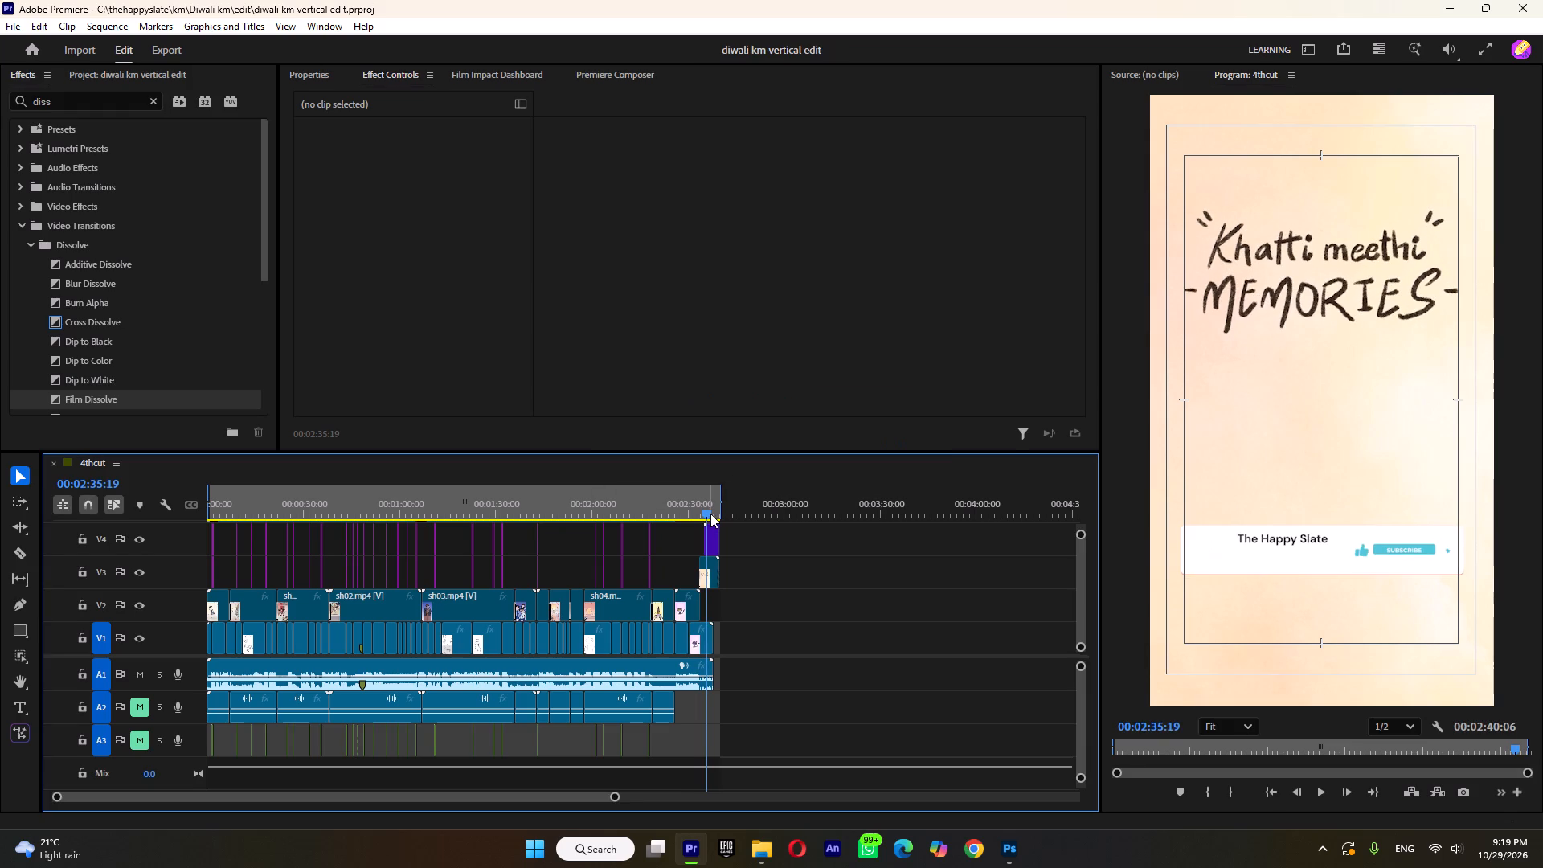
key(ctrl+s)
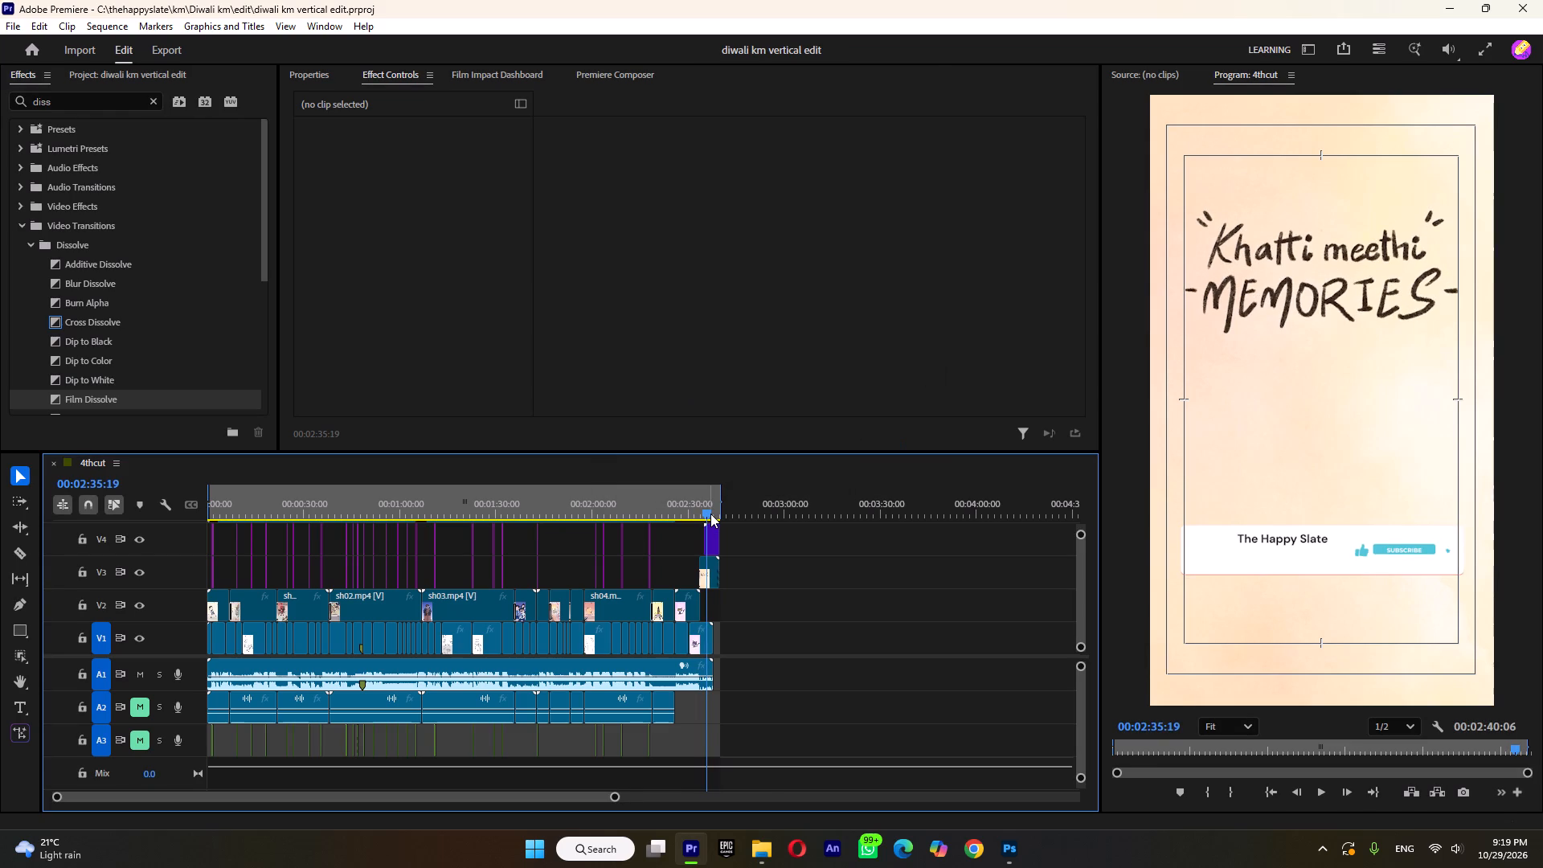
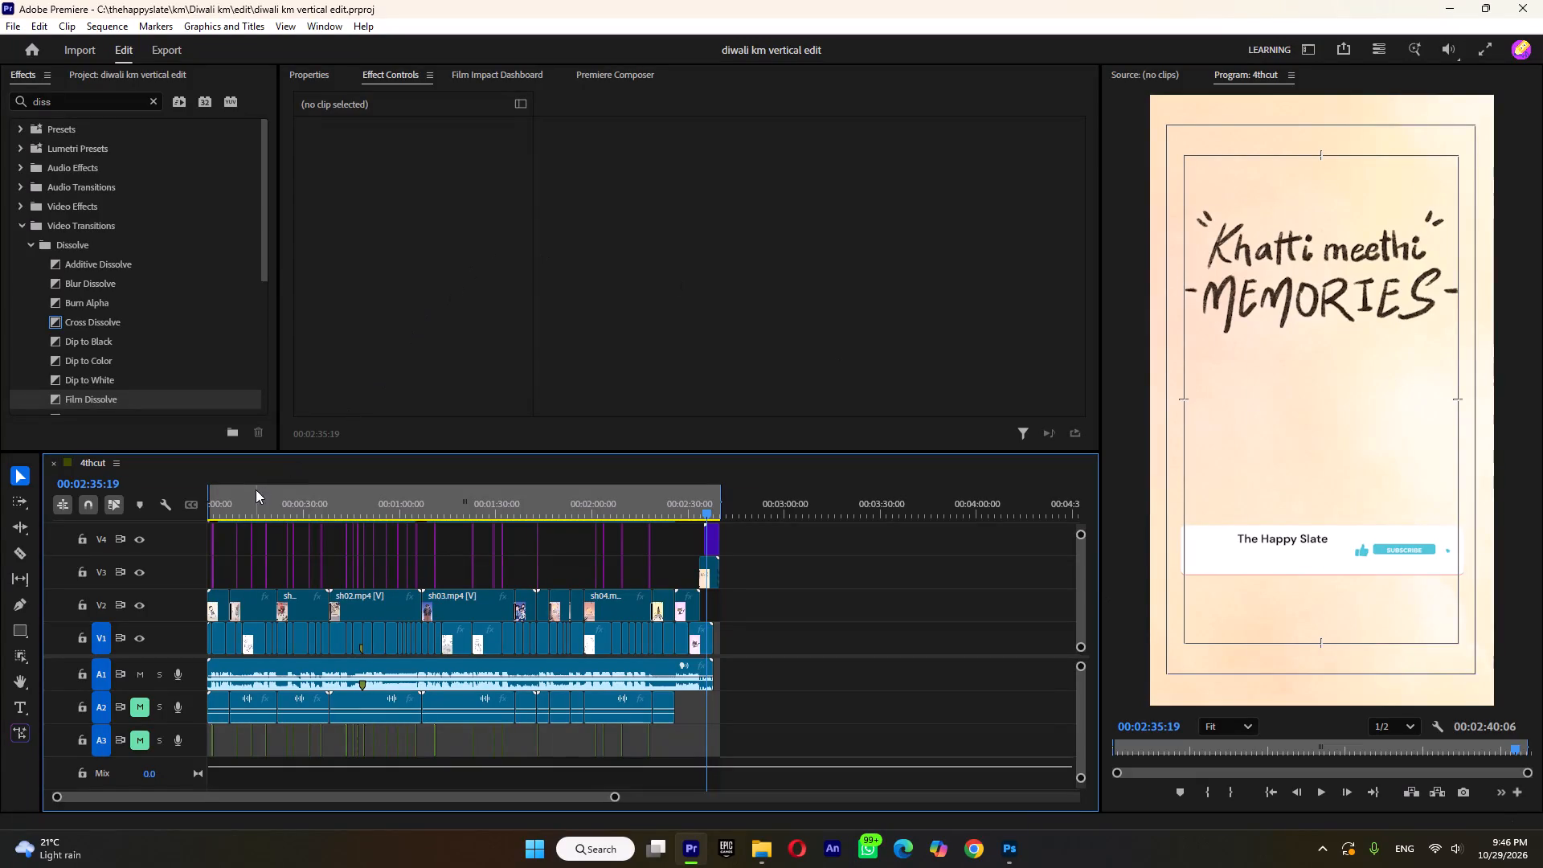
Play the opening of the sequence from the start for about 10 seconds and save the project.
drag(245, 506, 148, 548)
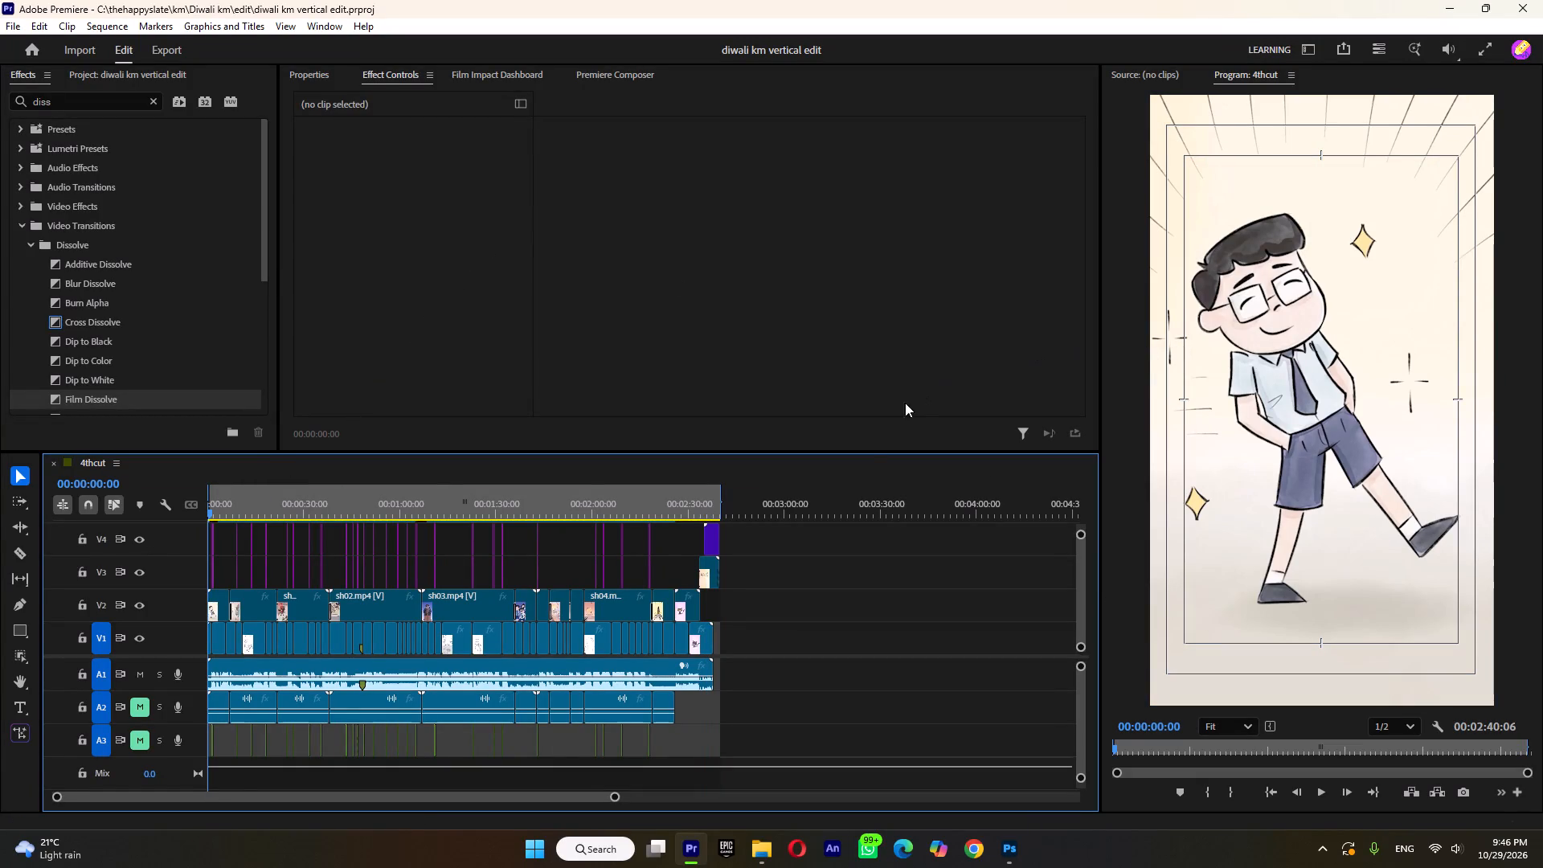
key(space)
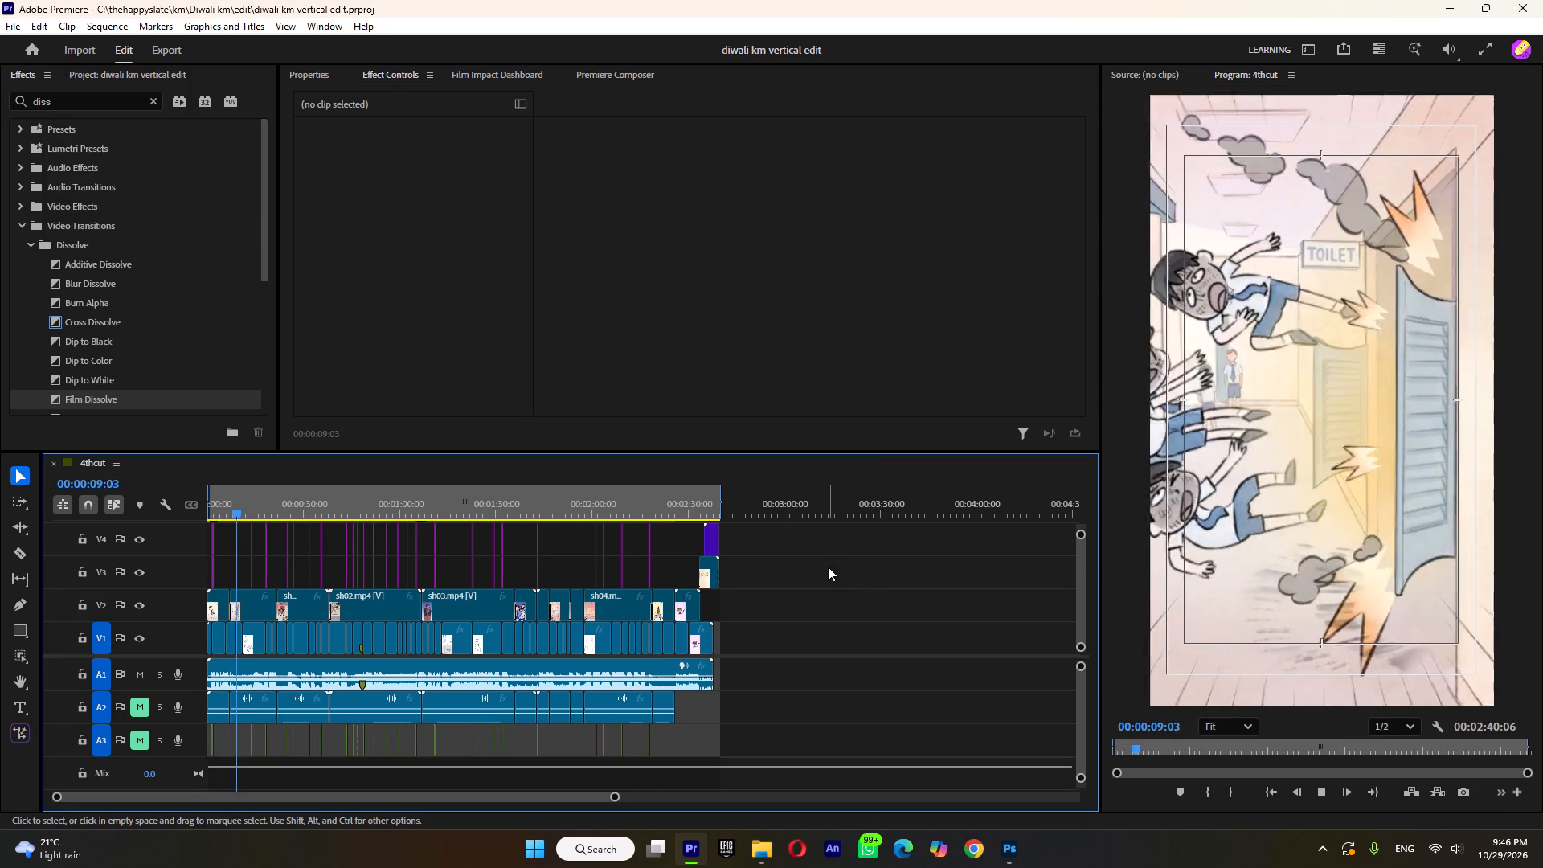
key(space)
click(791, 624)
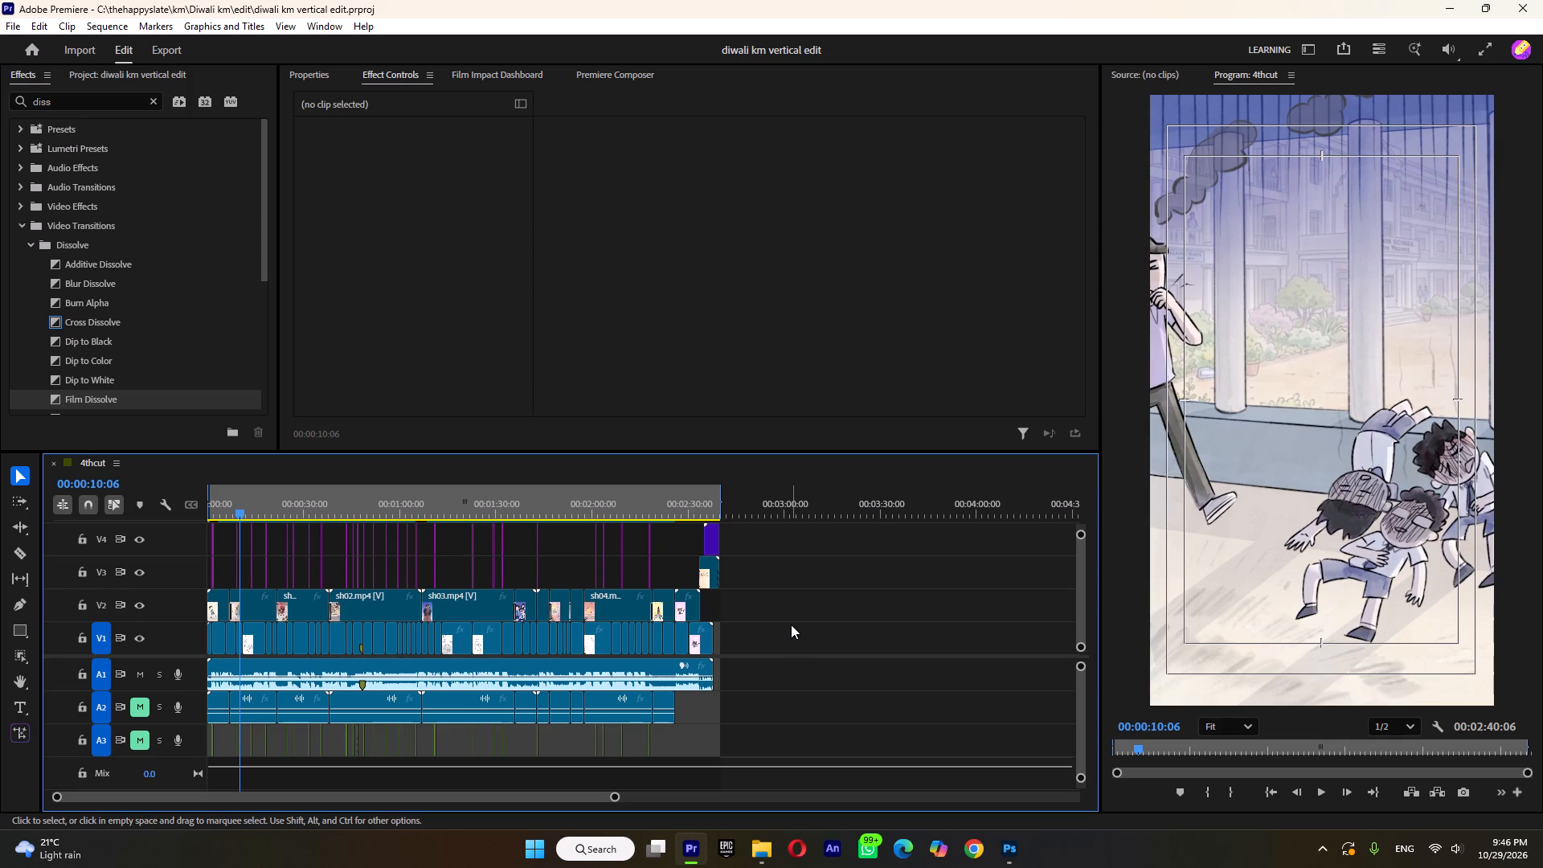
key(ctrl+s)
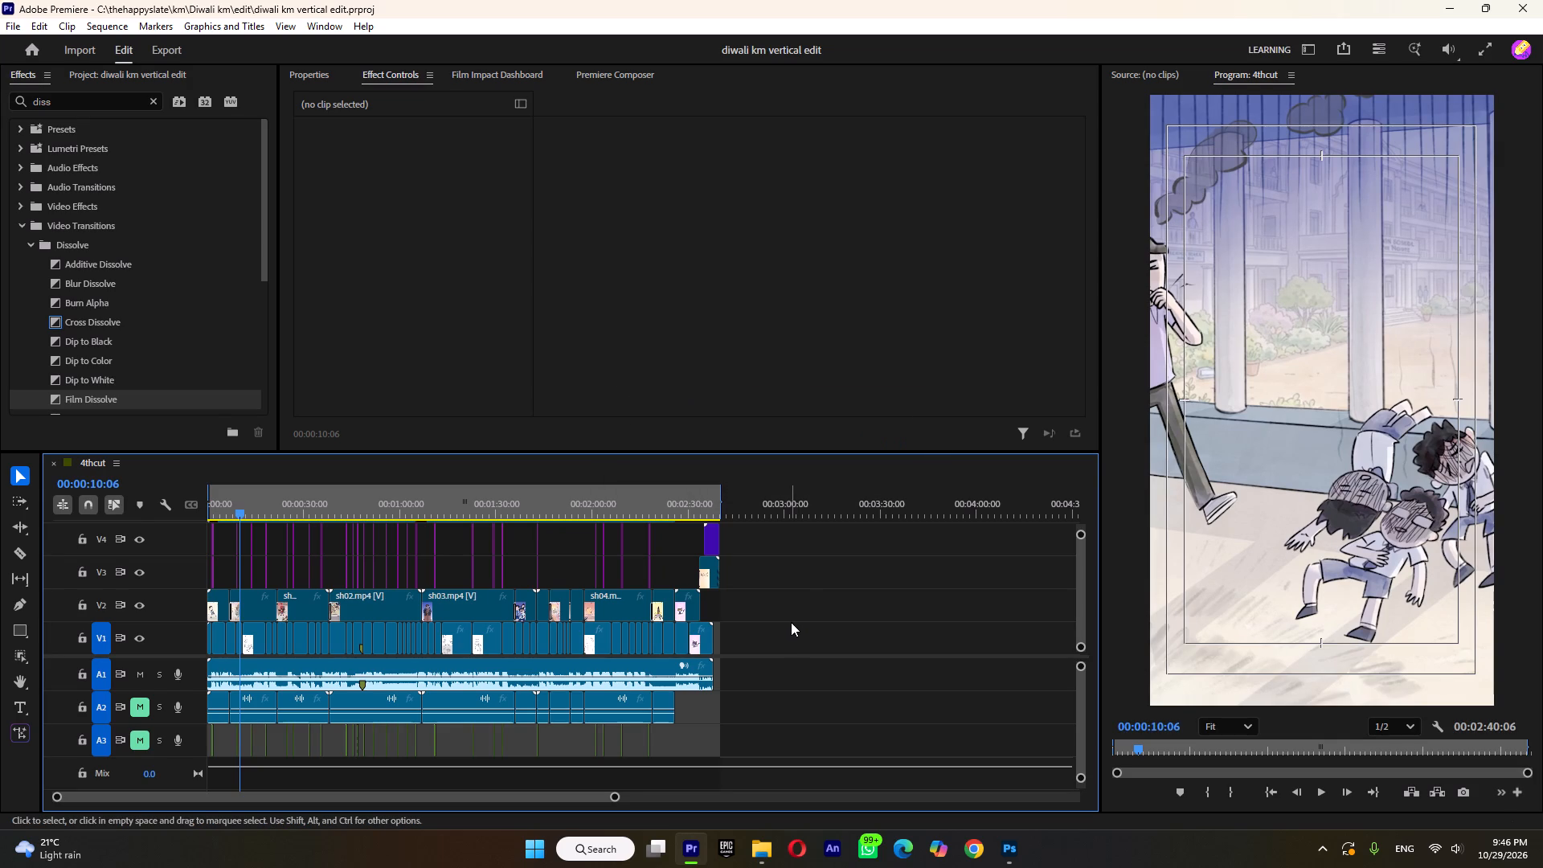
Set up a media file export of the 4thcut sequence, named Diwali km tk 1, in the Diwali km videos folder.
key(ctrl+m)
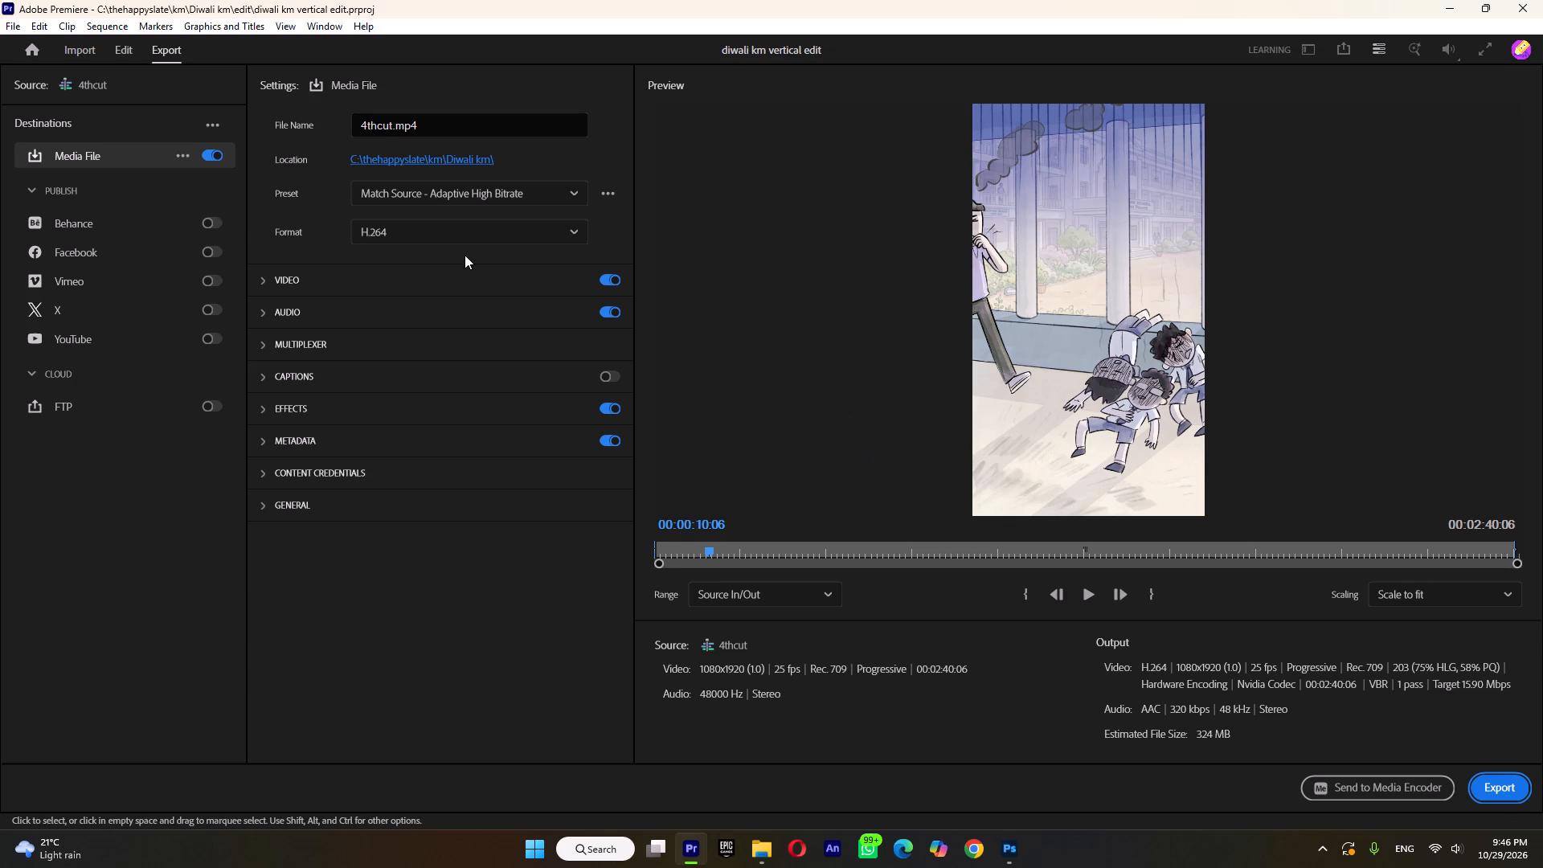
click(439, 162)
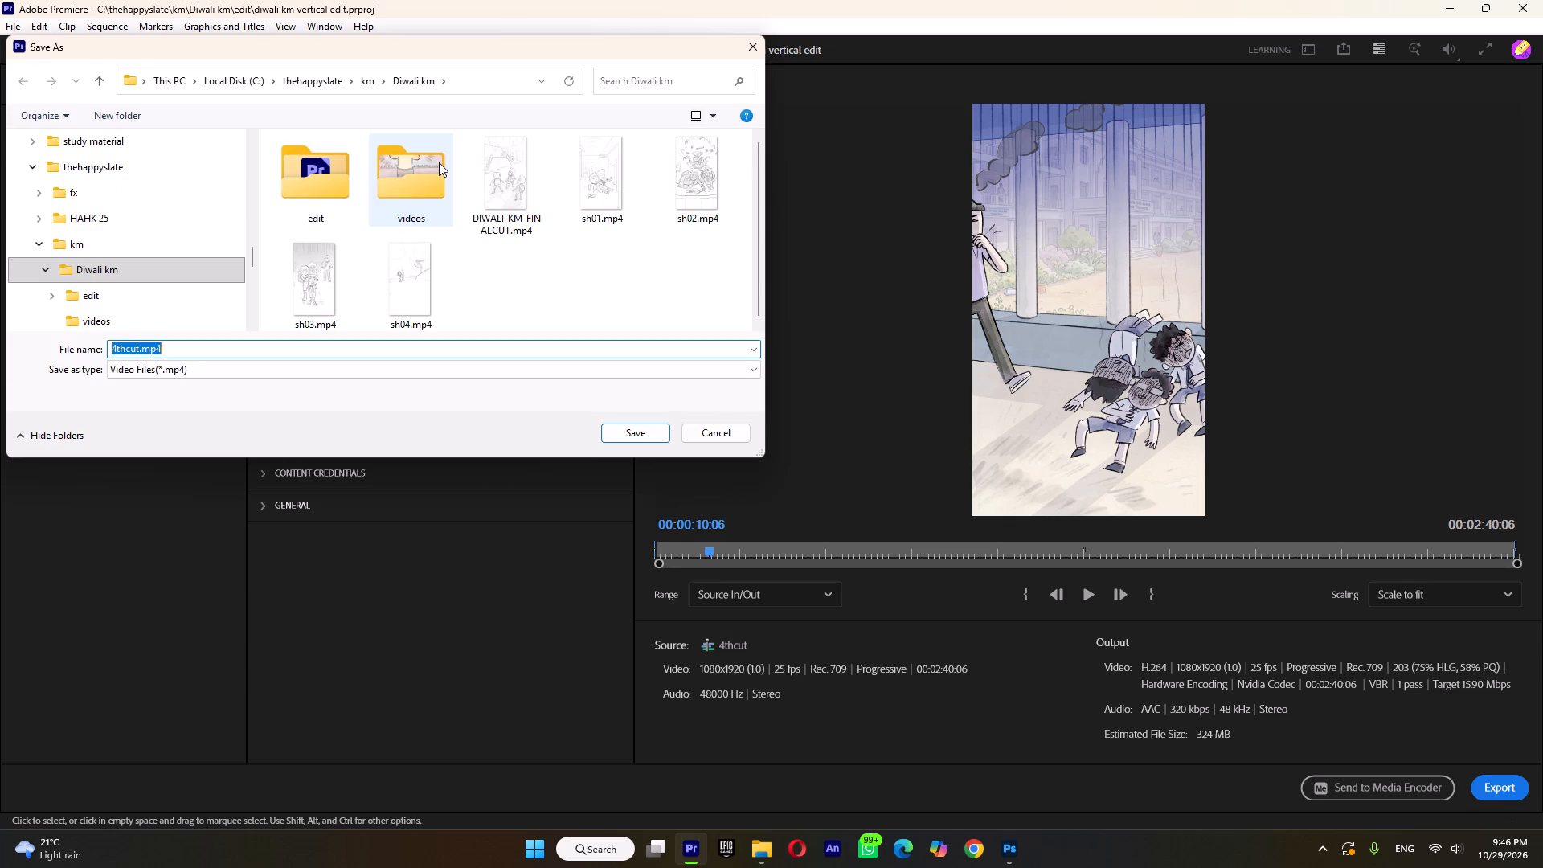
double_click(392, 180)
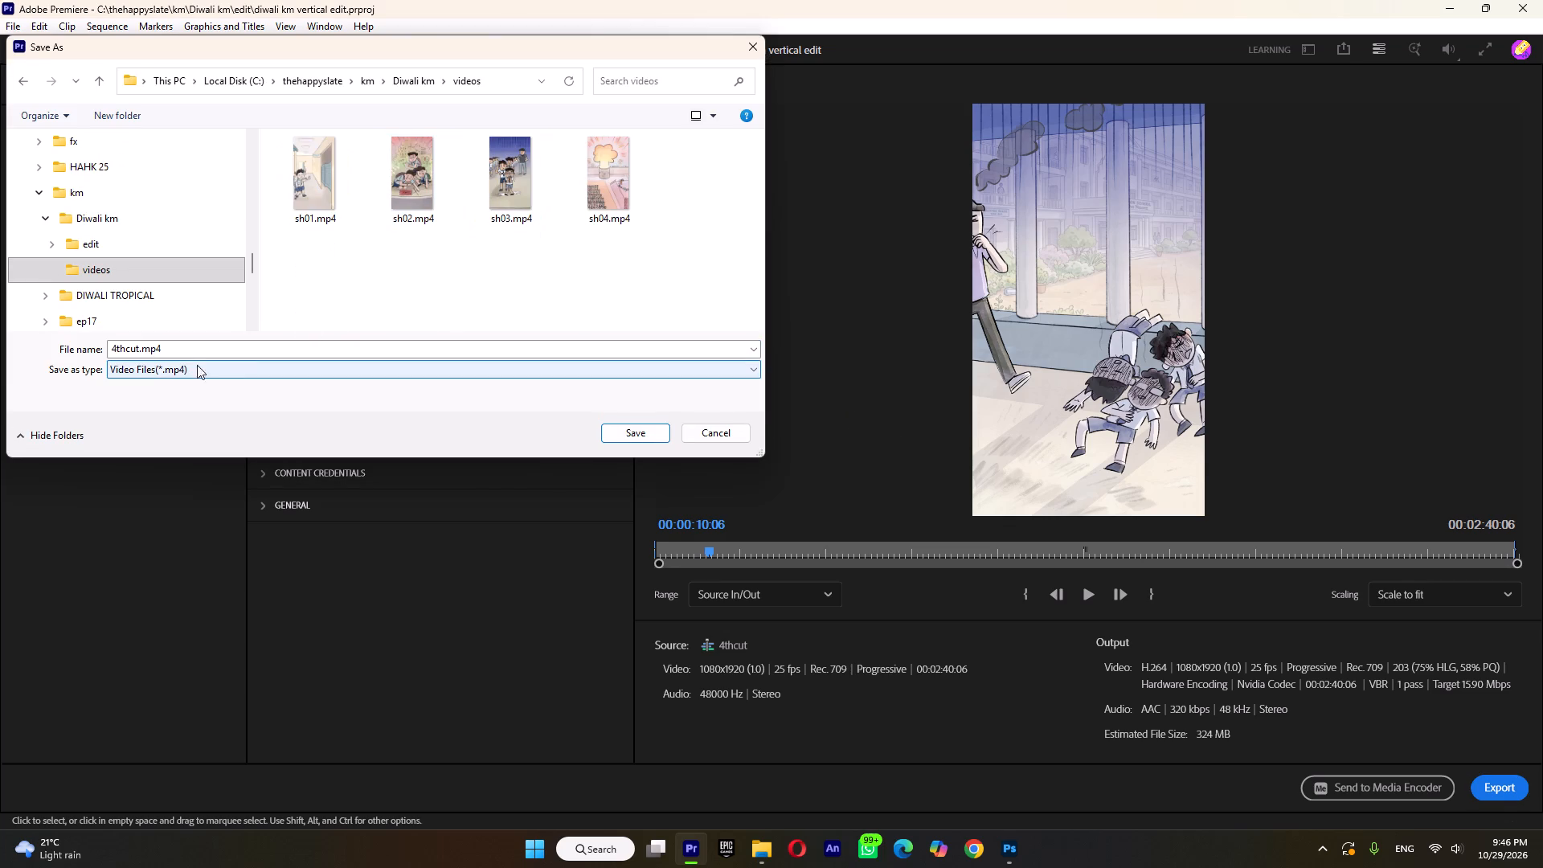
click(190, 353)
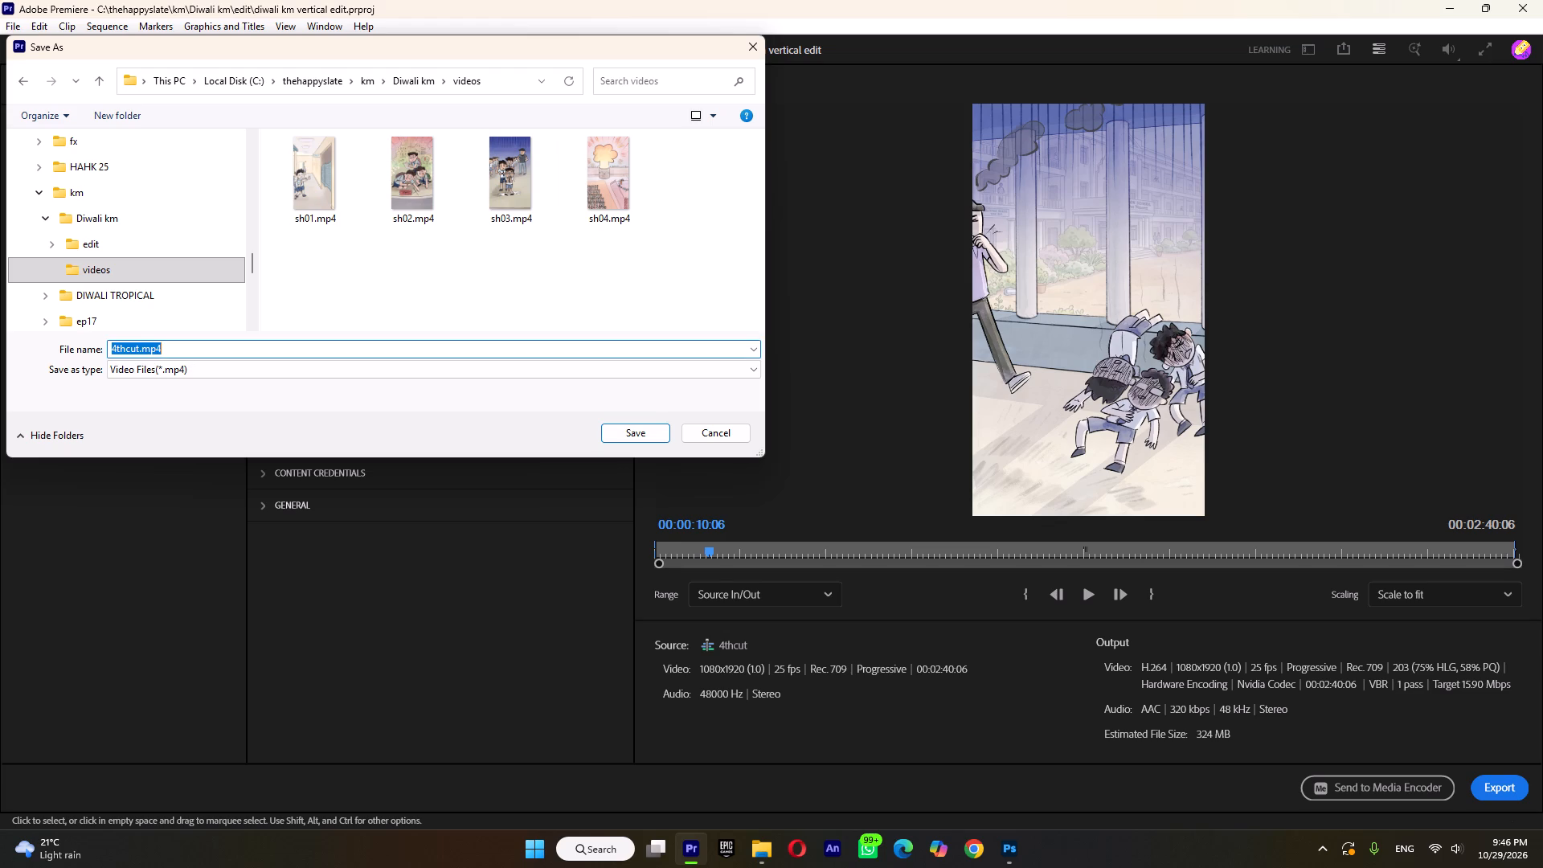
text(Diwali)
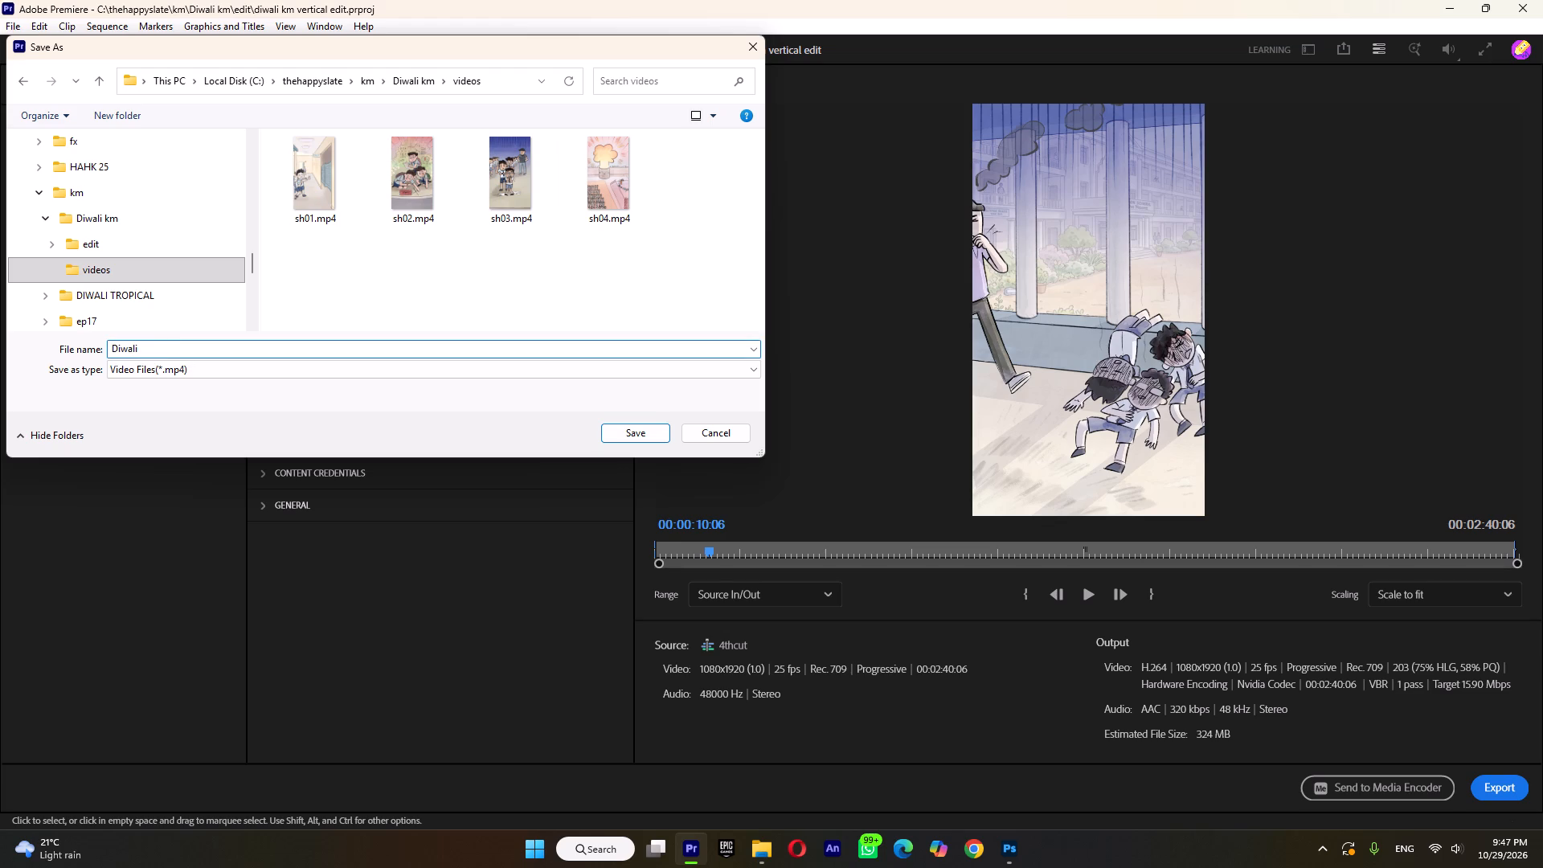
key(space)
text(km)
key(space)
text(tk 1)
key(Return)
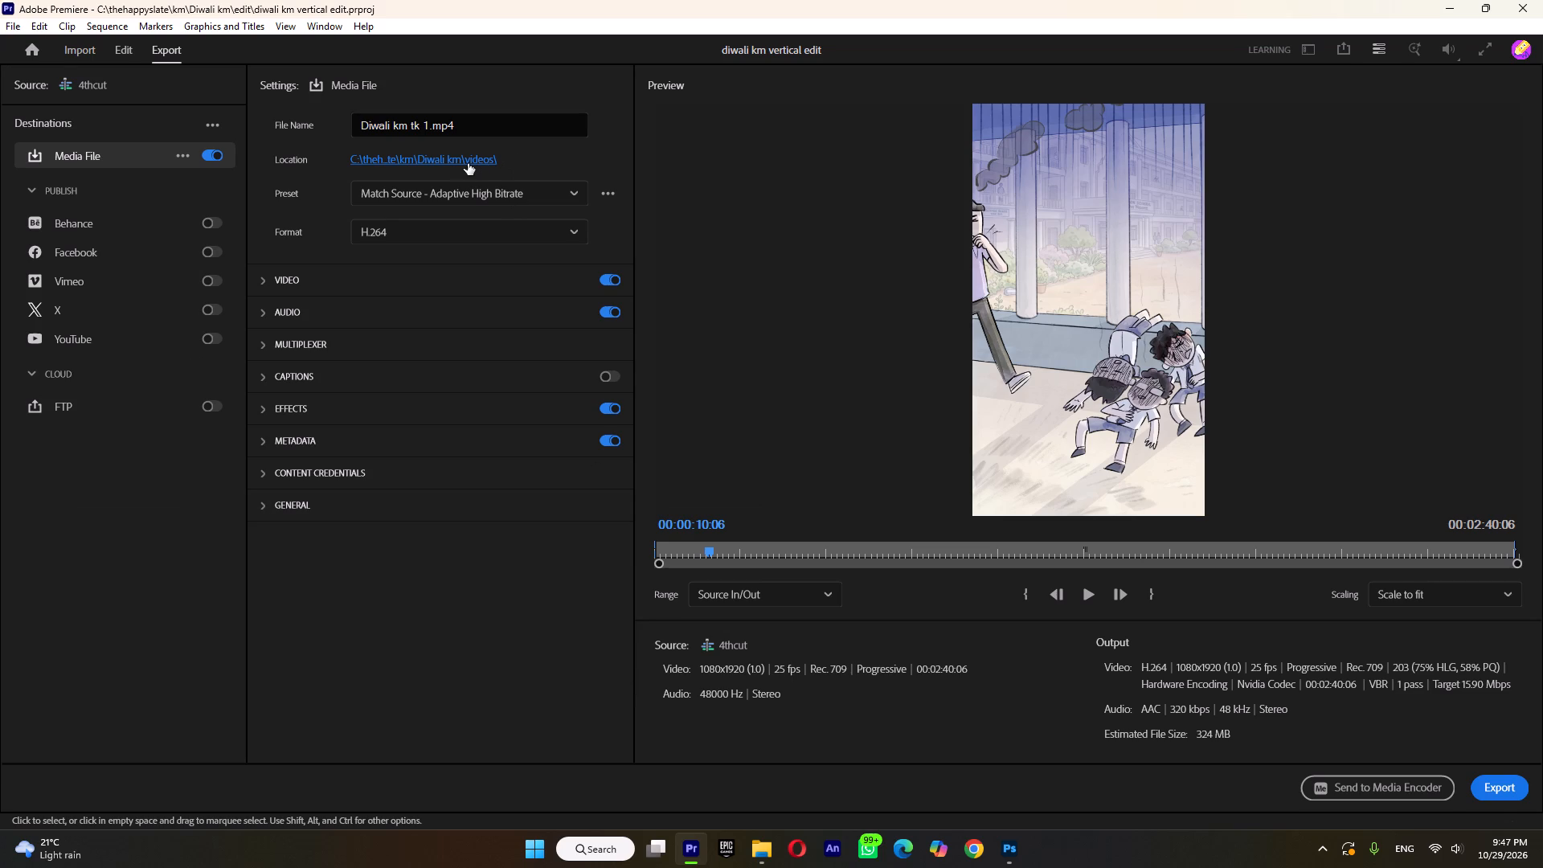
Choose the Match Source - Adaptive High Bitrate preset and export the sequence immediately.
click(465, 185)
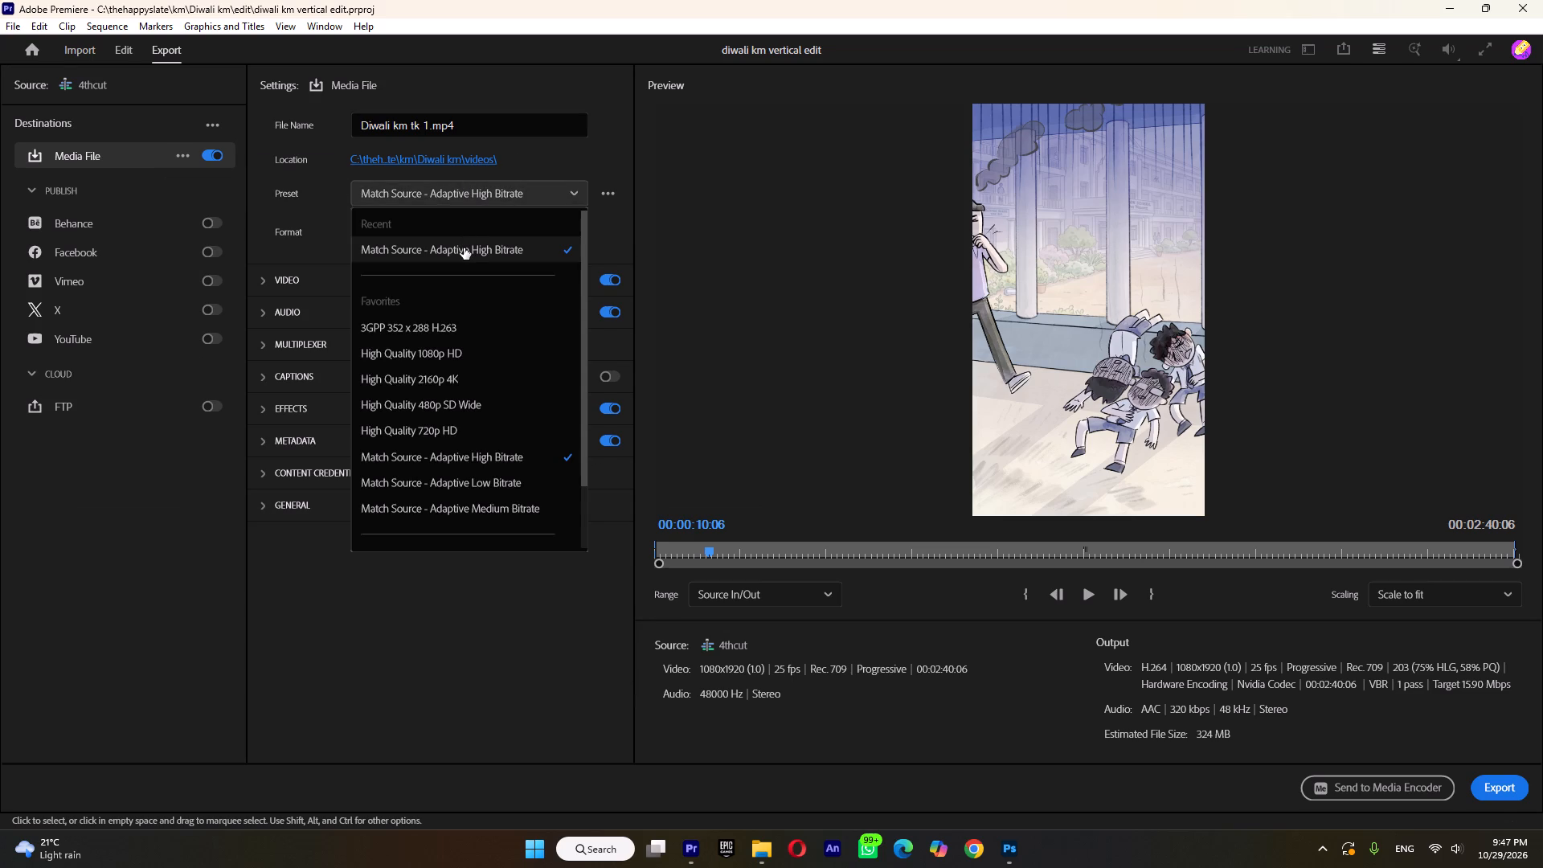
click(464, 248)
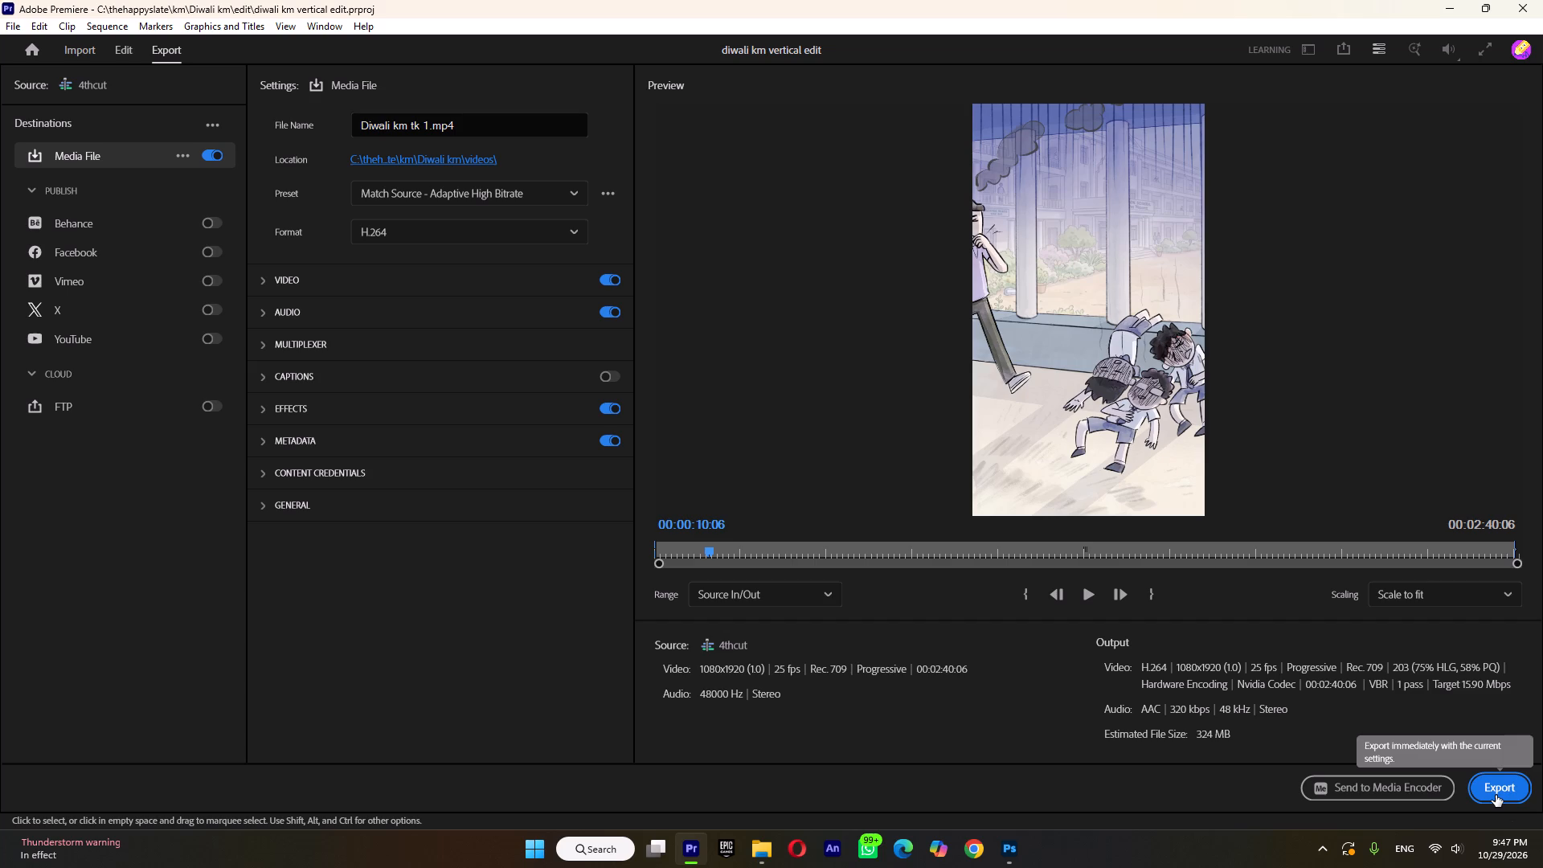
click(1496, 795)
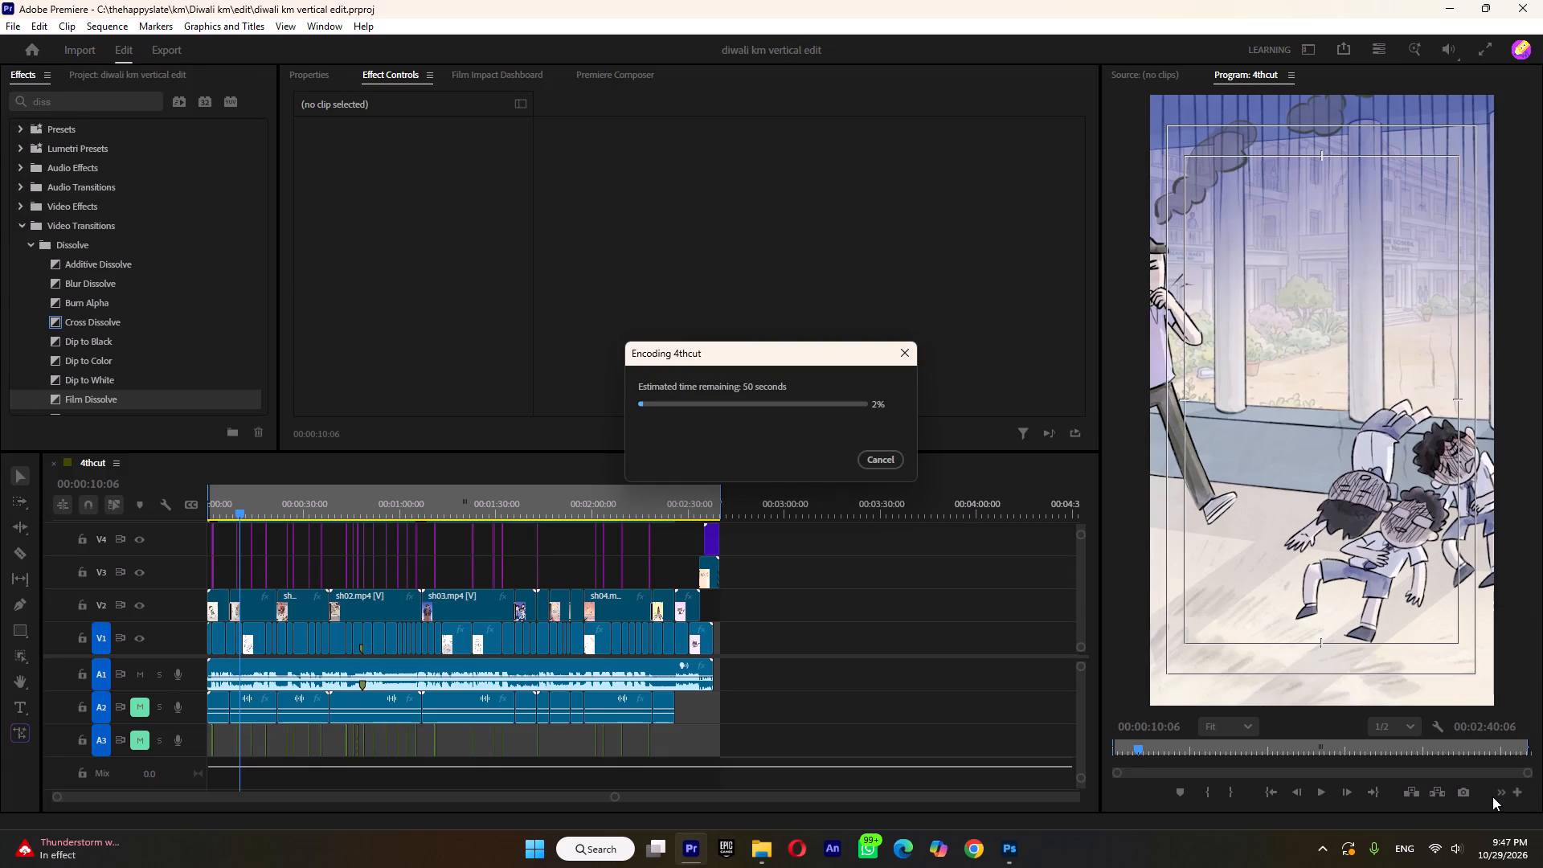